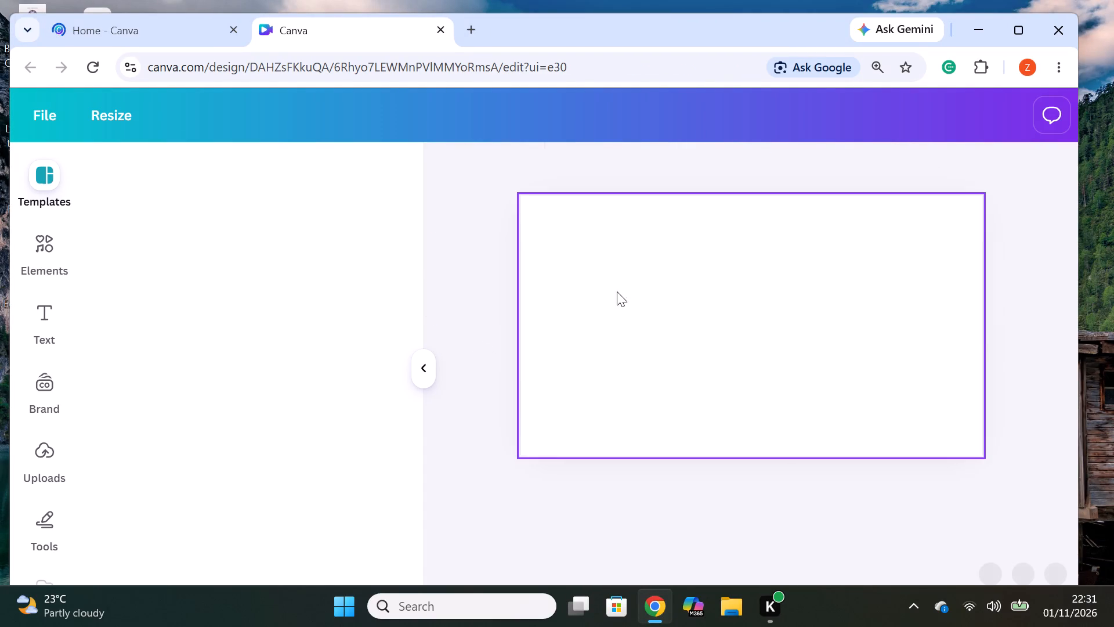
Find stock videos under the suggested topic Nature background and add the 22.0s green grassy hills clip to the timeline's elements track.
scroll(22, 507, "down", 6)
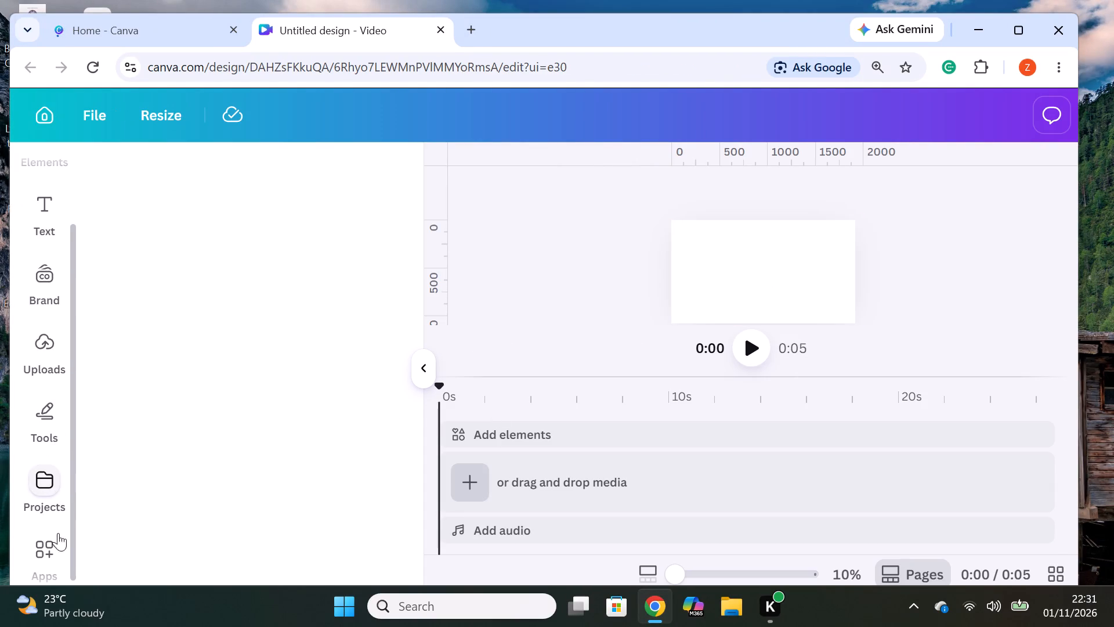
scroll(67, 544, "down", 11)
left_click(49, 548)
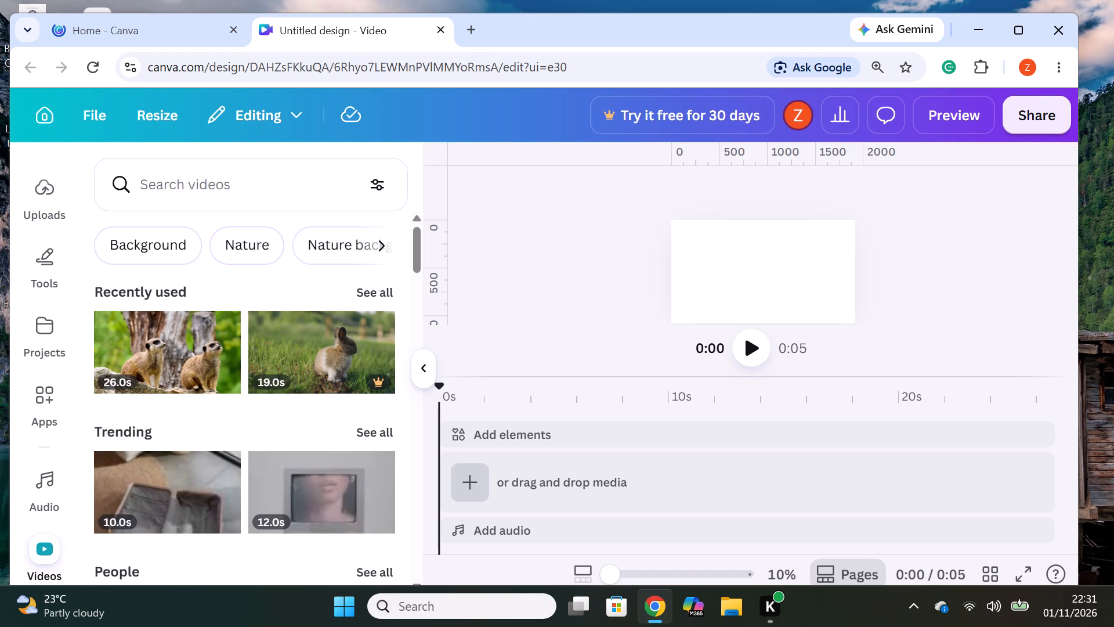
left_click(346, 251)
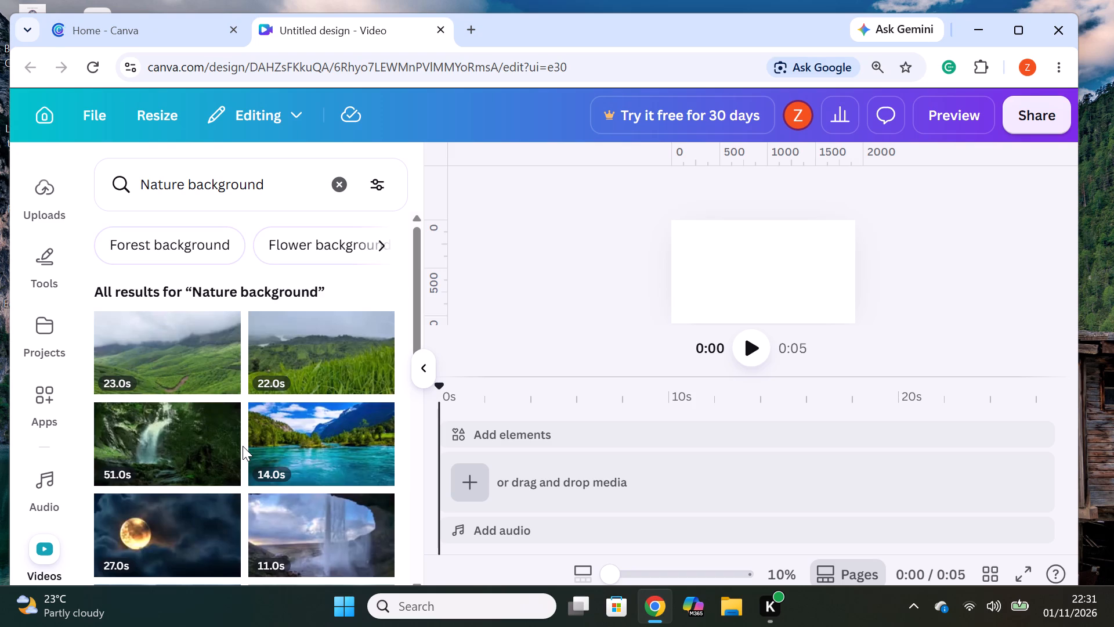
left_click_drag(330, 370, 516, 439)
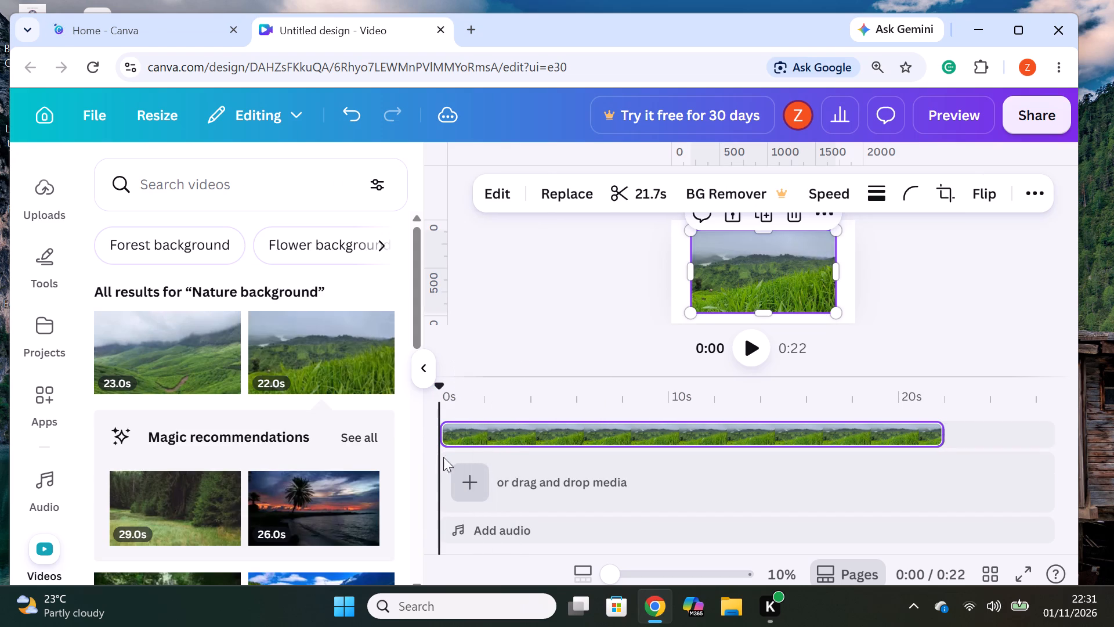
Add the recommended 26.0s palm sunset video on its own track above the hills clip, starting at 0s.
scroll(517, 455, "up", 3)
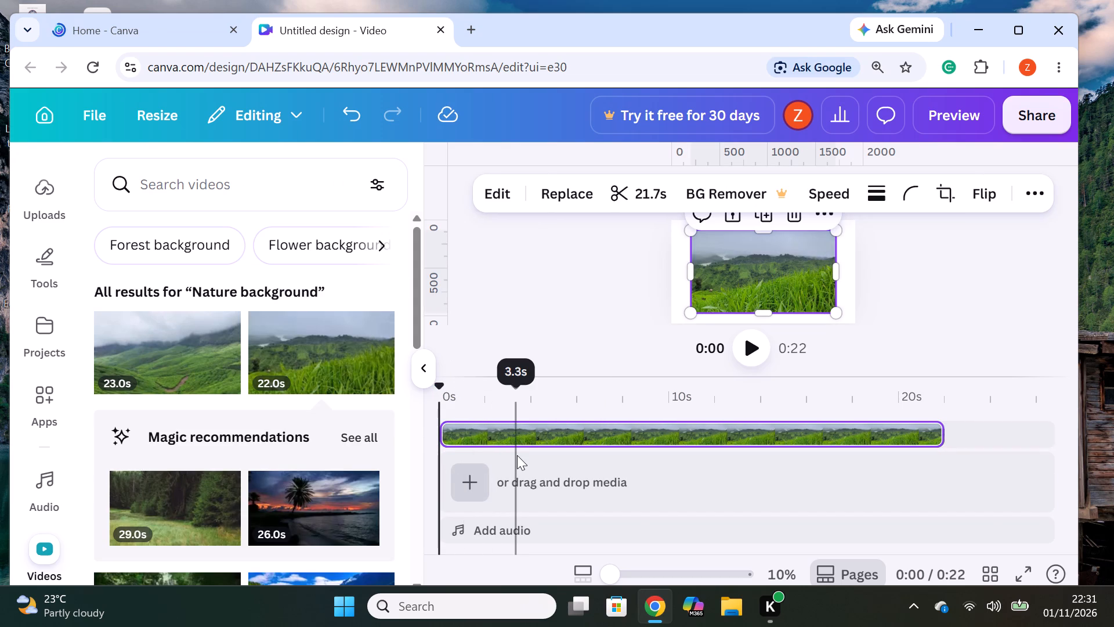
left_click_drag(306, 527, 461, 452)
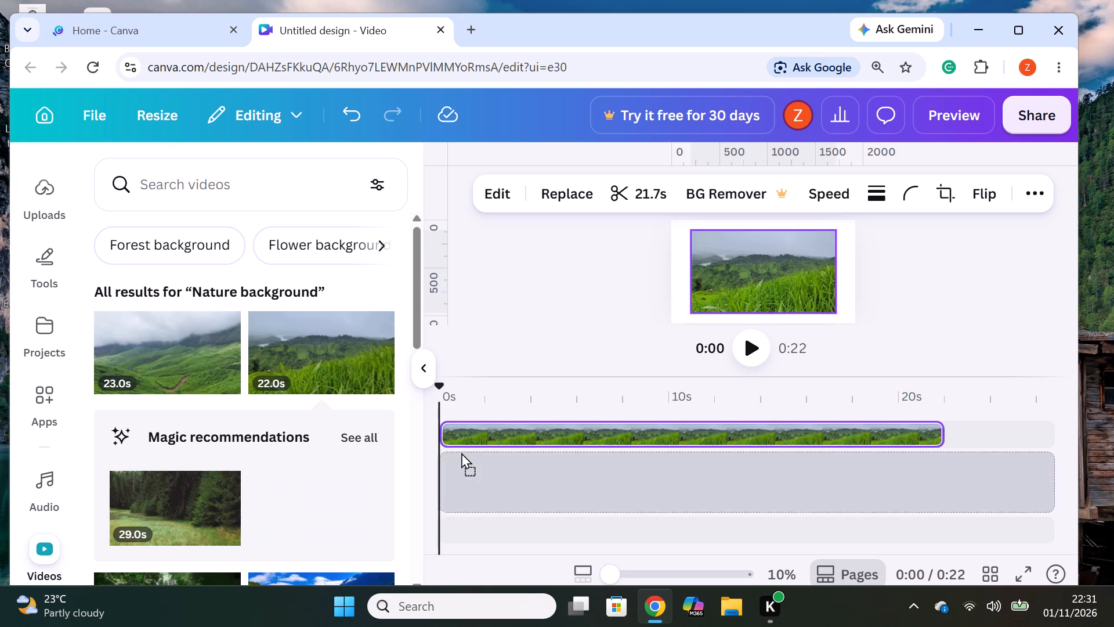
left_click_drag(461, 452, 535, 420)
left_click_drag(571, 406, 528, 407)
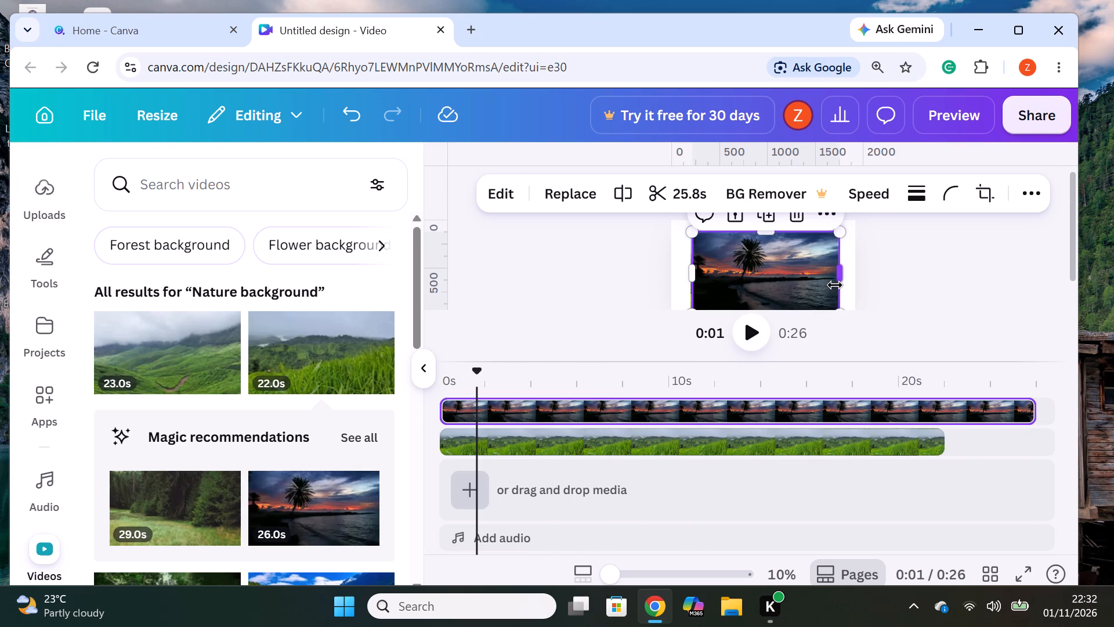
Shrink the palm sunset clip to less than half the page's width and place it on the page's left side.
left_click_drag(841, 275, 814, 269)
left_click_drag(778, 273, 774, 261)
left_click_drag(809, 300, 783, 271)
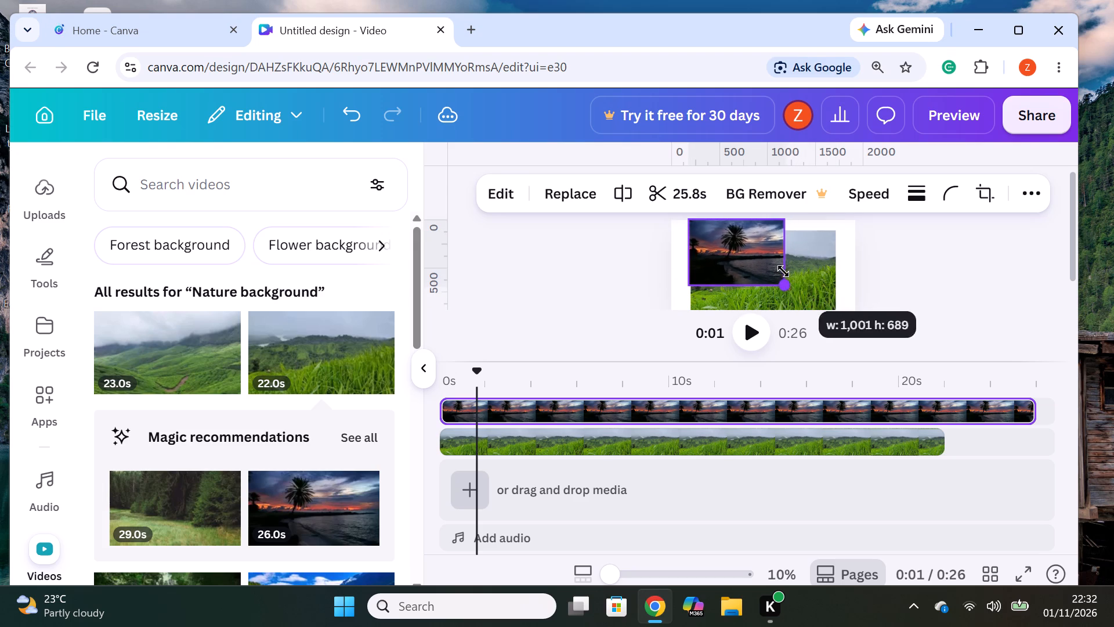
left_click_drag(783, 271, 780, 269)
left_click_drag(755, 255, 734, 287)
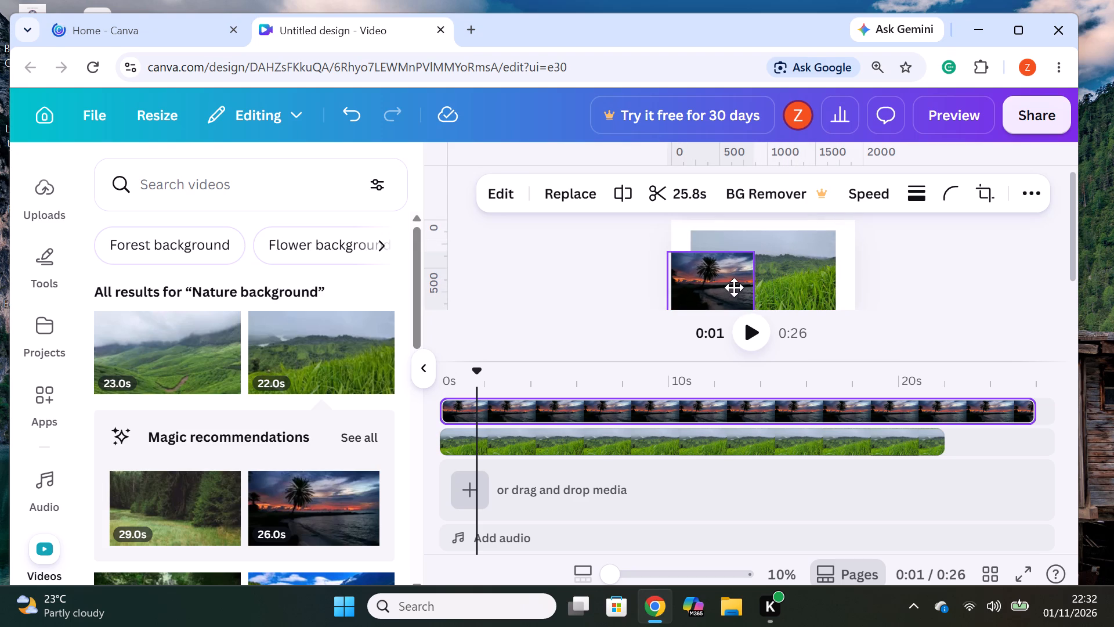
left_click_drag(734, 287, 748, 282)
left_click_drag(768, 300, 759, 289)
Set the palm sunset clip's corner rounding to 100 and move the clip down against the page's left edge.
left_click(944, 189)
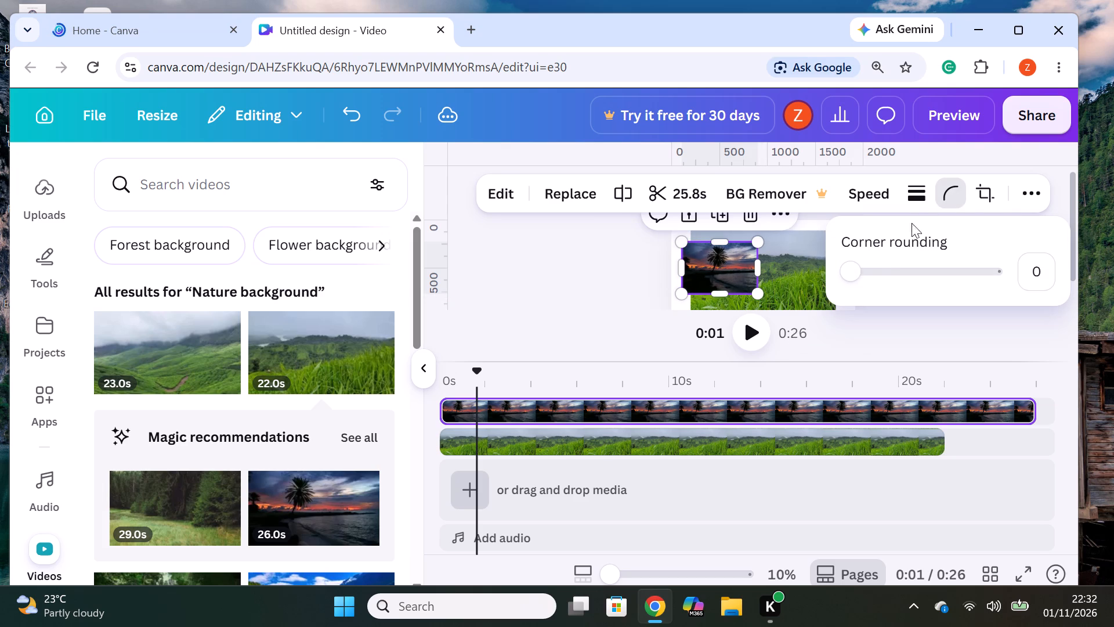
left_click_drag(844, 284, 1113, 320)
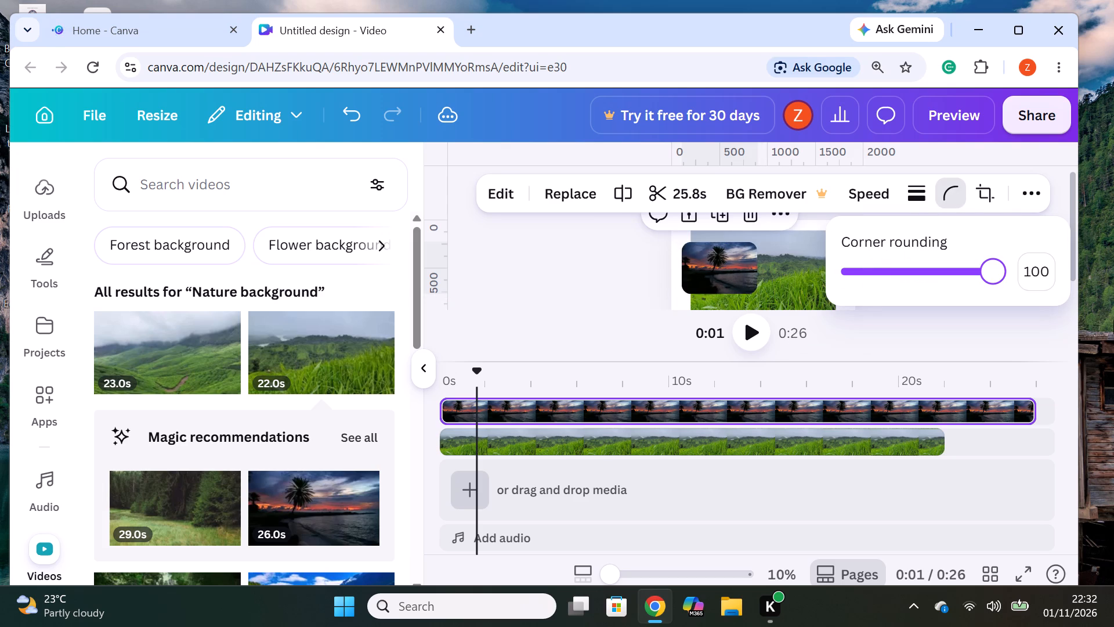
left_click_drag(740, 273, 732, 290)
left_click(930, 278)
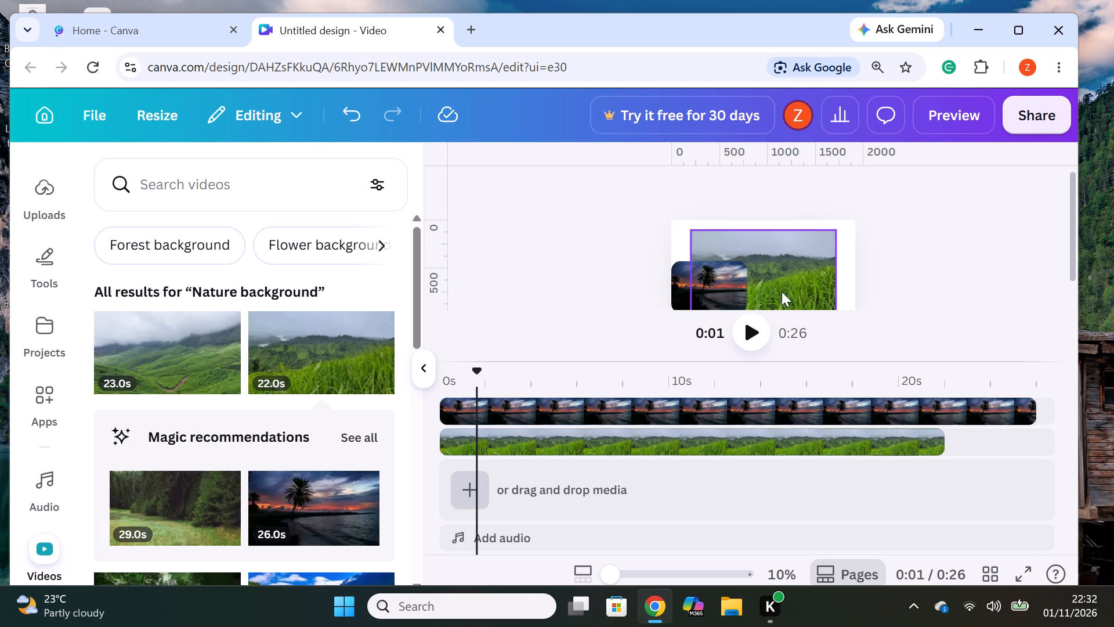
Move the hills clip to the page's right side and shrink it to fit beside the palm sunset clip.
left_click(794, 278)
left_click_drag(795, 278, 842, 279)
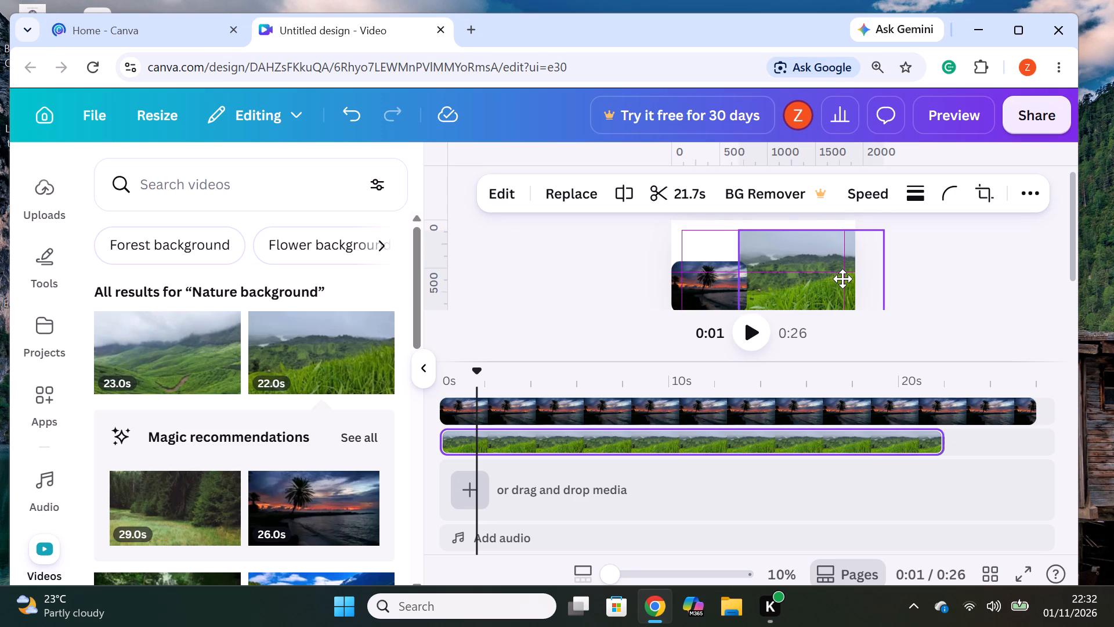
left_click_drag(842, 279, 844, 277)
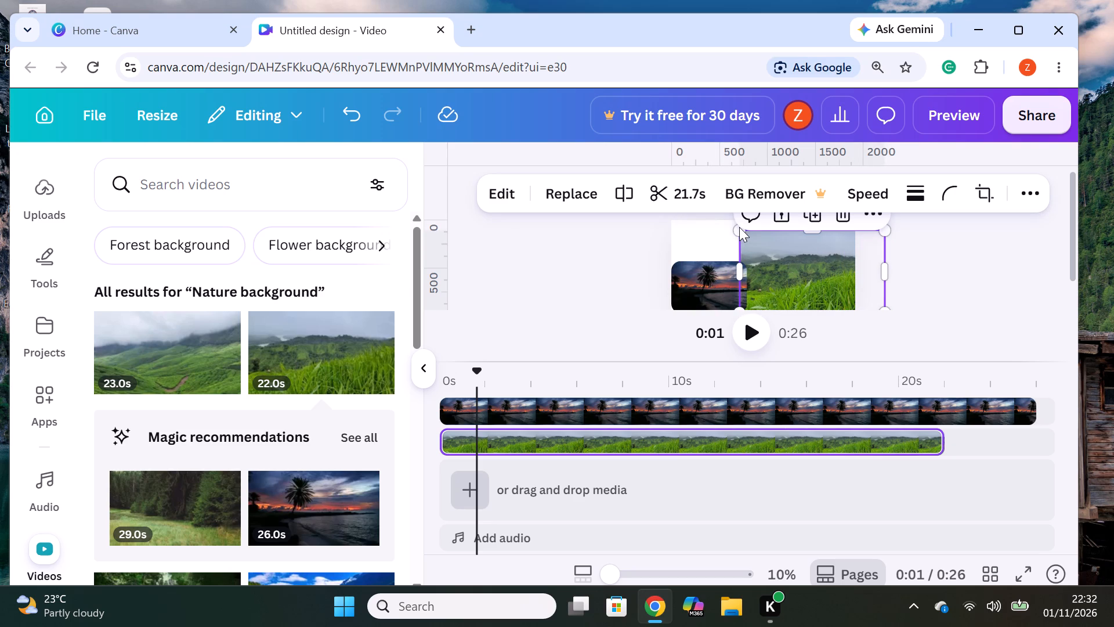
left_click_drag(738, 232, 769, 269)
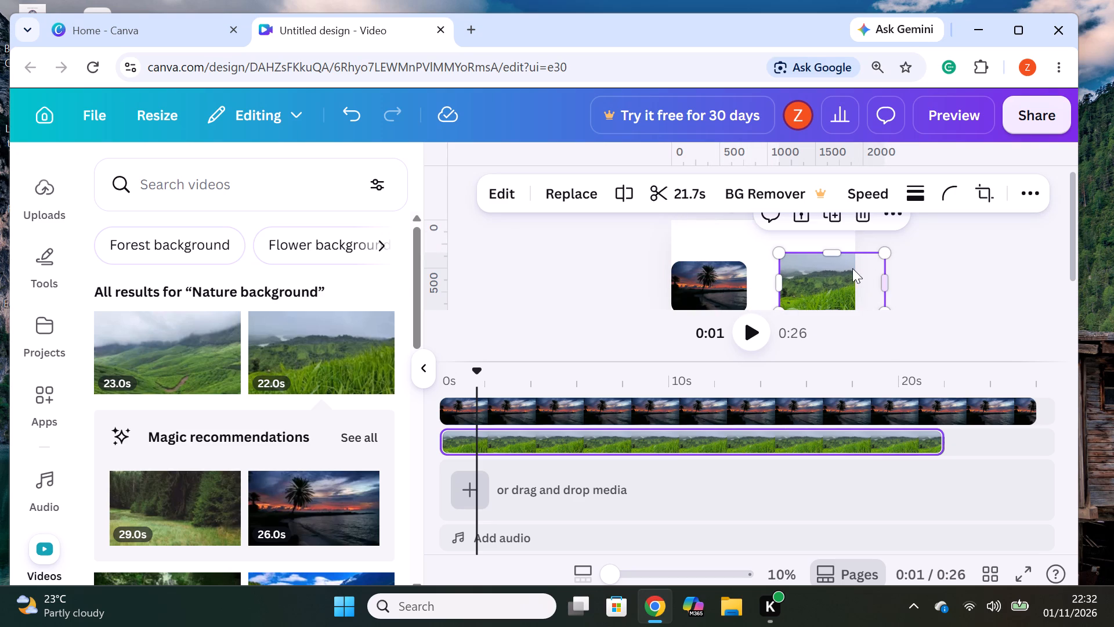
left_click_drag(831, 273, 797, 273)
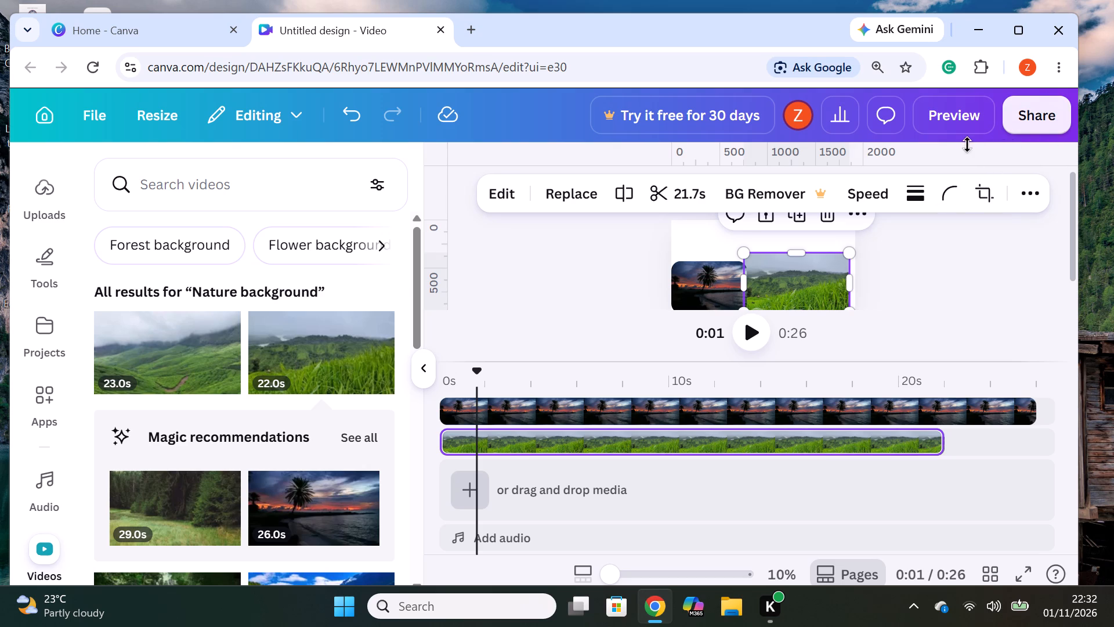
Raise the hills clip's corner rounding to the maximum.
left_click(960, 190)
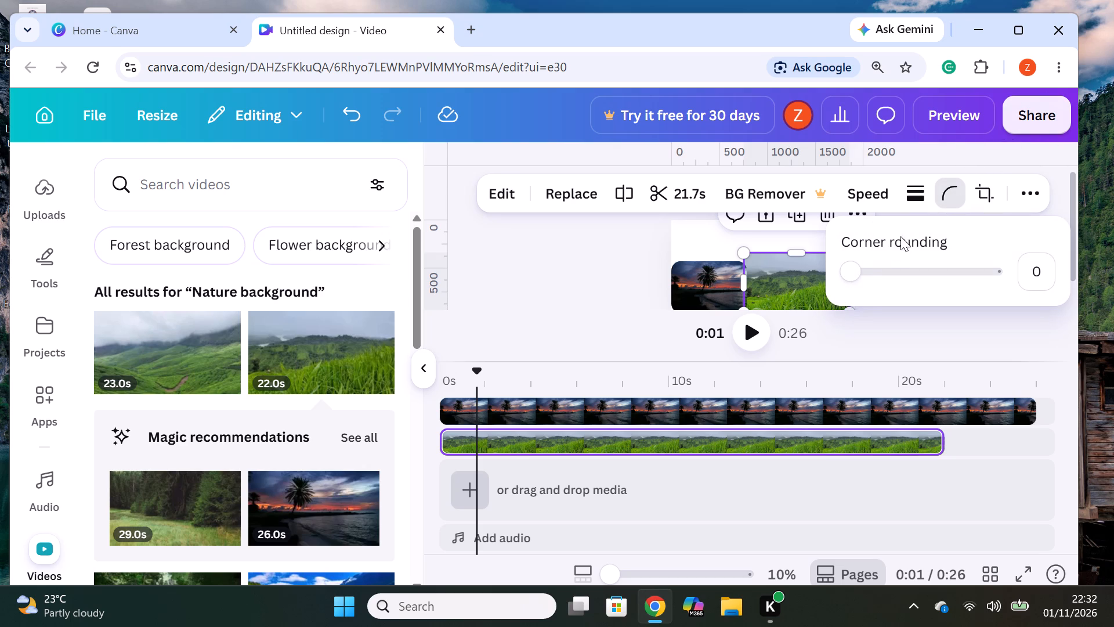
left_click_drag(853, 279, 966, 280)
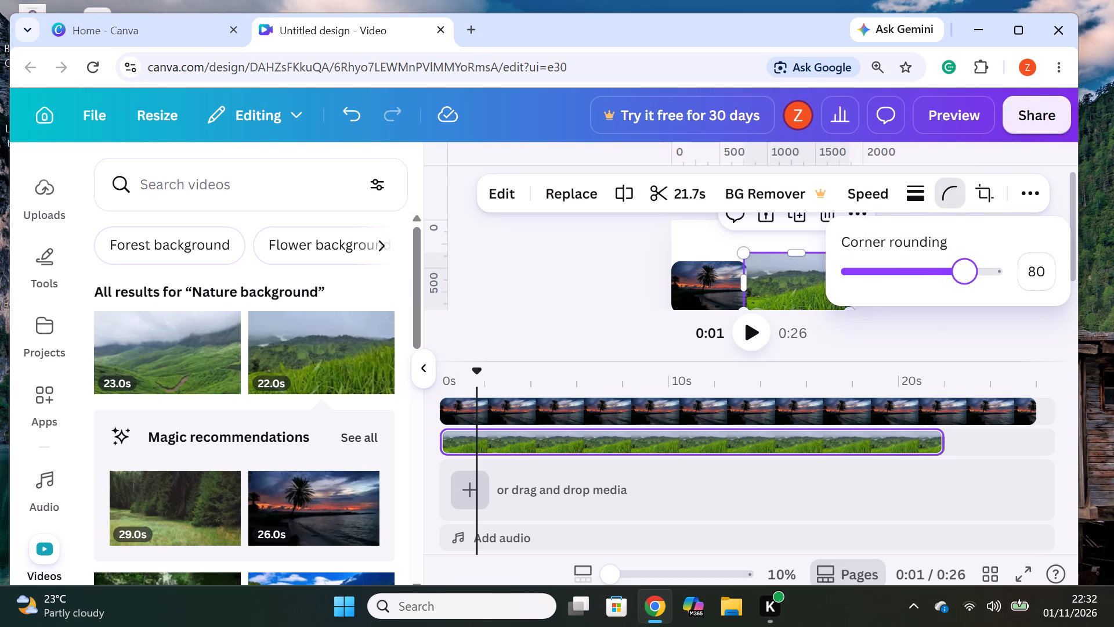
left_click_drag(972, 272, 1033, 272)
left_click(950, 329)
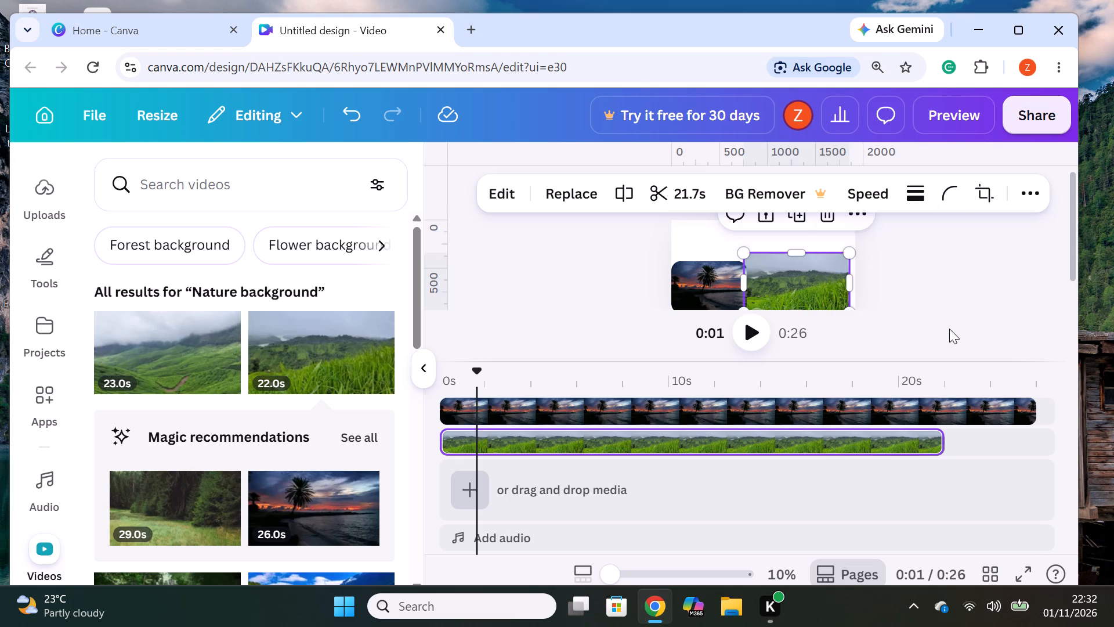
Shrink the hills clip a little more and move it against the page's right edge, leaving a gap beside the sunset clip.
left_click(787, 280)
left_click_drag(855, 253, 842, 271)
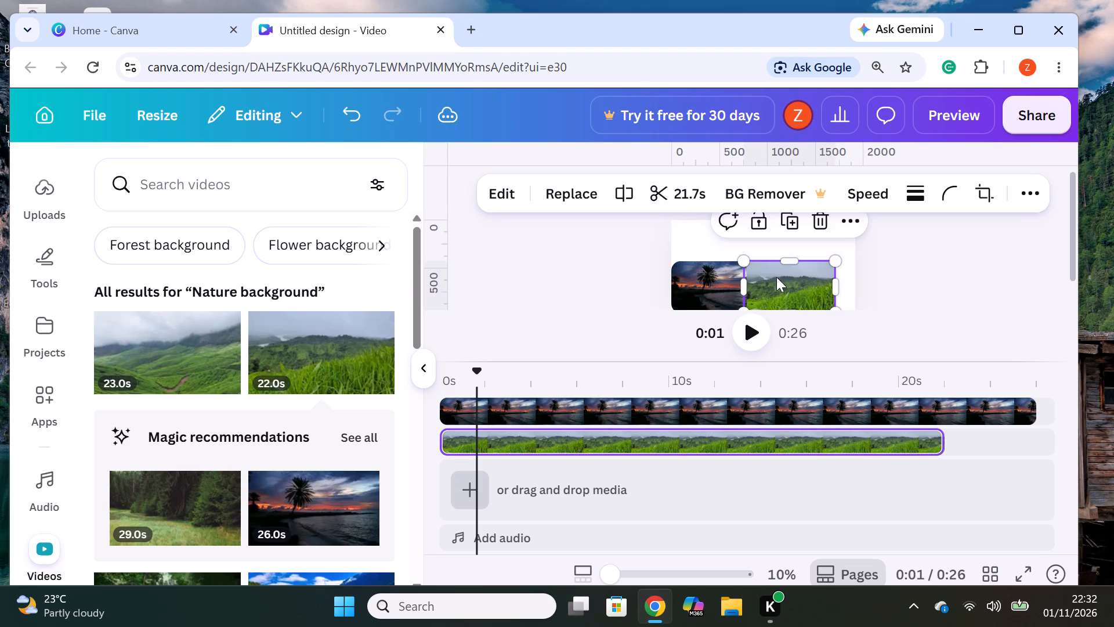
left_click_drag(776, 277, 799, 276)
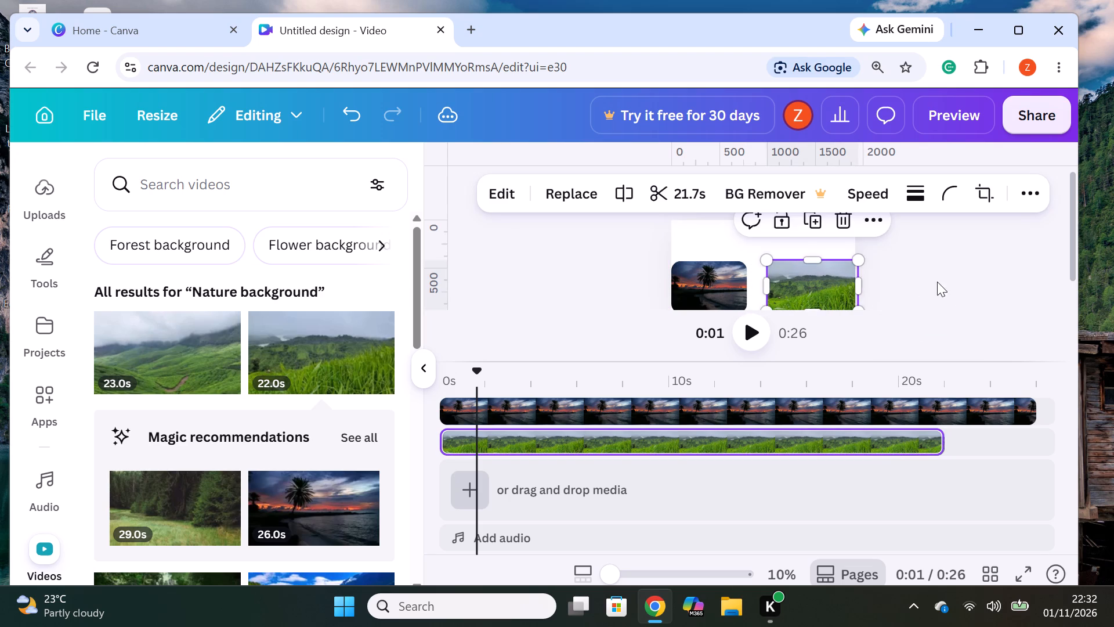
left_click(937, 282)
Add the recommended 29.0s forest meadow video on a new top track, starting shortly after 0s.
scroll(221, 450, "down", 1)
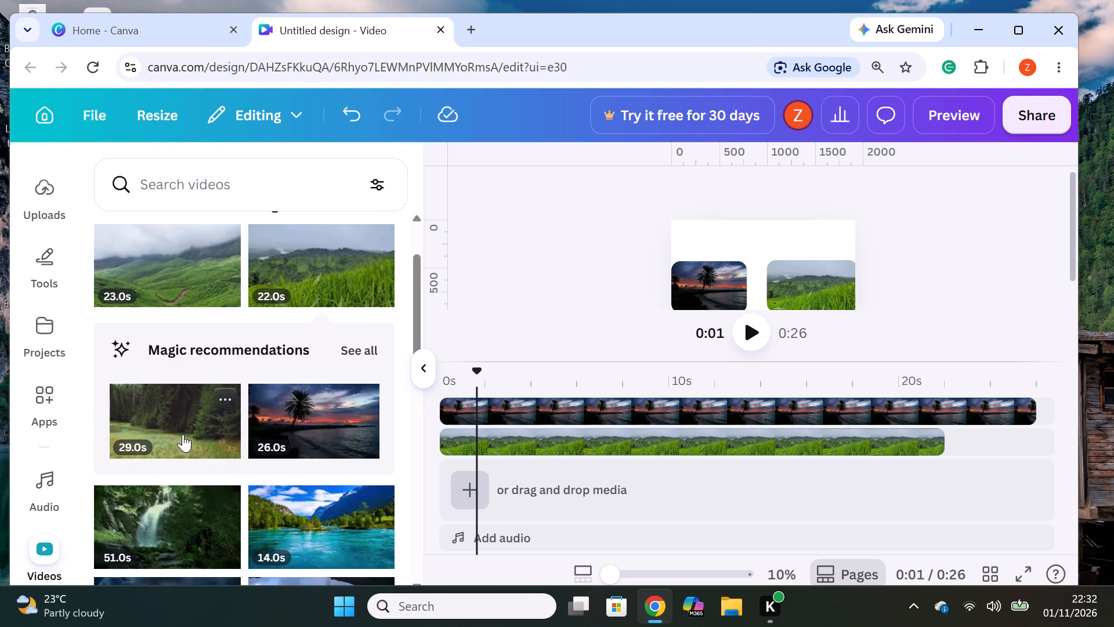
left_click_drag(183, 434, 531, 397)
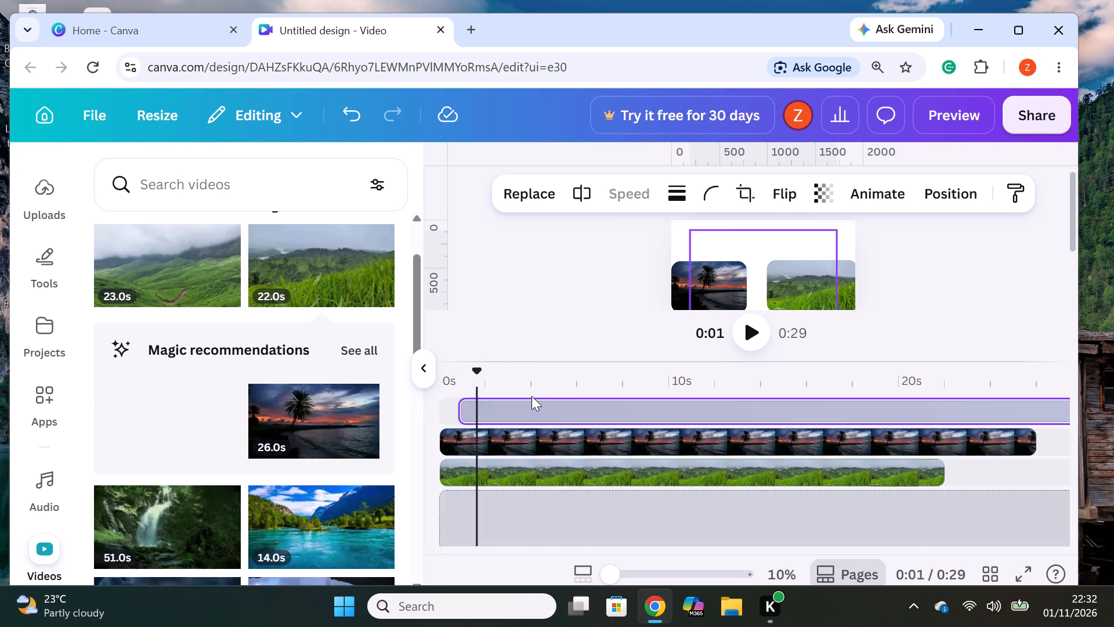
Split the palm sunset clip at about 0:15 and delete its second part.
left_click(802, 414)
right_click(802, 414)
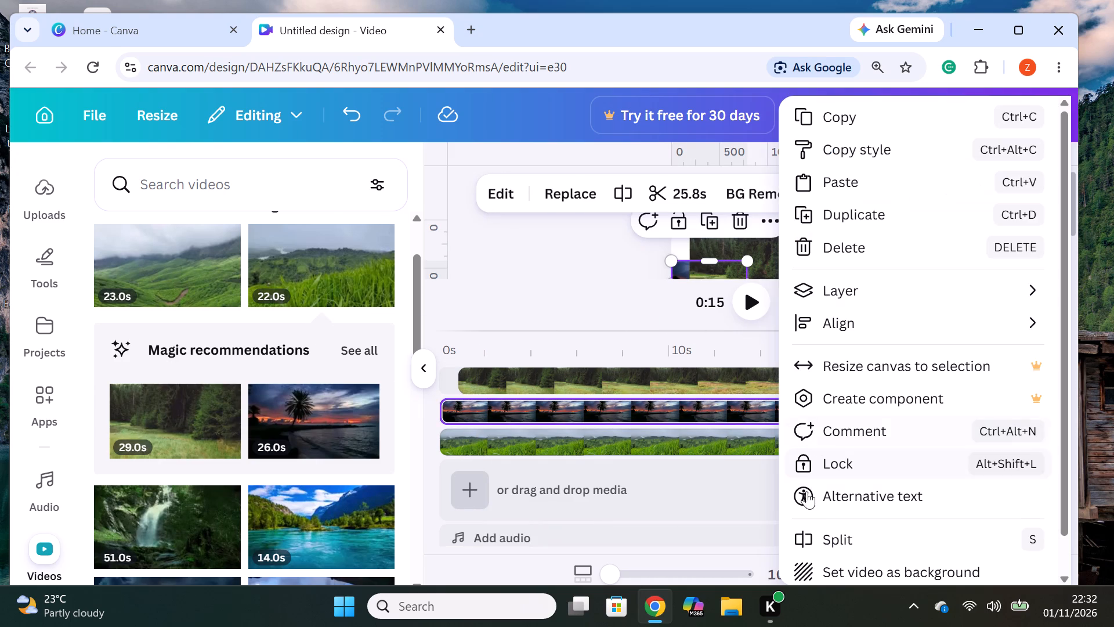
left_click(823, 539)
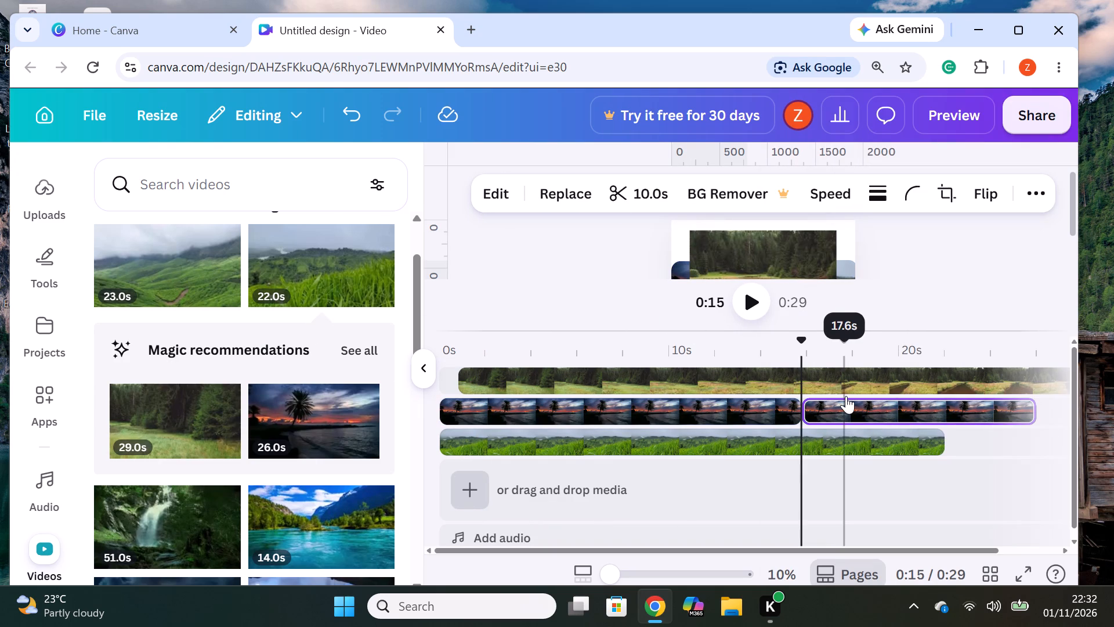
right_click(844, 400)
left_click(871, 248)
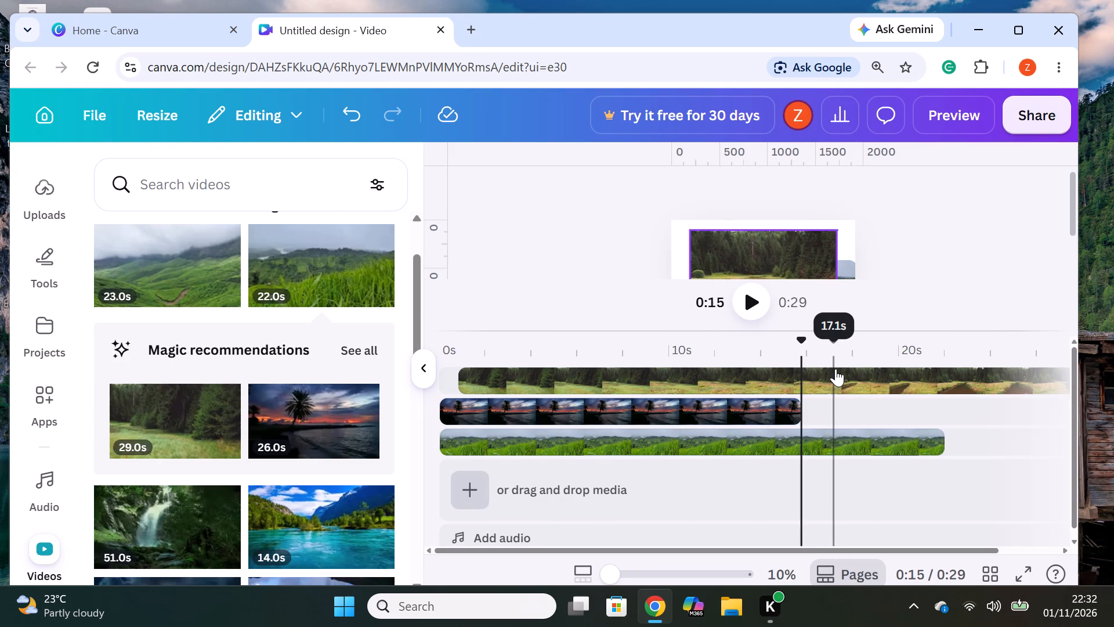
Split the forest clip at 0:15 and delete its second part so it ends with the sunset clip.
right_click(810, 381)
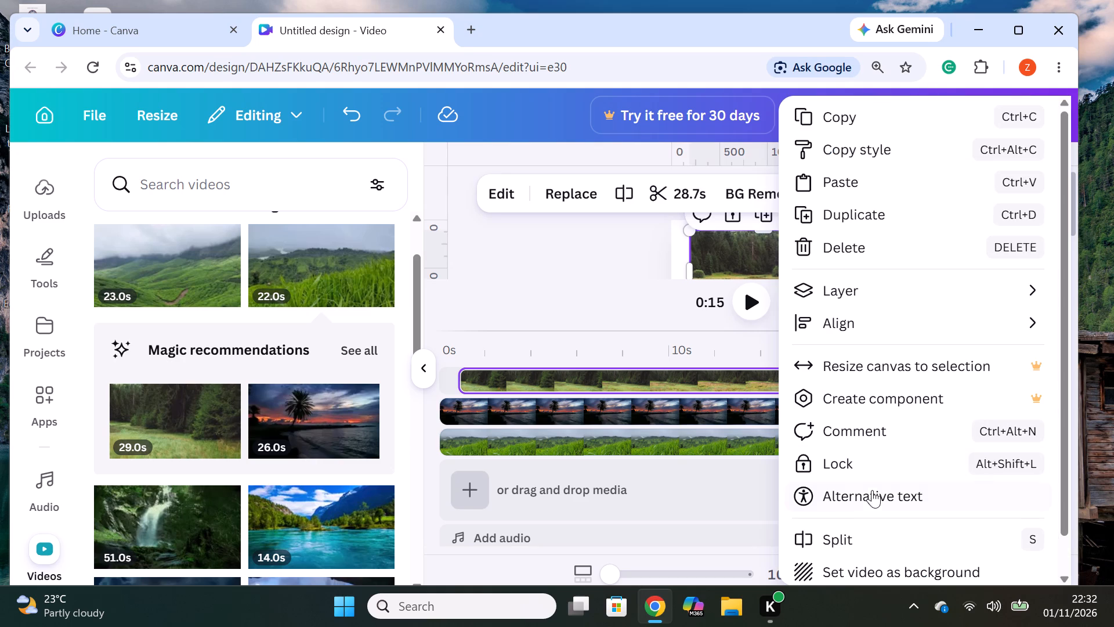
left_click(863, 530)
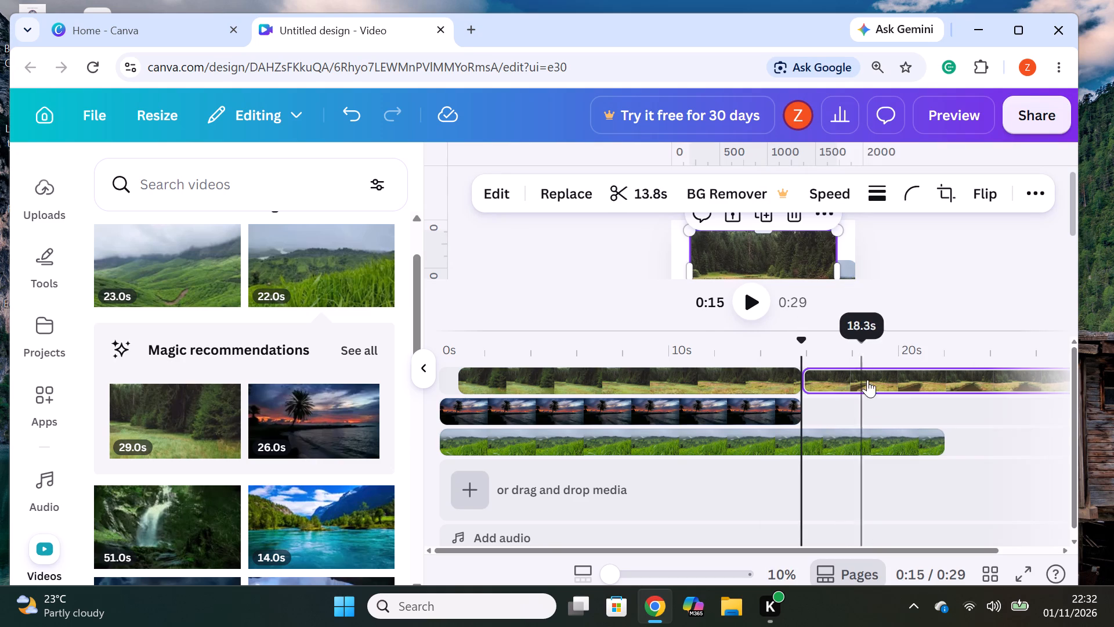
right_click(850, 384)
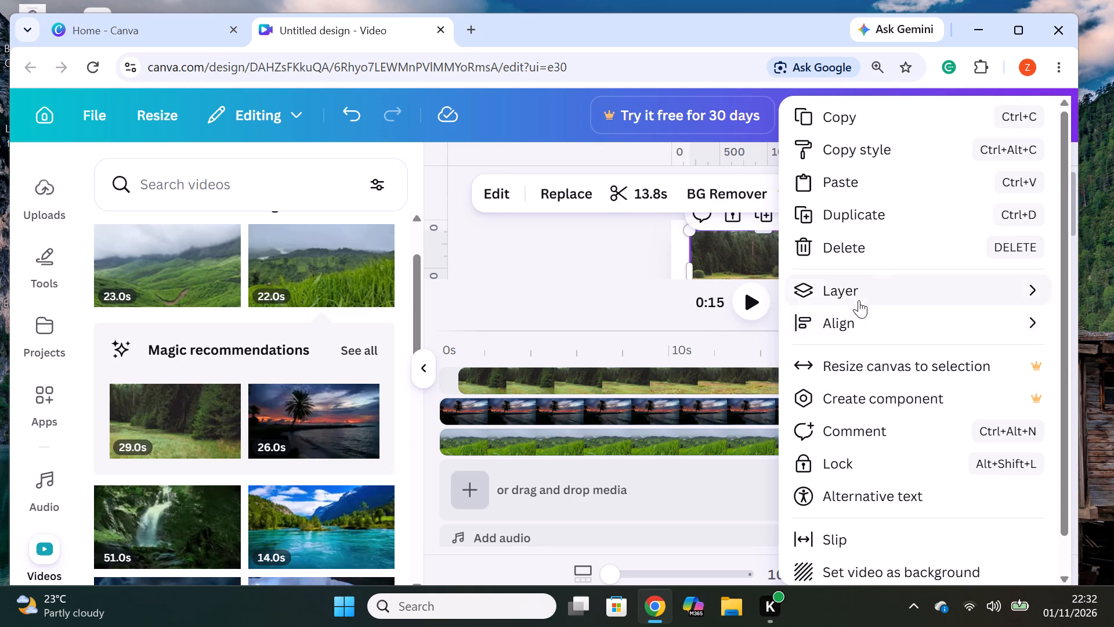
left_click(873, 256)
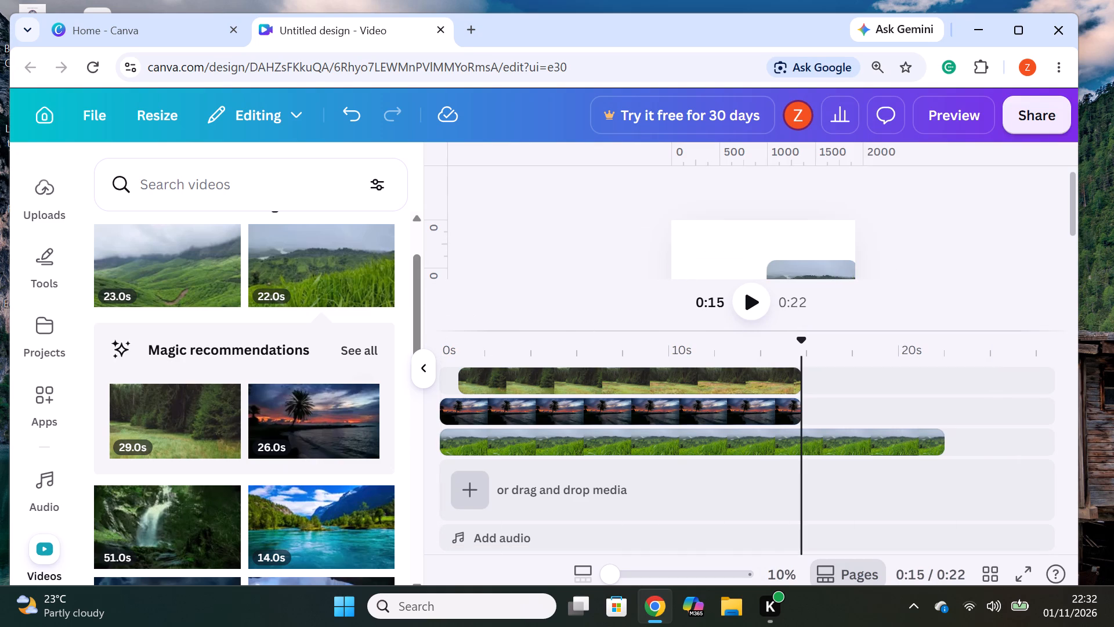
Enlarge the page preview area above the timeline and shrink the forest clip to about half the page's width.
left_click(670, 405)
left_click(683, 373)
left_click(654, 439)
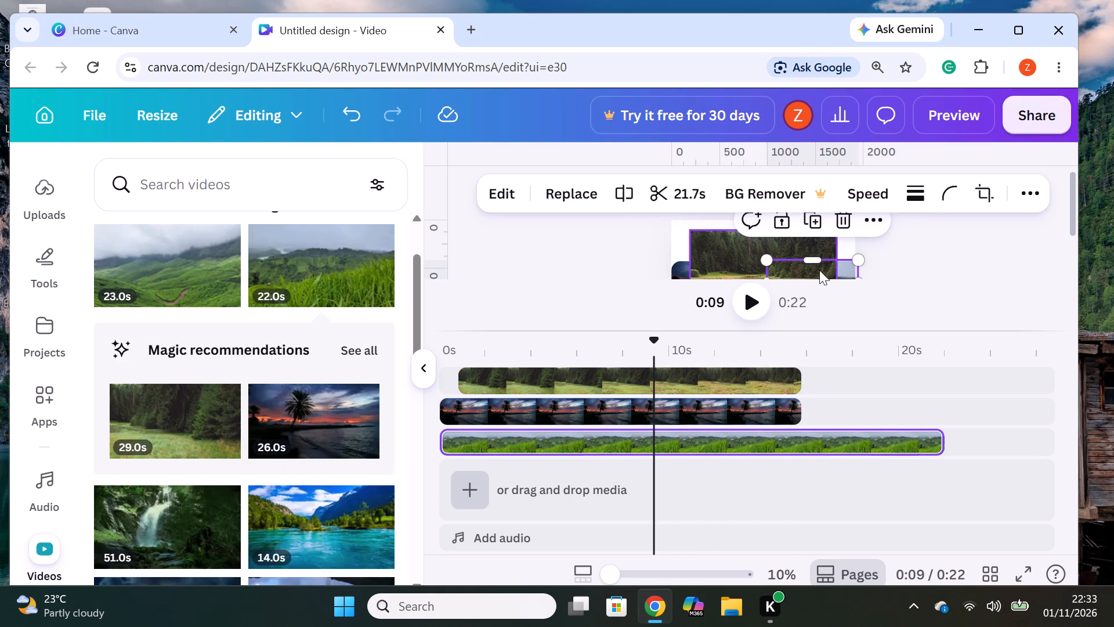
left_click_drag(777, 330, 773, 358)
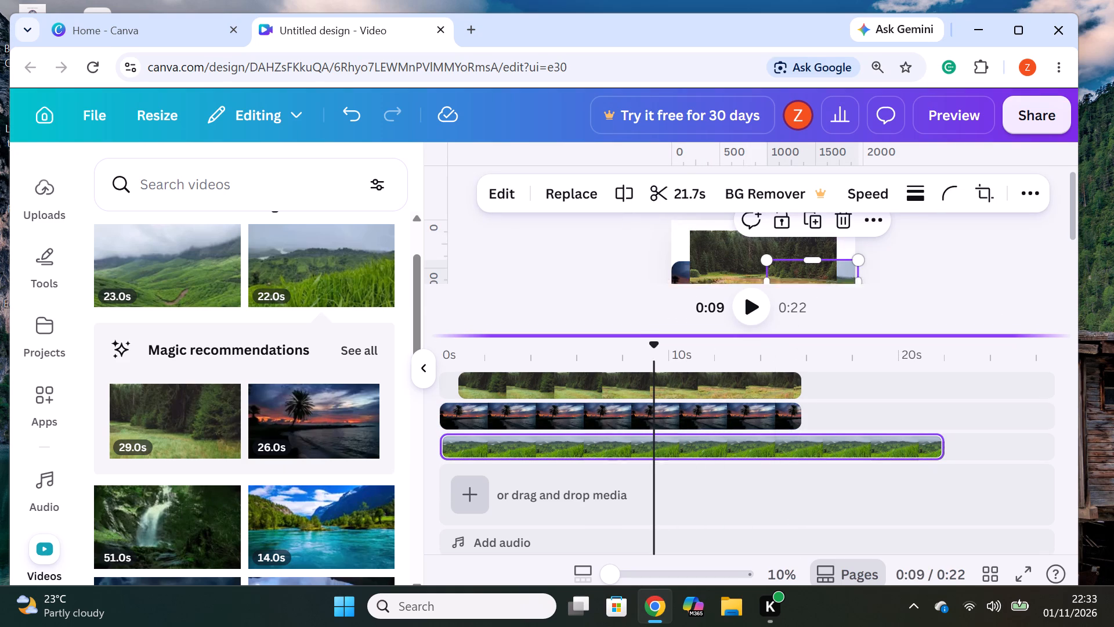
left_click_drag(773, 358, 751, 450)
left_click(746, 268)
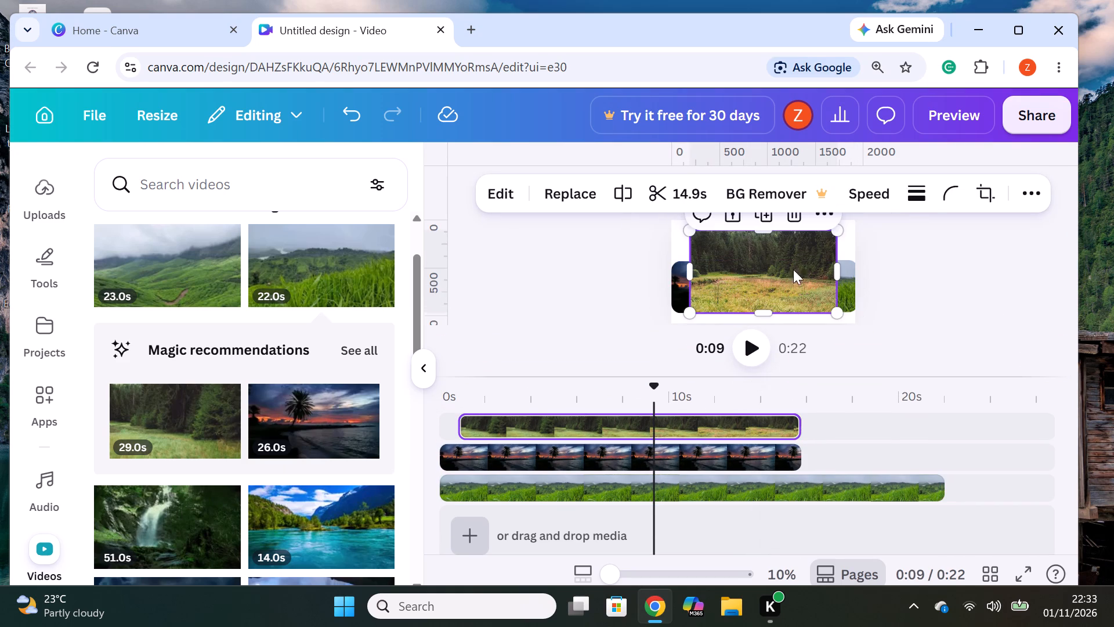
left_click_drag(831, 316, 776, 275)
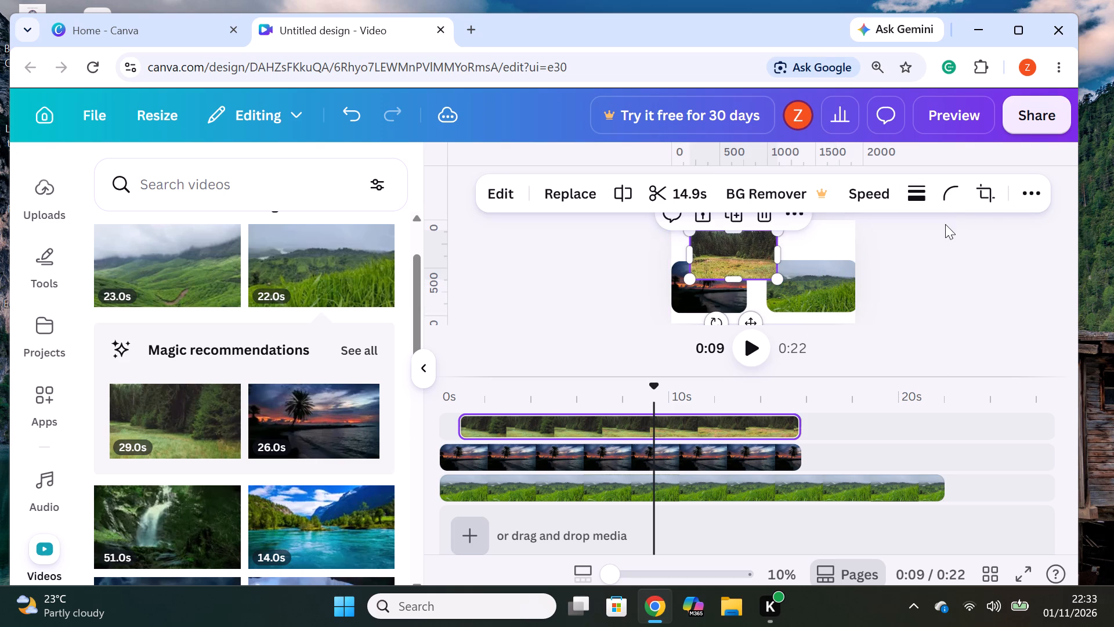
Move the forest meadow clip down between the palm sunset and green grass clips, overlapping both.
left_click(956, 191)
left_click_drag(730, 272, 737, 268)
left_click_drag(737, 268, 772, 272)
left_click_drag(739, 243, 777, 275)
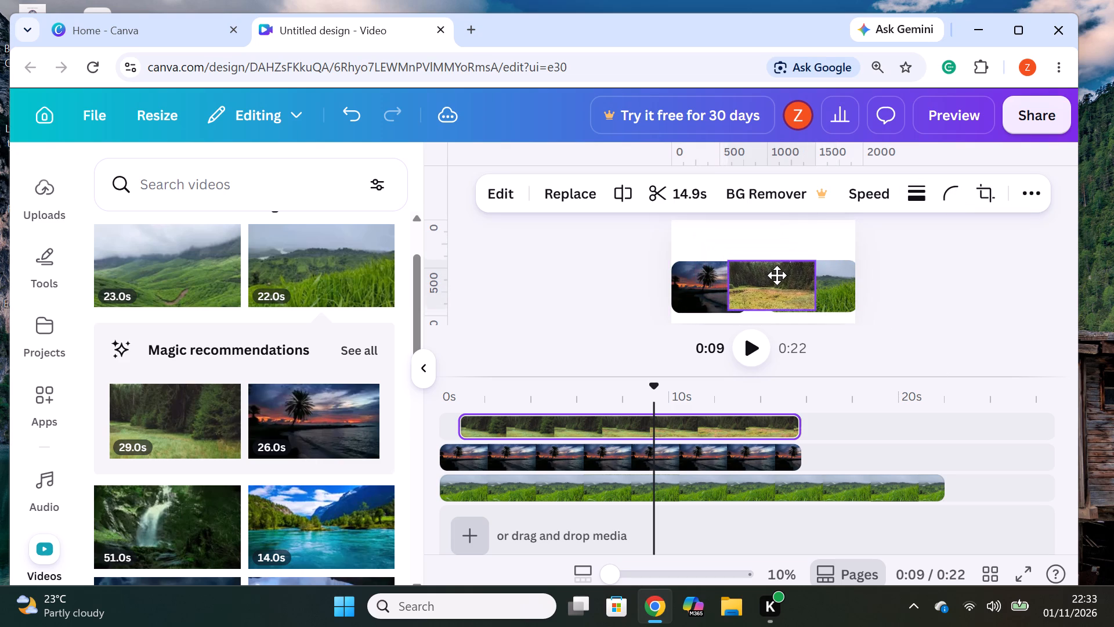
left_click_drag(777, 275, 764, 280)
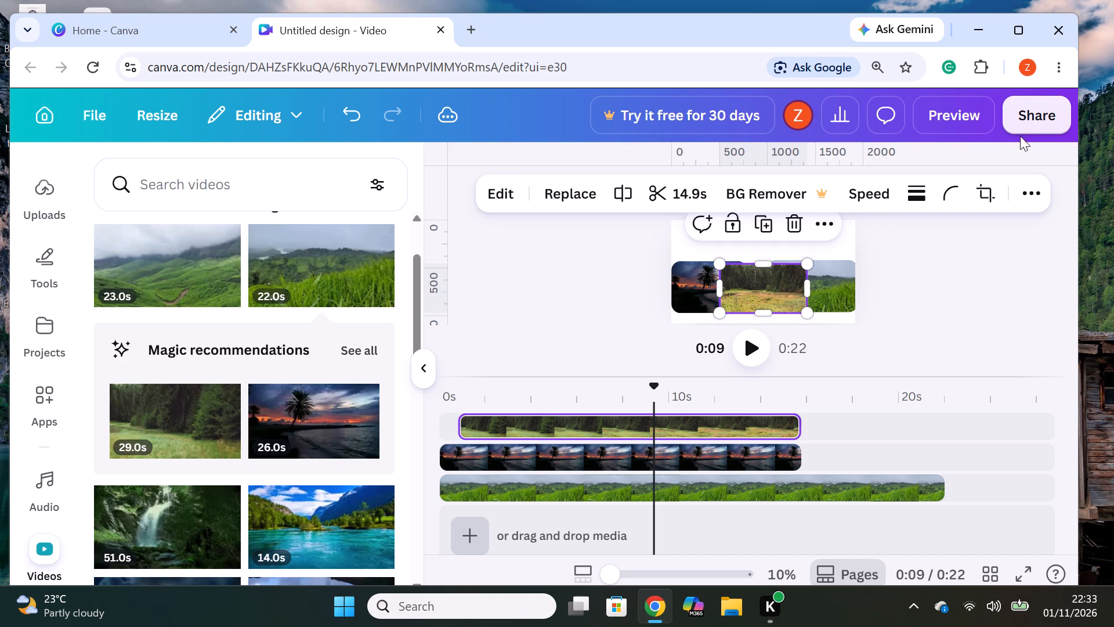
Round the corners of the forest meadow clip to the maximum.
left_click(955, 188)
left_click_drag(853, 271, 999, 272)
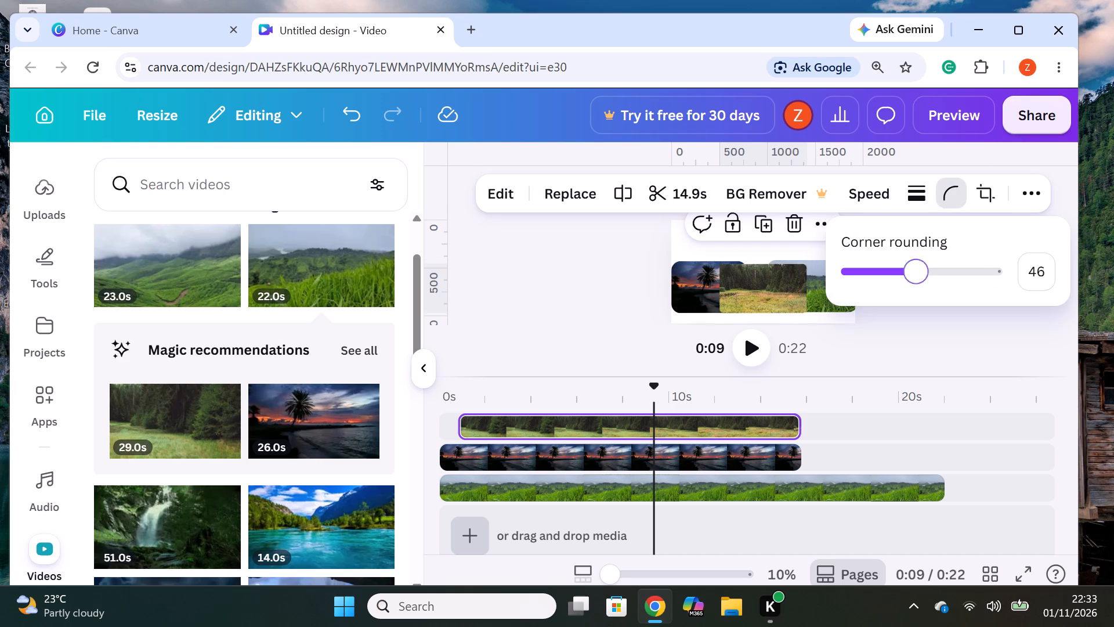
left_click_drag(999, 272, 1031, 276)
left_click(982, 324)
left_click(992, 302)
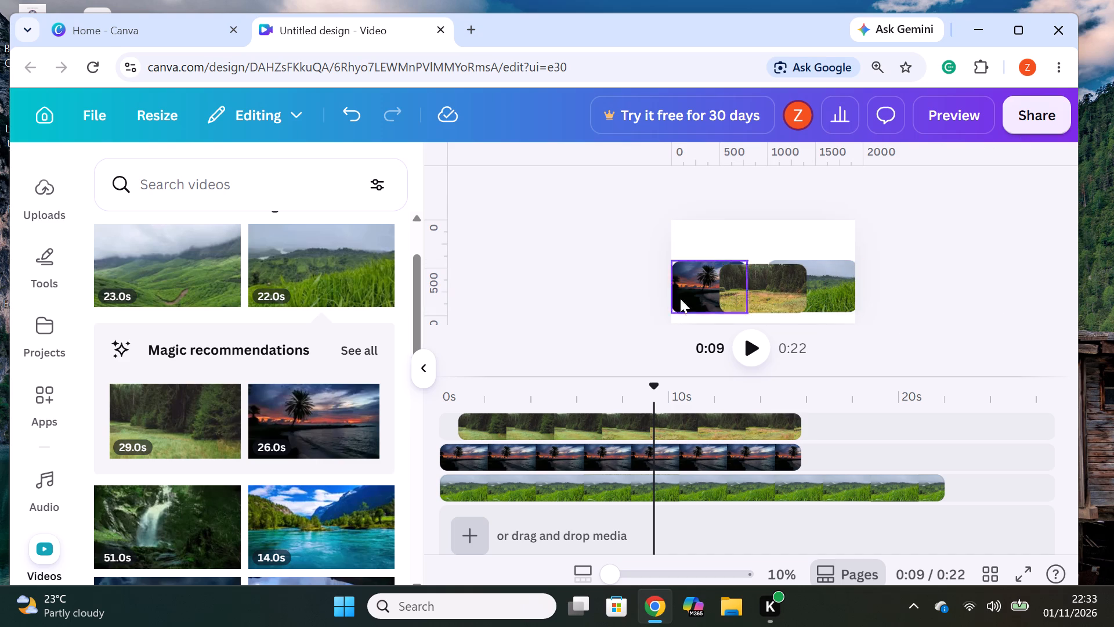
left_click(765, 275)
left_click(969, 282)
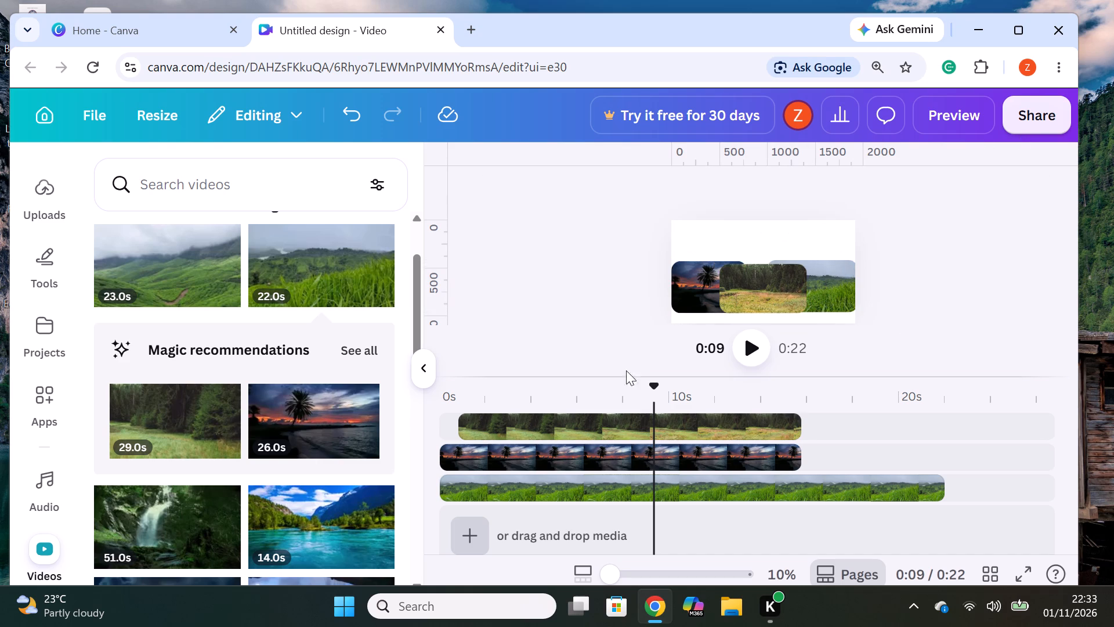
Add the 14.0s turquoise mountain lake video on a new top track, starting at 0s.
scroll(180, 428, "down", 3)
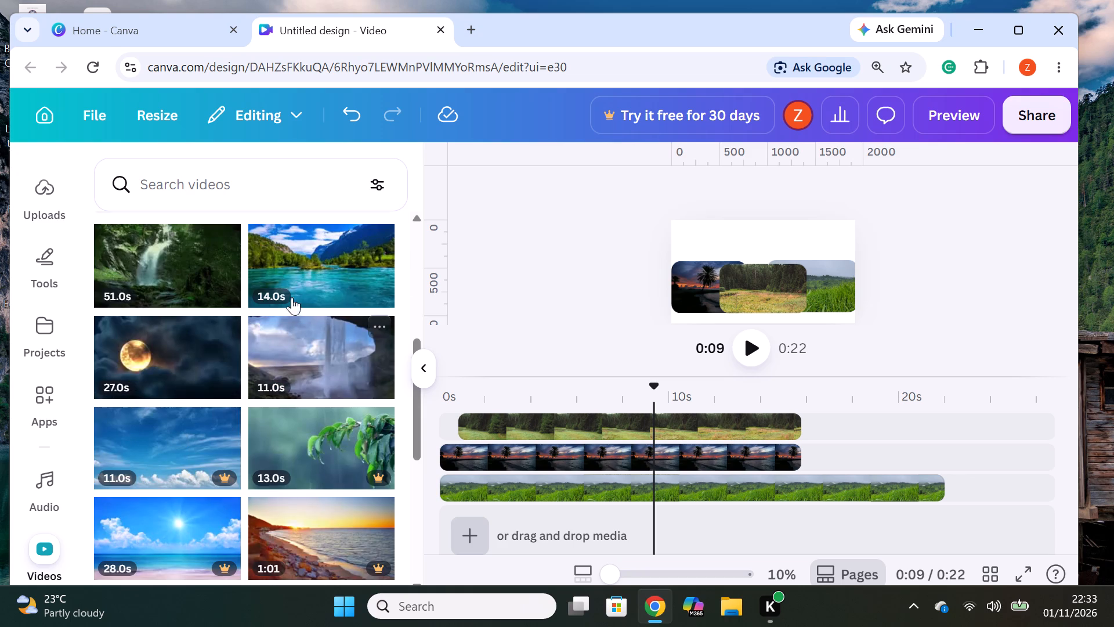
left_click_drag(311, 262, 555, 415)
left_click_drag(601, 420, 549, 413)
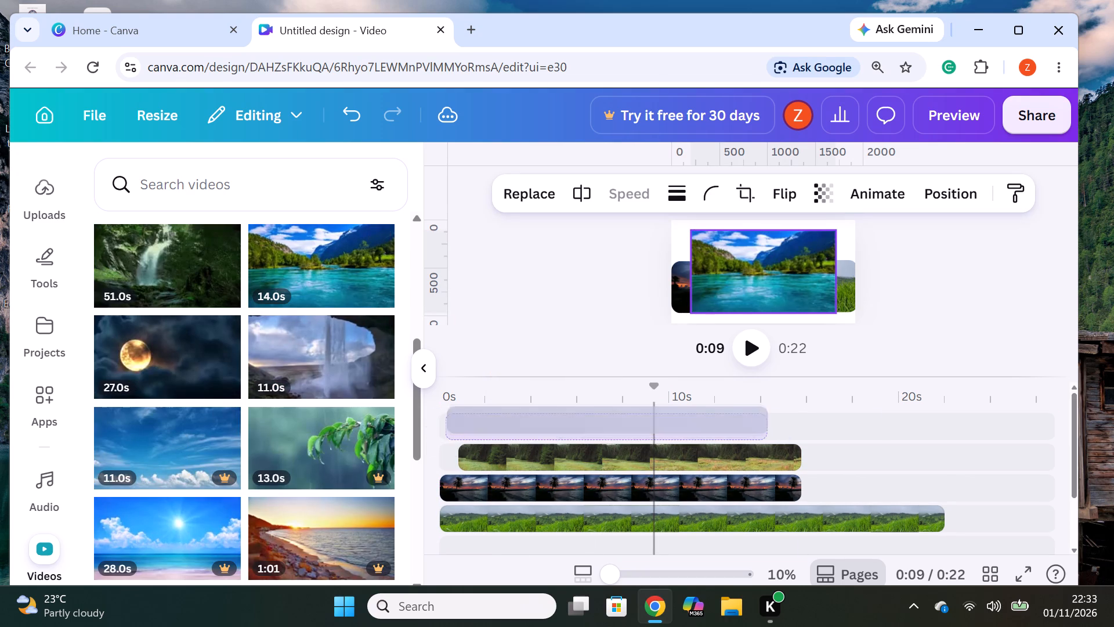
left_click_drag(549, 413, 548, 417)
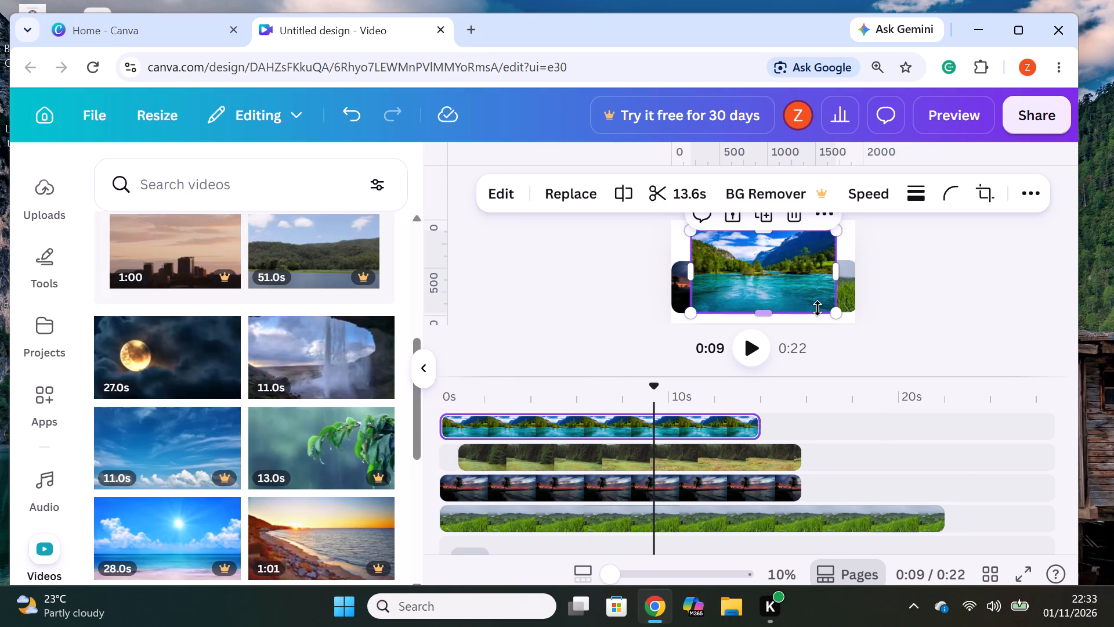
Shrink the lake clip to about 60% of the page's width and round its corners to the maximum.
left_click_drag(838, 311, 808, 277)
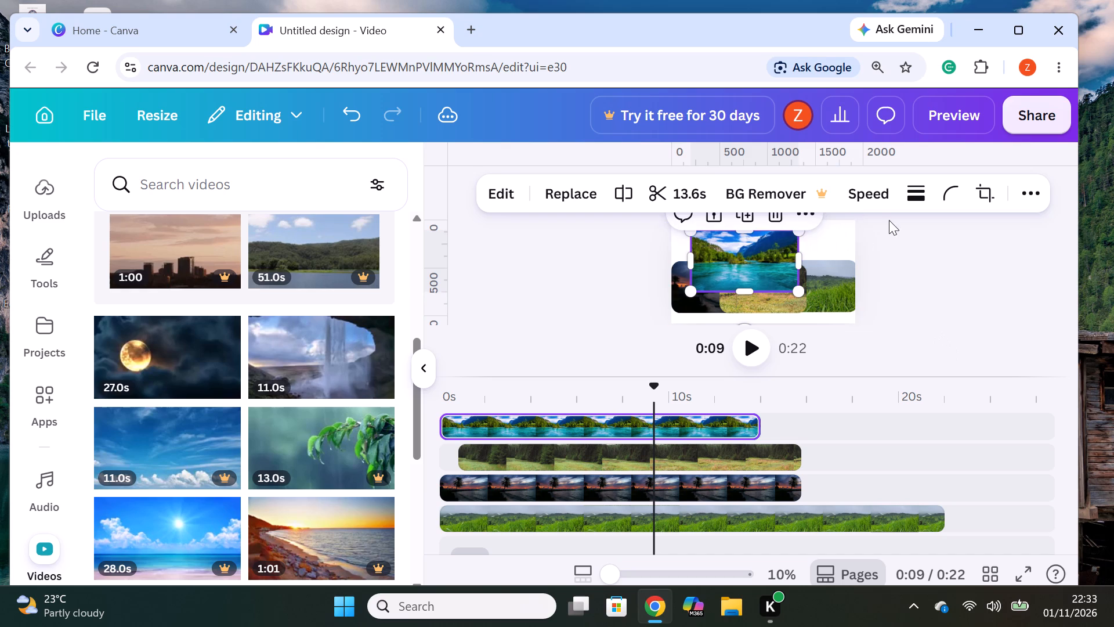
left_click(952, 193)
left_click_drag(855, 273, 856, 273)
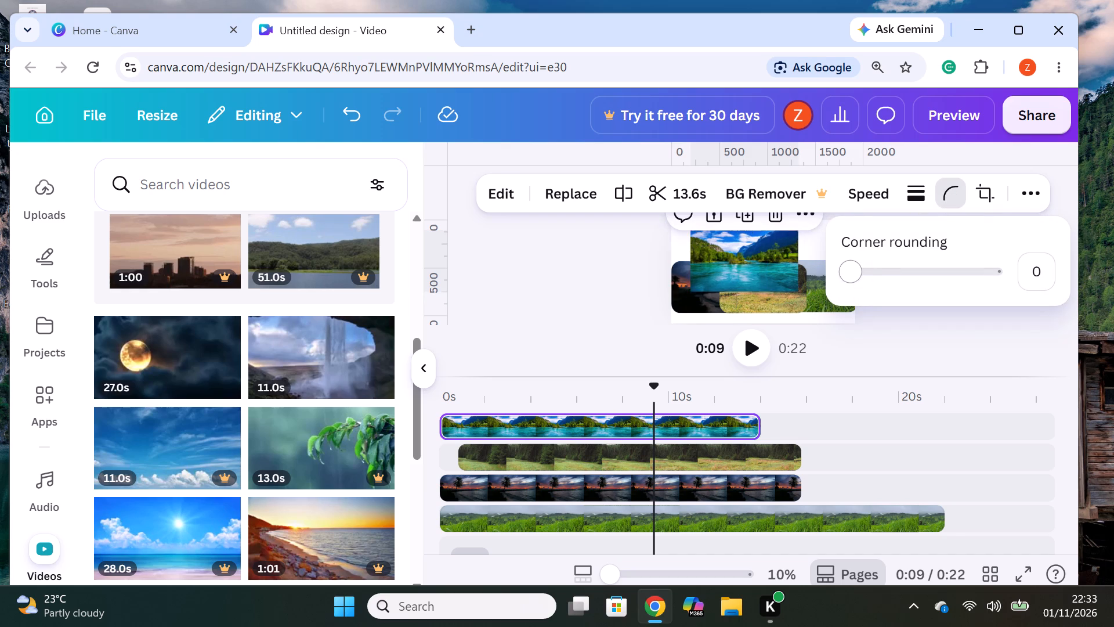
left_click_drag(856, 273, 1063, 295)
left_click(990, 336)
Fit the lake clip into the page's top-right corner, reduced to about half the page's width.
left_click_drag(750, 268, 783, 261)
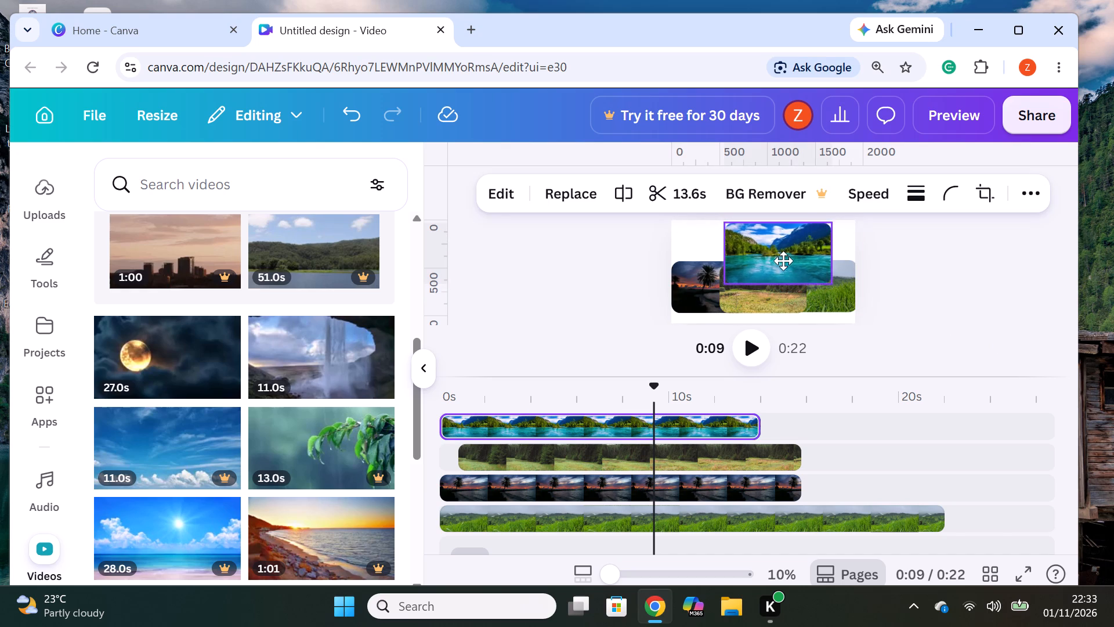
left_click_drag(783, 261, 806, 247)
left_click_drag(853, 269, 842, 258)
left_click_drag(785, 236, 797, 239)
left_click(917, 298)
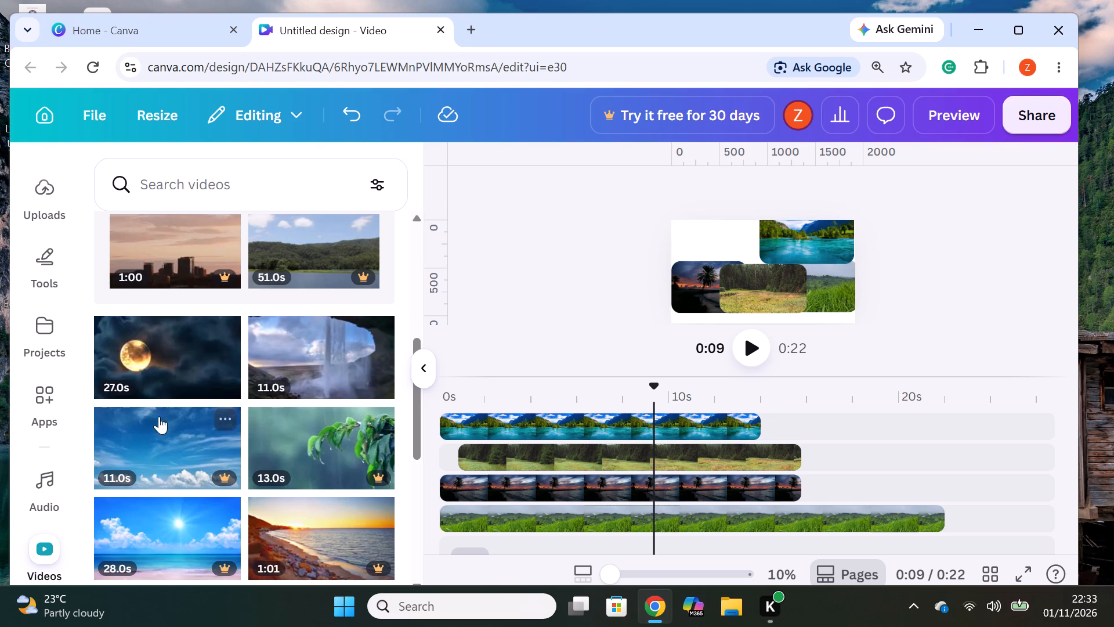
Add the 11.0s blue sky with clouds video on a new top track, starting shortly after 0s.
left_click_drag(141, 449, 494, 400)
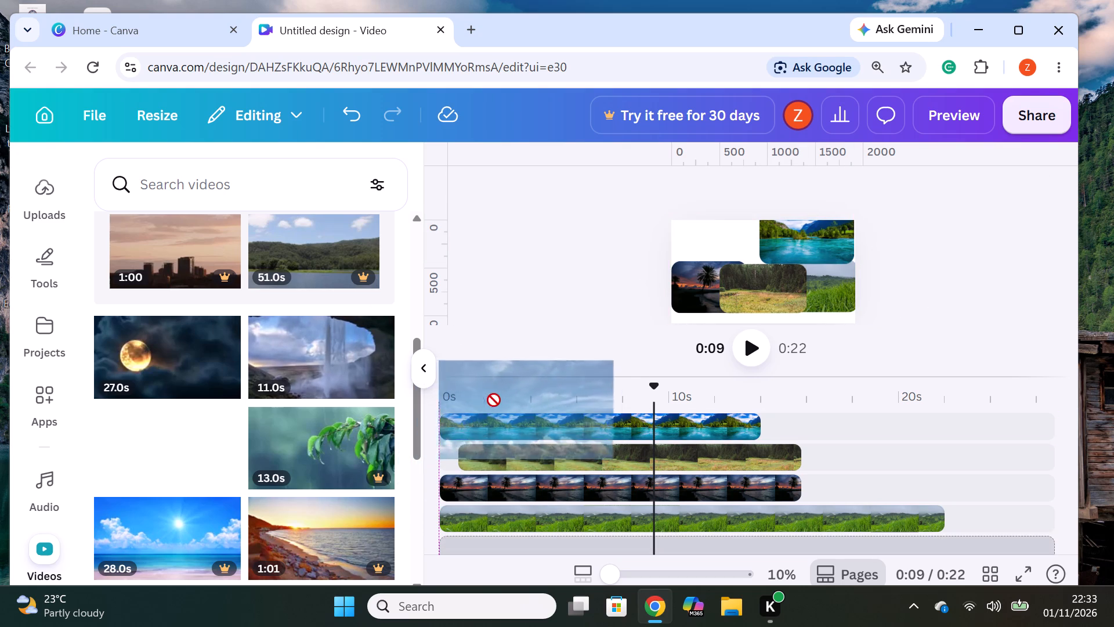
left_click_drag(494, 400, 512, 411)
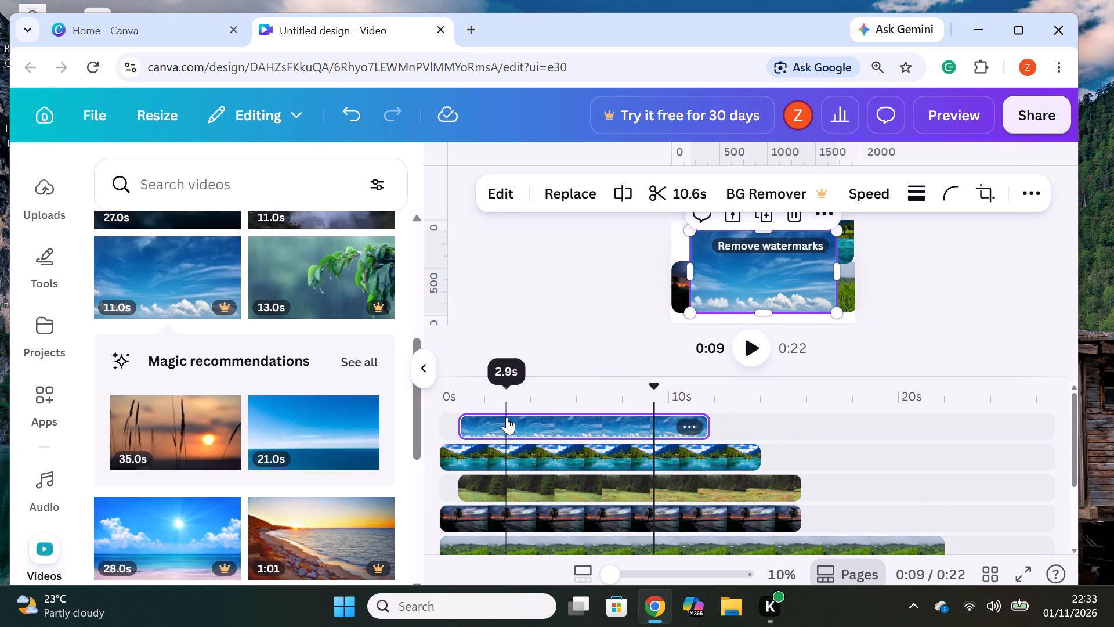
Shrink the cloudy sky clip to about half the page's width and place it in the page's top-left corner, beside the lake clip.
left_click(557, 434)
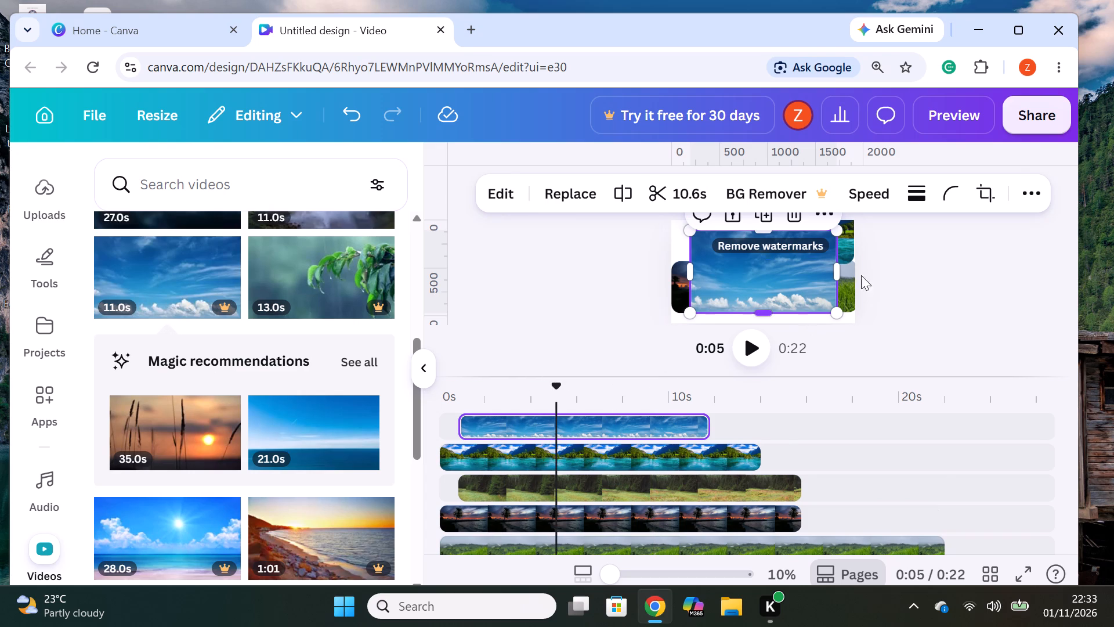
left_click_drag(841, 308, 842, 309)
left_click_drag(842, 309, 797, 262)
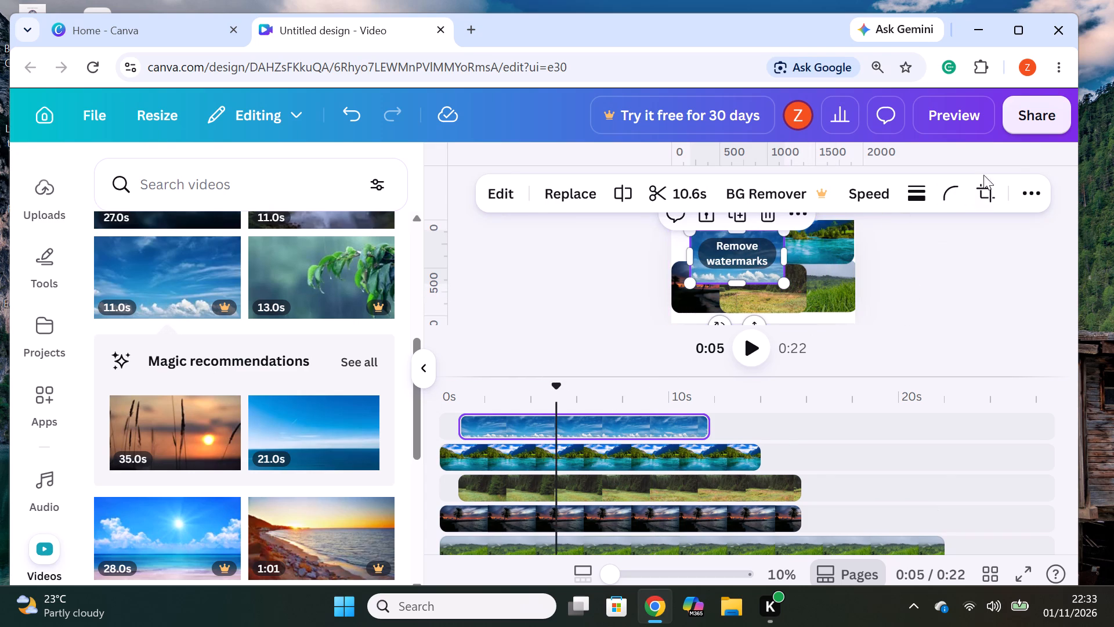
left_click(955, 192)
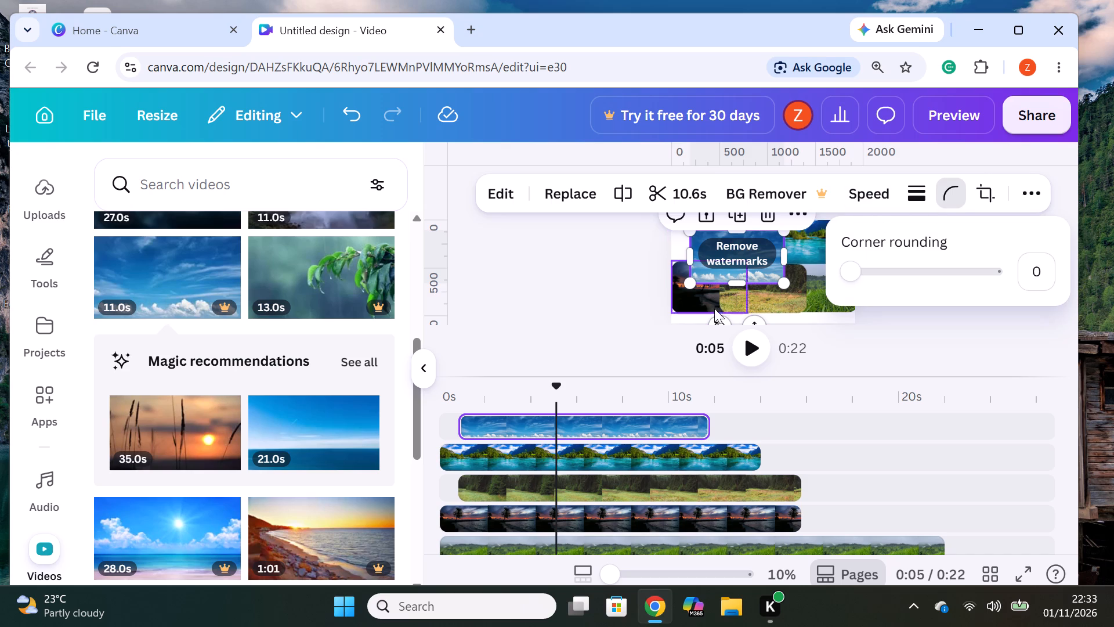
left_click_drag(724, 270, 700, 254)
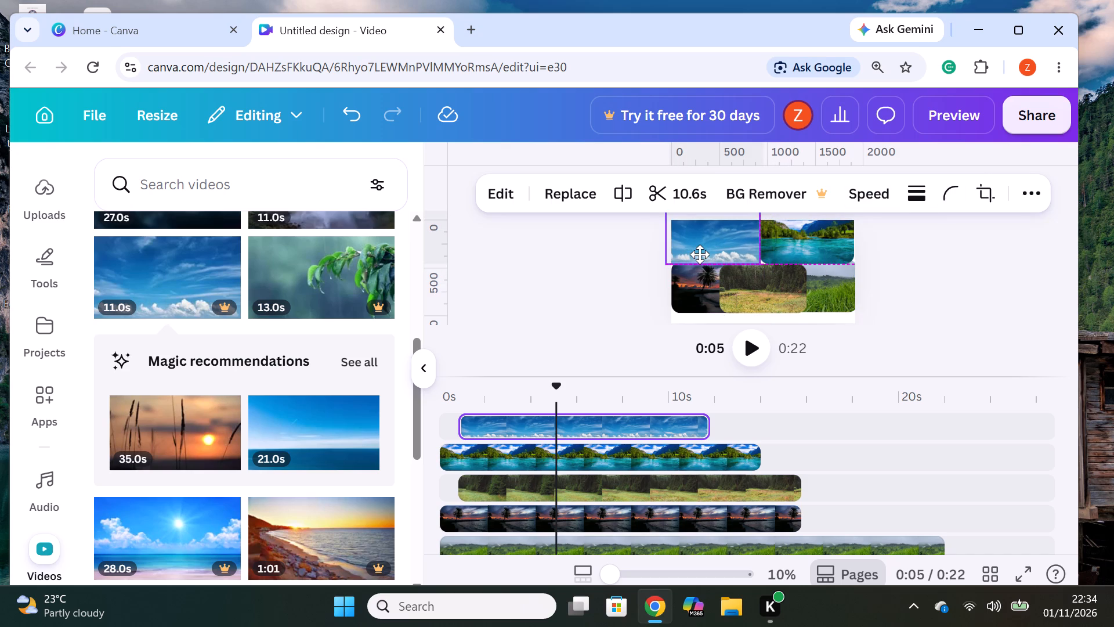
left_click_drag(700, 254, 700, 252)
left_click(955, 278)
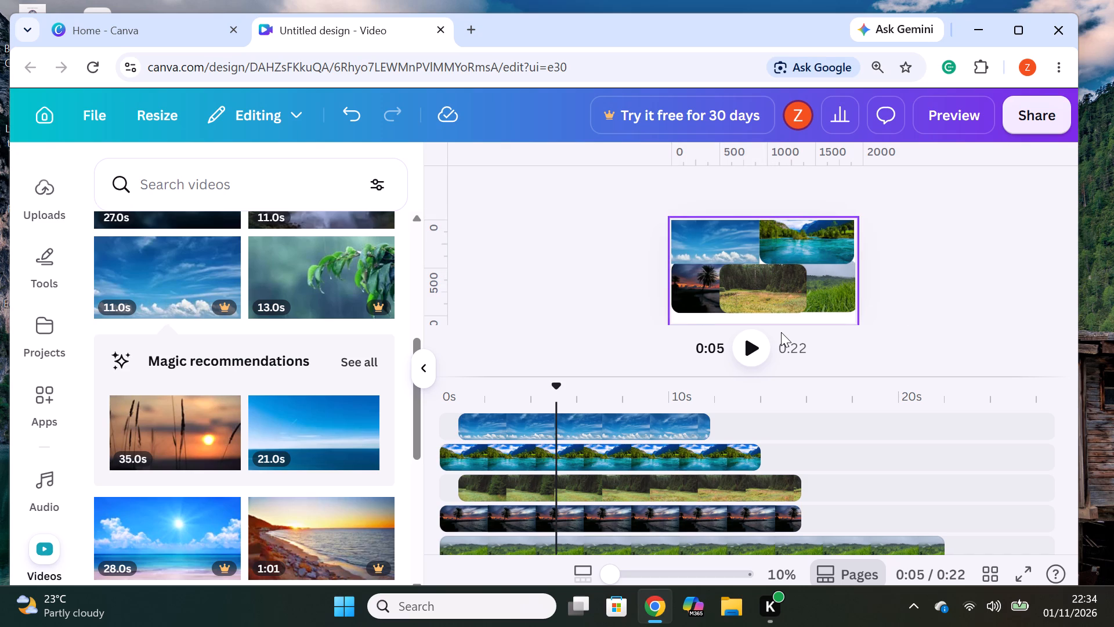
Add the 28.0s sunny beach video on a new top track, starting shortly after 0s.
scroll(356, 418, "down", 1)
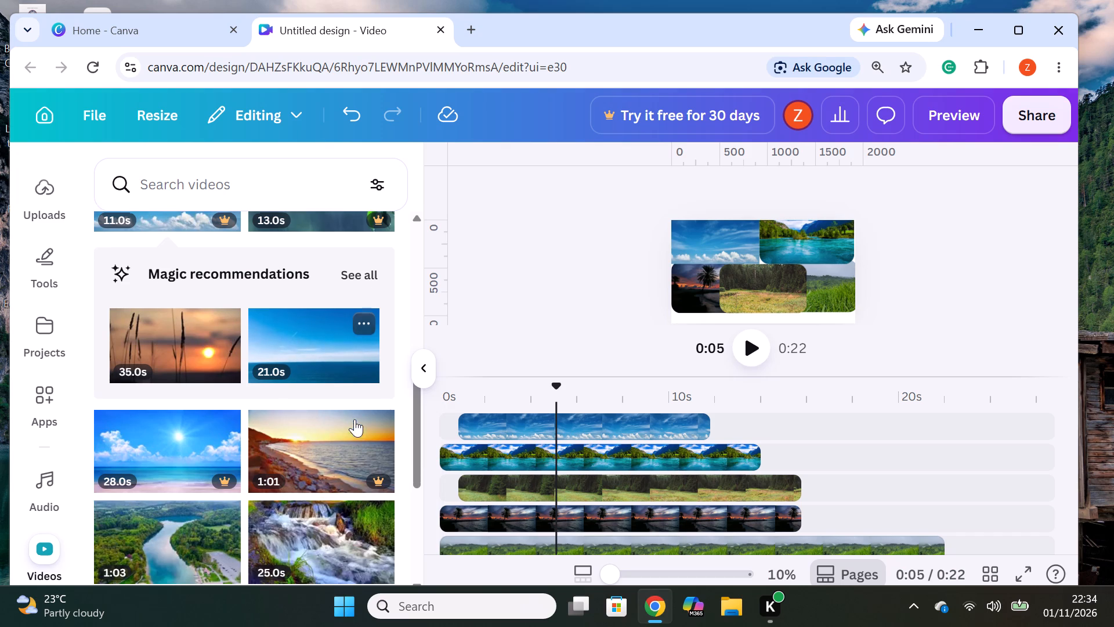
left_click_drag(191, 456, 563, 412)
Split the sunny beach clip at 13.0s and delete its second part.
left_click(739, 421)
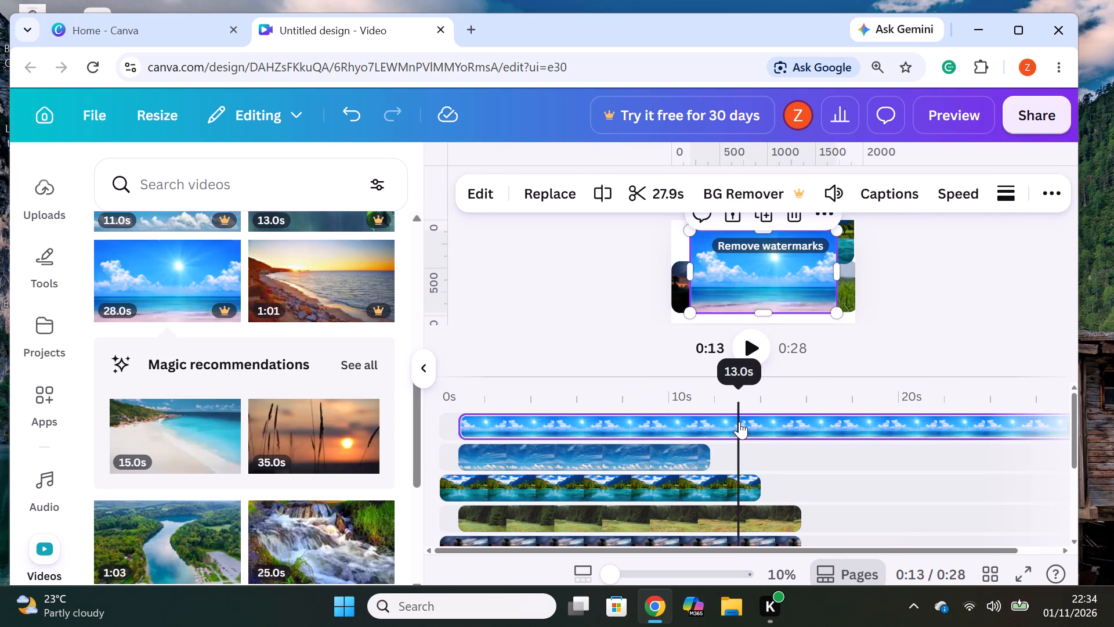
right_click(739, 421)
left_click(766, 534)
right_click(768, 412)
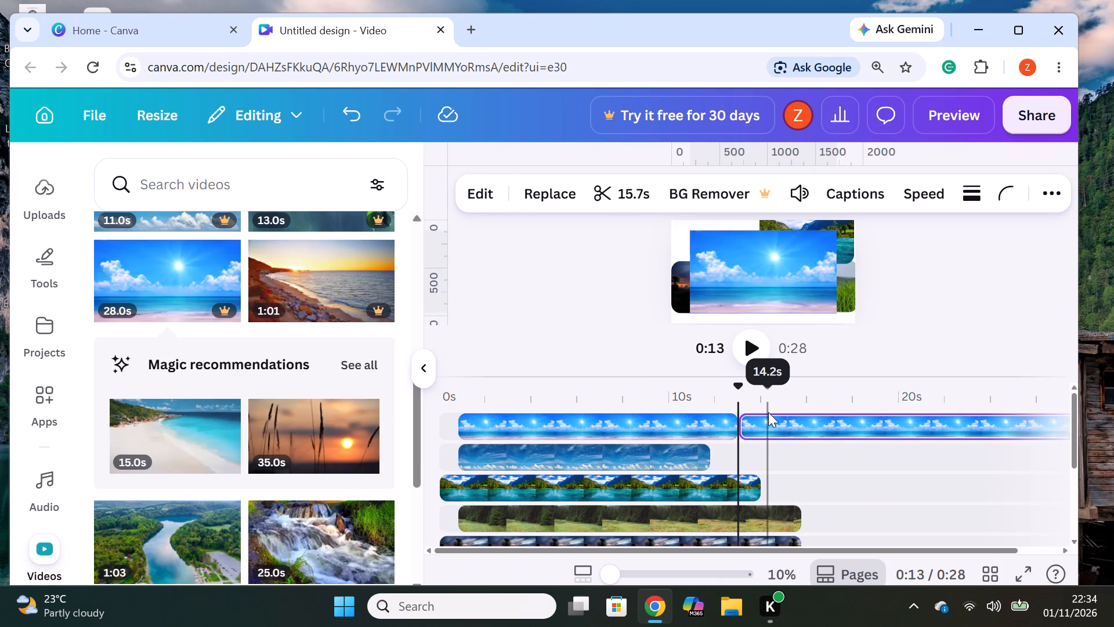
left_click(844, 242)
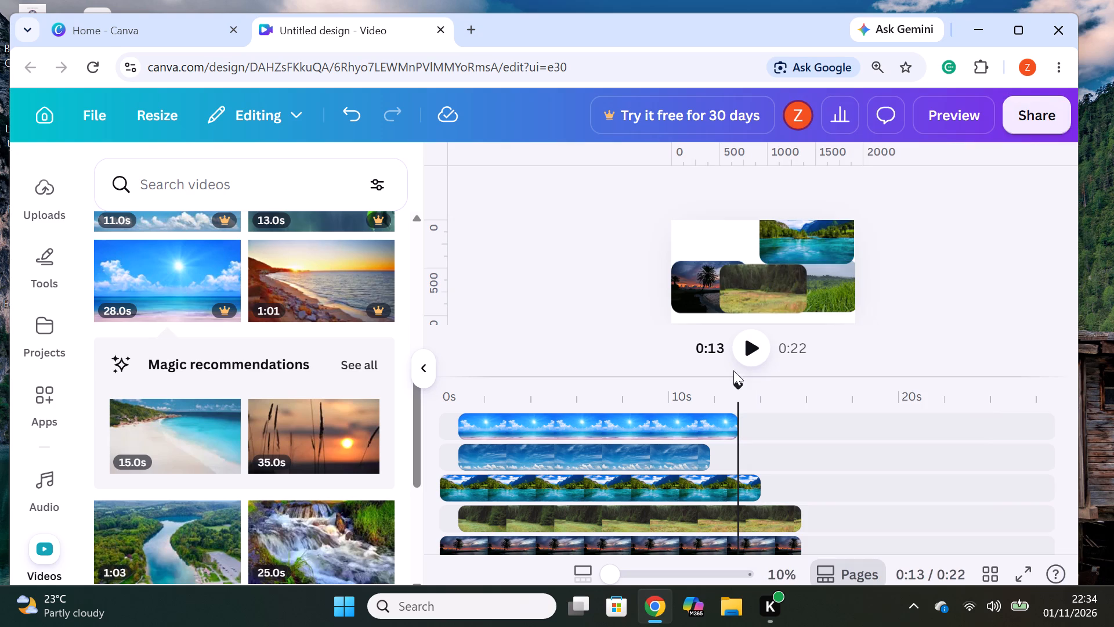
Shrink the sunny beach clip to about half the page's width and place it at the page's left edge, over the palm sunset clip.
left_click(644, 434)
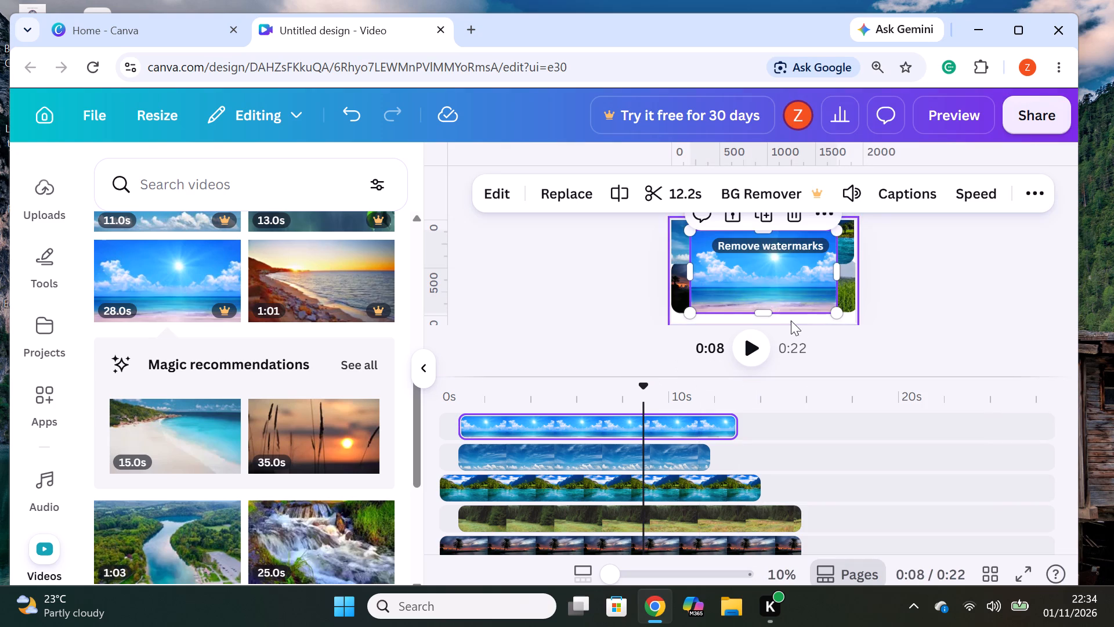
left_click_drag(839, 316, 798, 276)
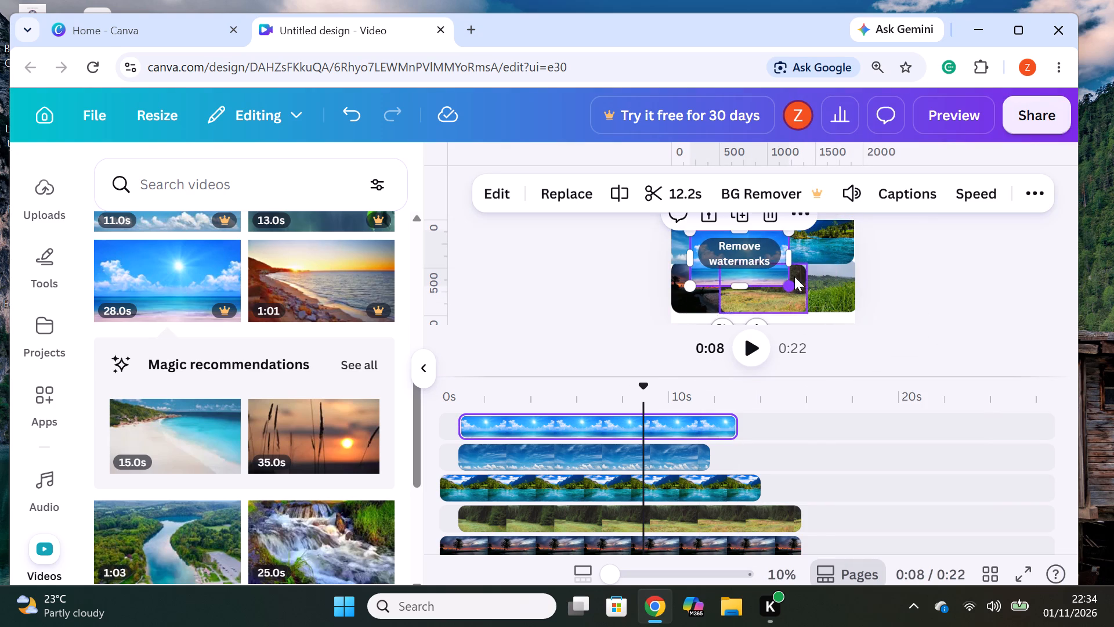
left_click_drag(772, 272, 765, 291)
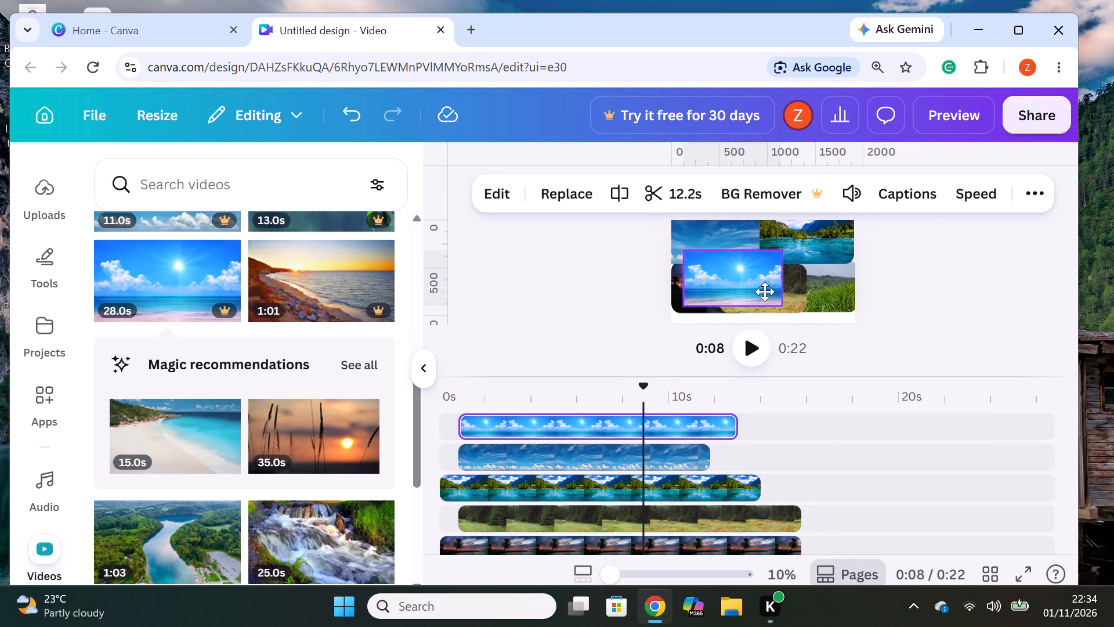
left_click_drag(765, 291, 755, 300)
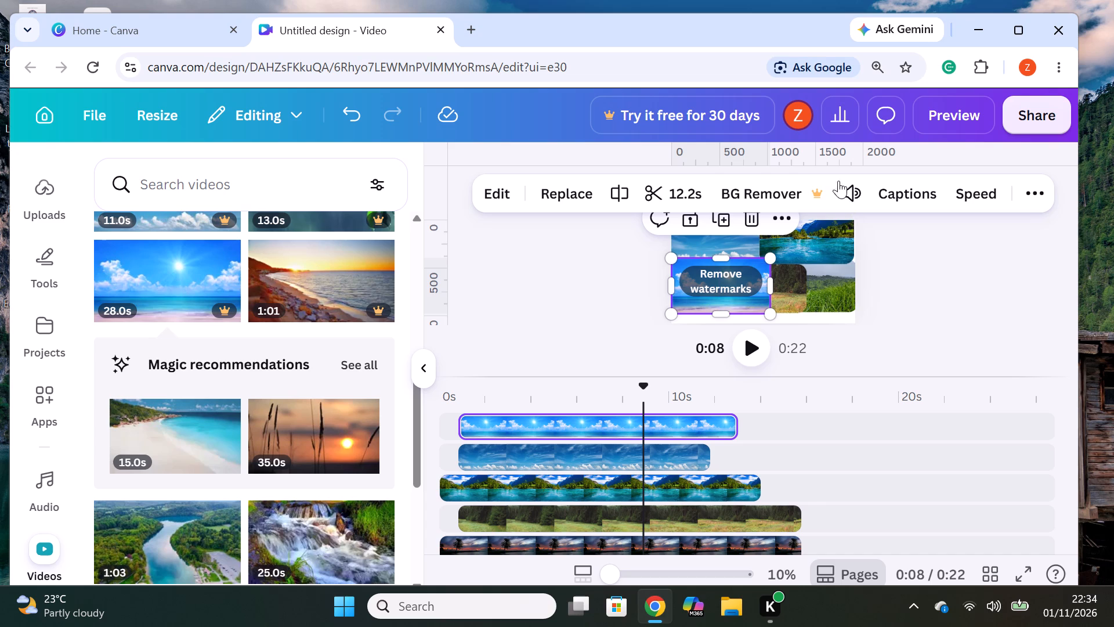
Round the corners of the sunny beach clip to the maximum.
left_click(785, 215)
left_click(600, 322)
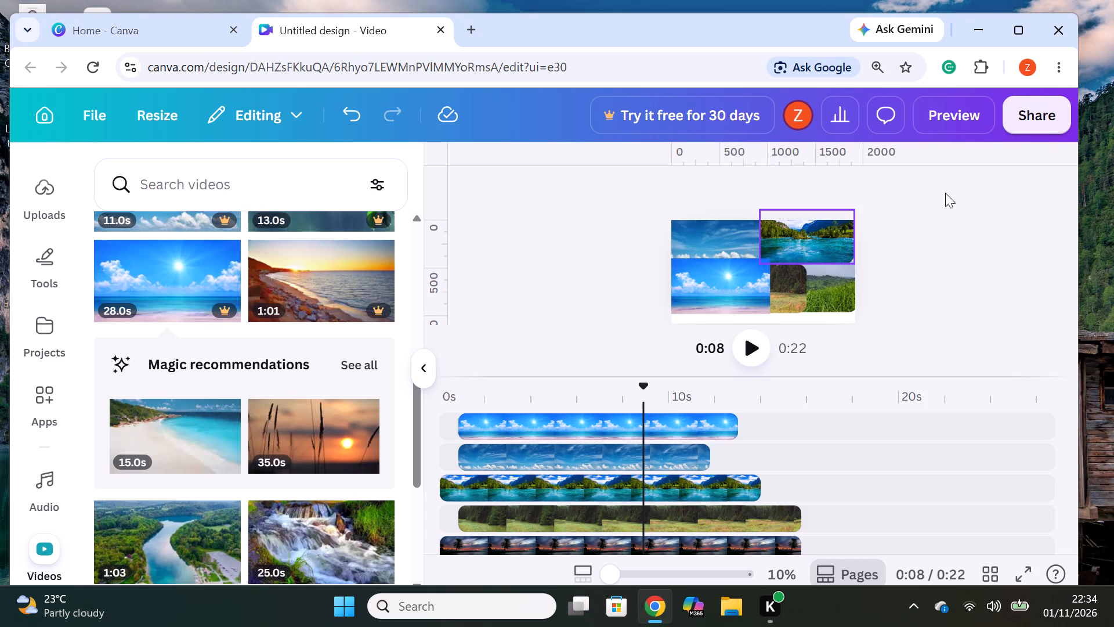
left_click(711, 288)
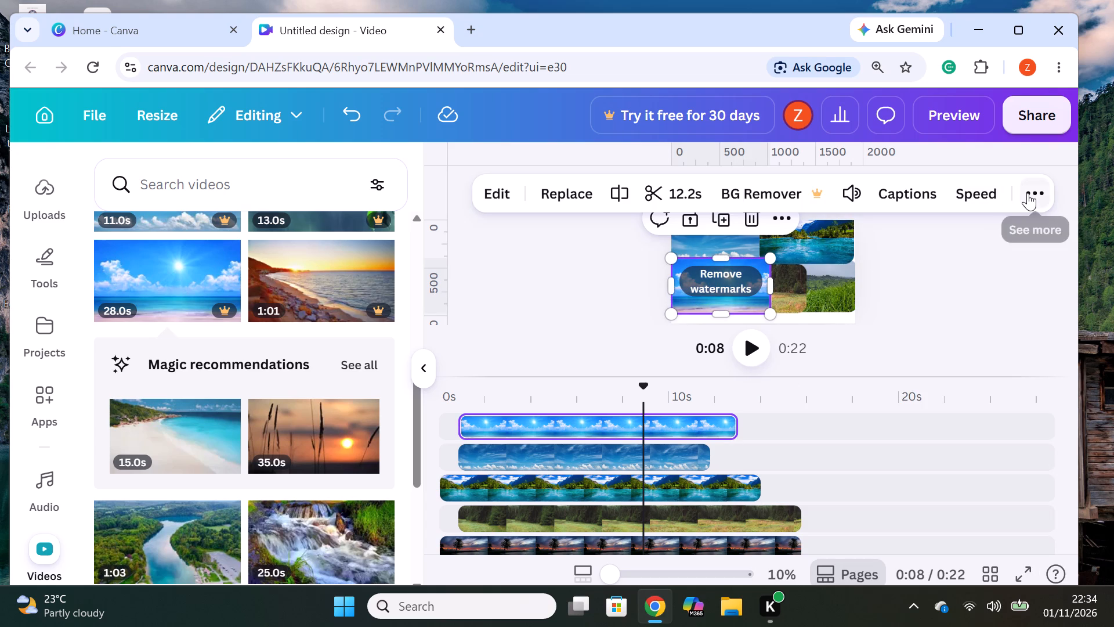
left_click(1028, 193)
left_click(739, 237)
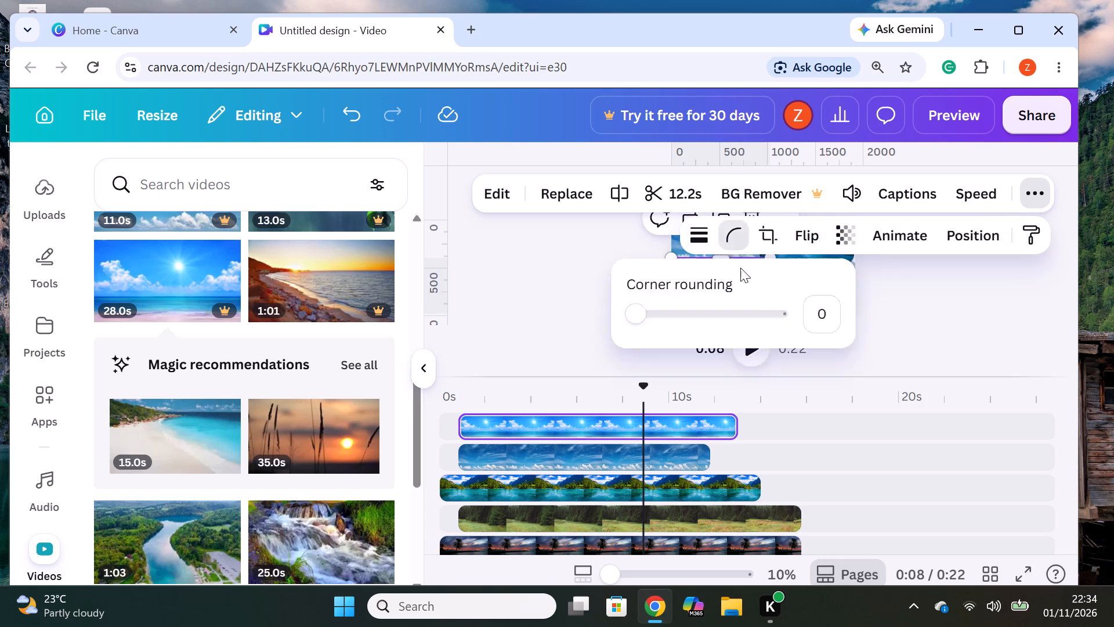
left_click_drag(643, 318, 830, 317)
left_click(891, 328)
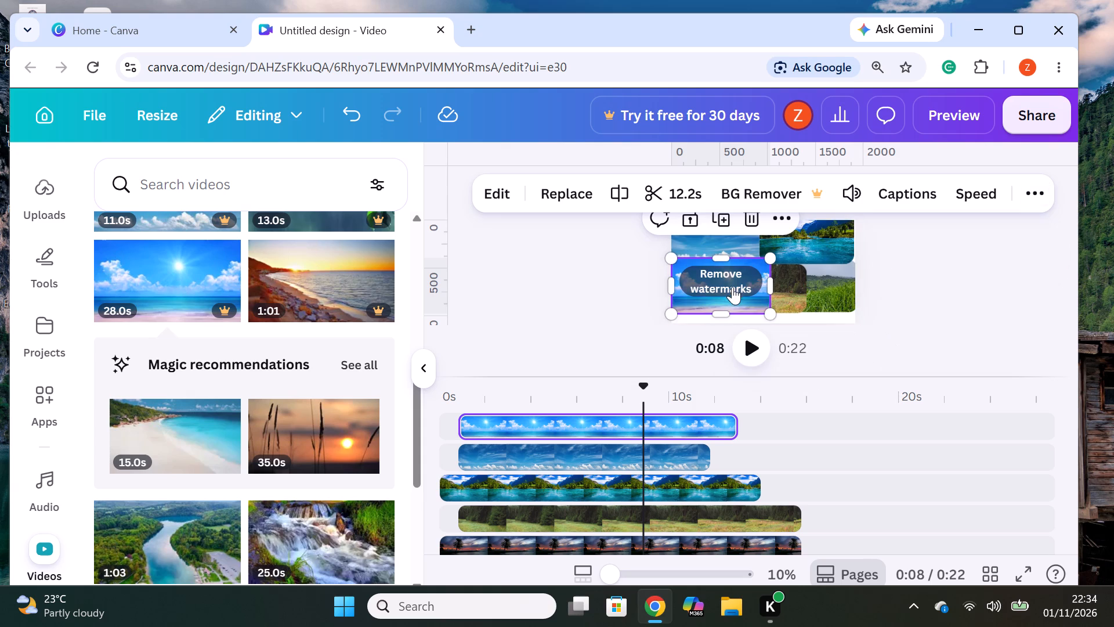
left_click(757, 300)
left_click(924, 313)
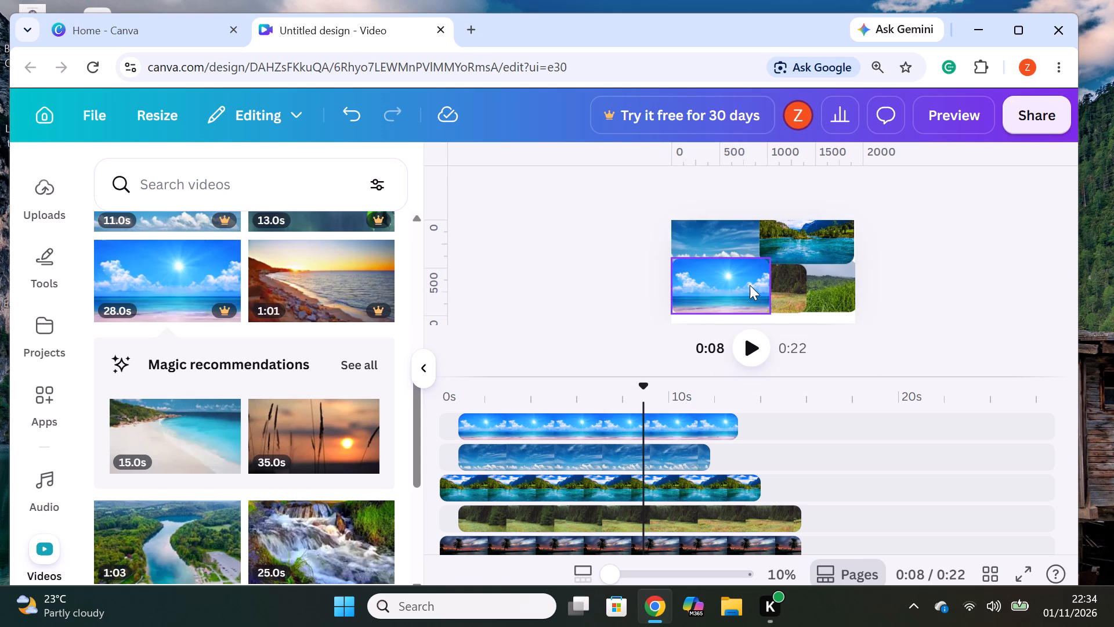
Nudge the sunny beach clip slightly towards the page's lower-left corner.
left_click(735, 288)
left_click(769, 308)
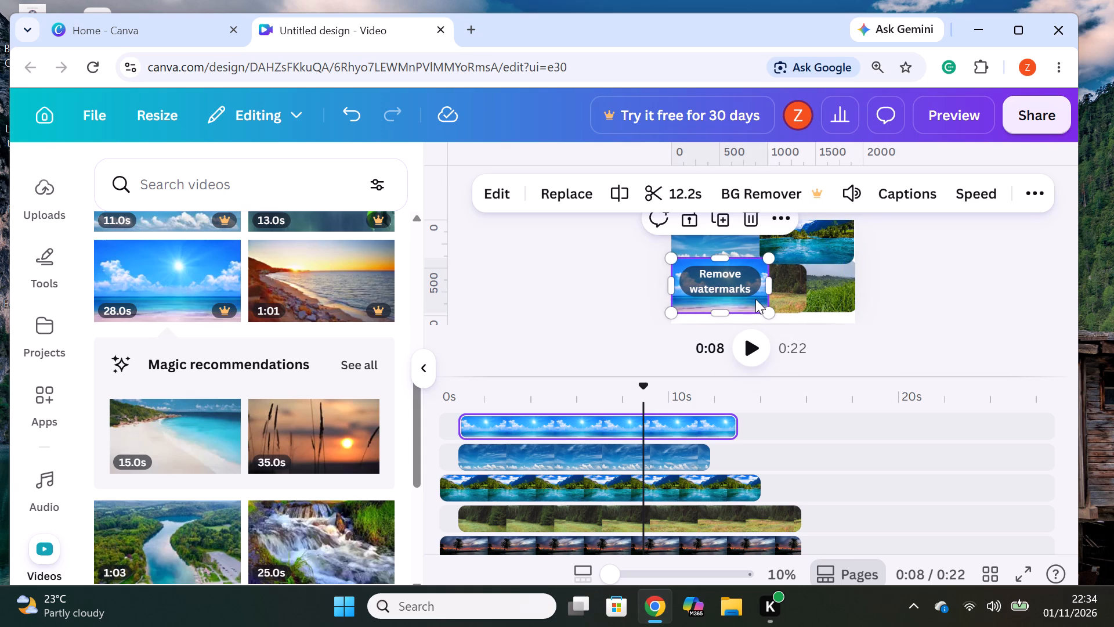
left_click_drag(755, 299, 751, 304)
left_click(1028, 253)
Add the 1:03 river valley video on a new top track, starting at 0s.
scroll(224, 424, "down", 3)
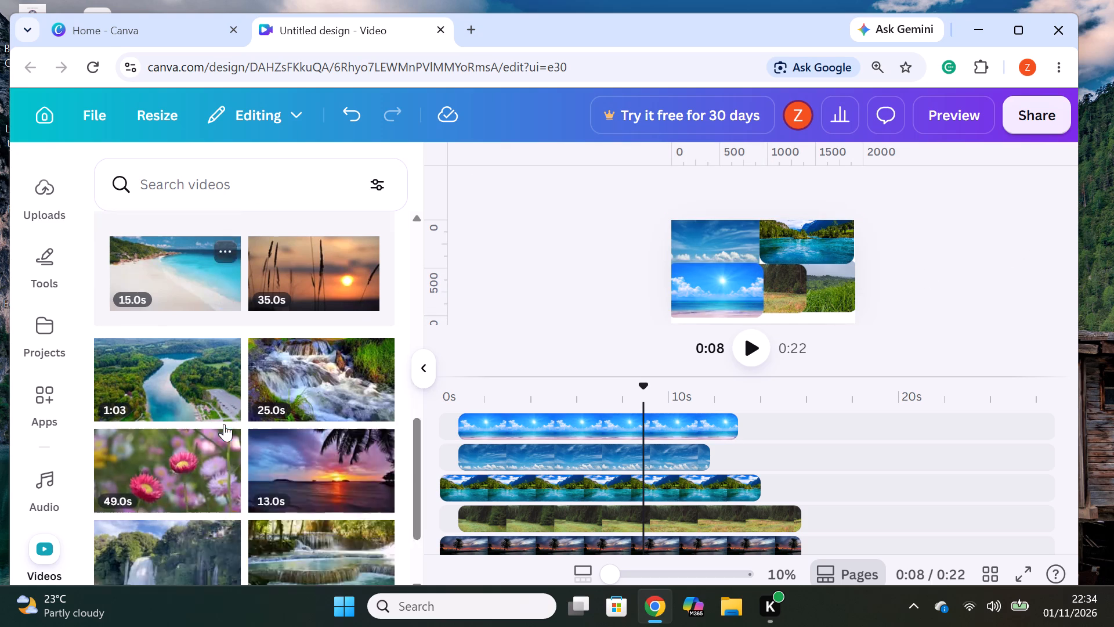
left_click_drag(165, 305, 556, 426)
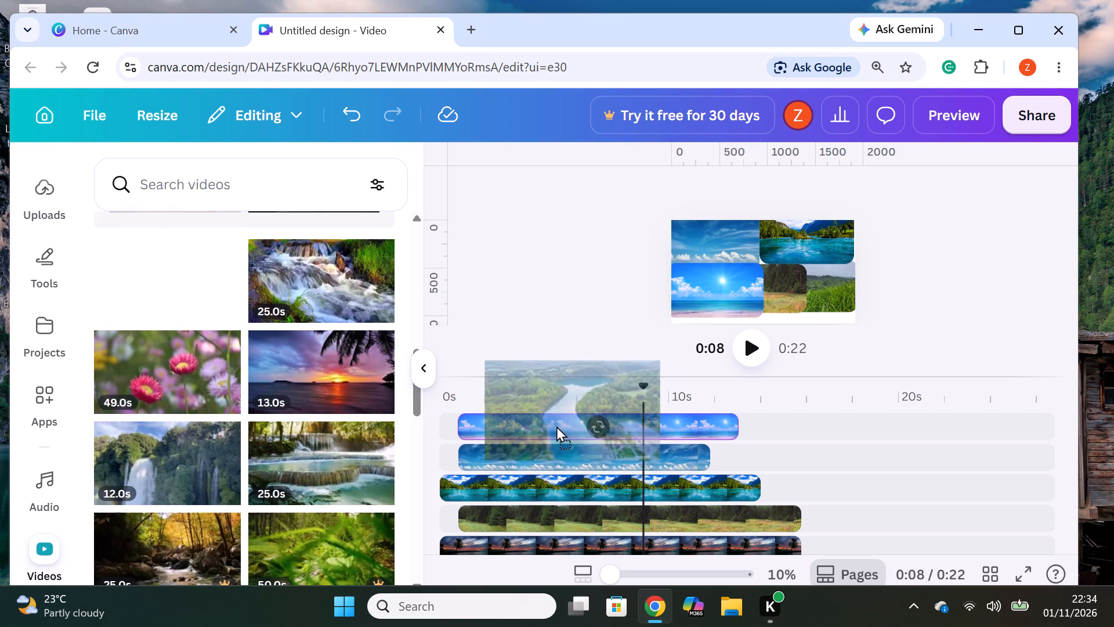
left_click_drag(556, 426, 560, 414)
left_click_drag(594, 424, 563, 421)
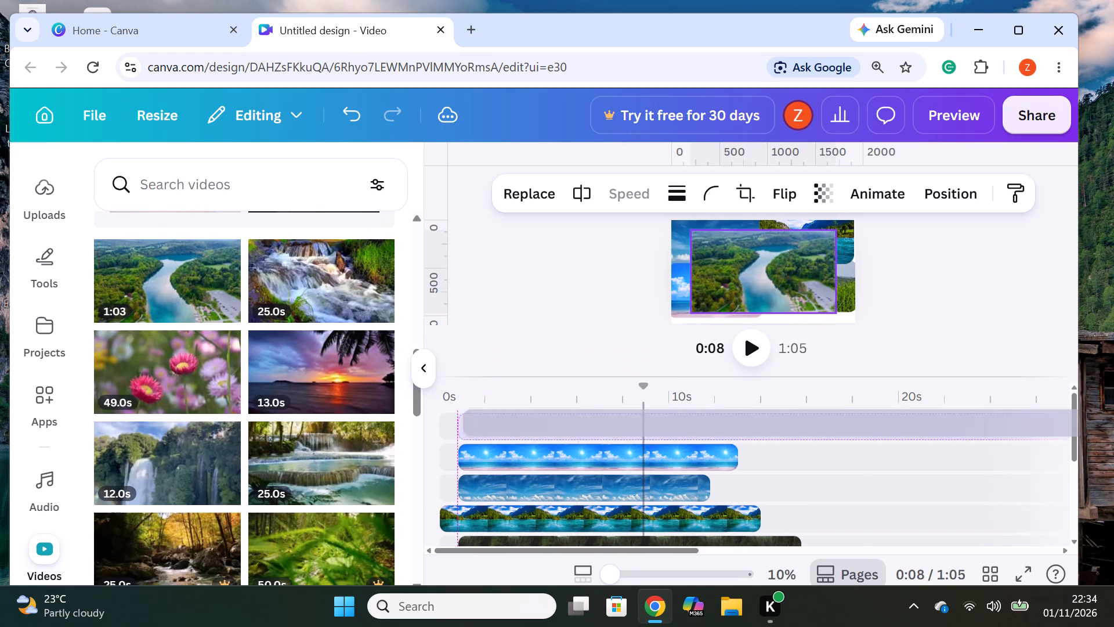
left_click_drag(563, 421, 549, 424)
left_click(607, 419)
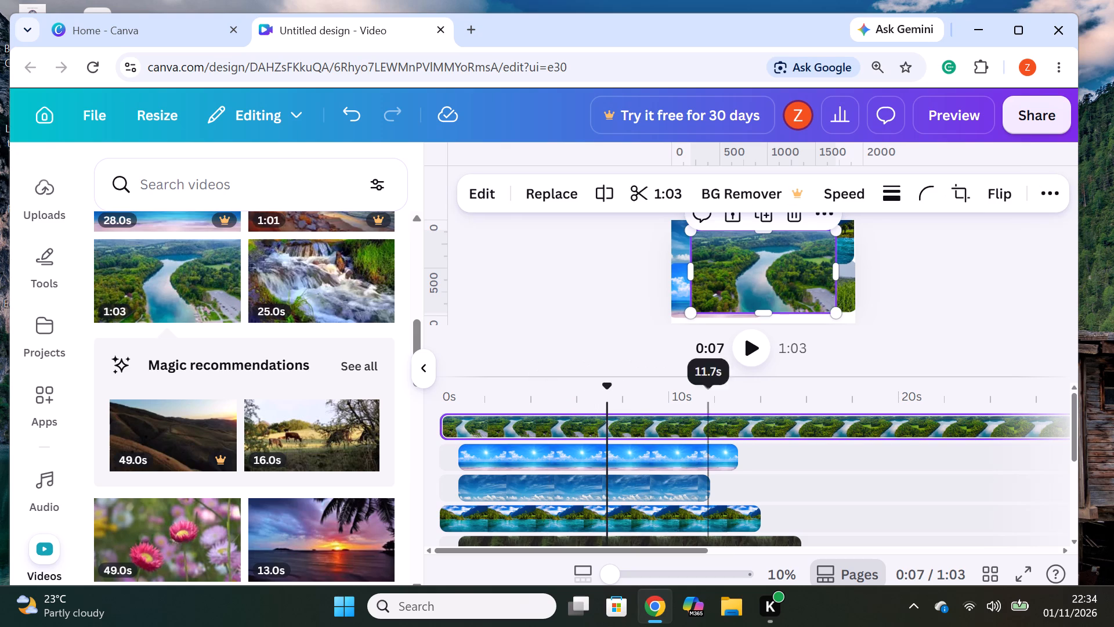
Shrink the river valley clip to about 1,190 by 679 and place it in the page's lower-right corner, over the green field clips.
left_click_drag(841, 311, 812, 290)
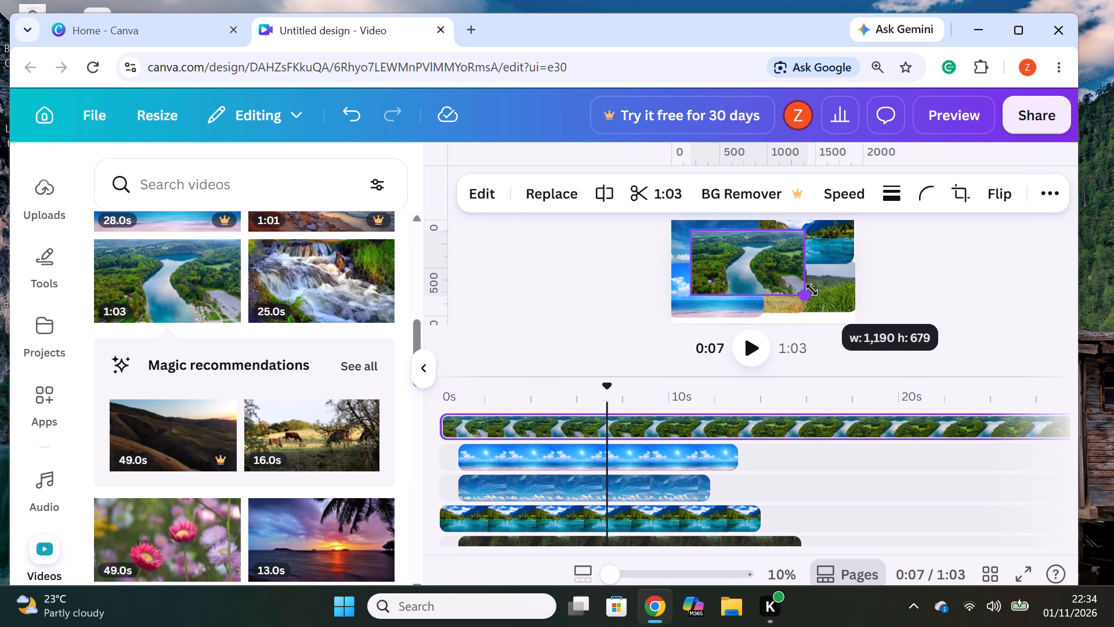
left_click_drag(812, 290, 811, 290)
left_click_drag(759, 271, 798, 298)
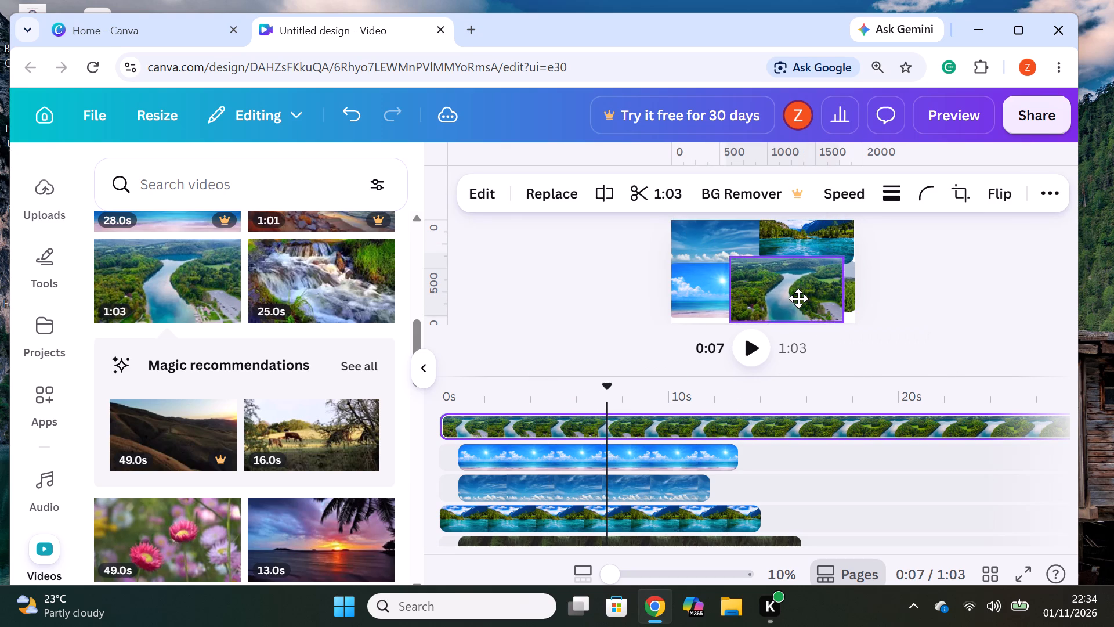
left_click_drag(798, 298, 819, 292)
left_click(1011, 301)
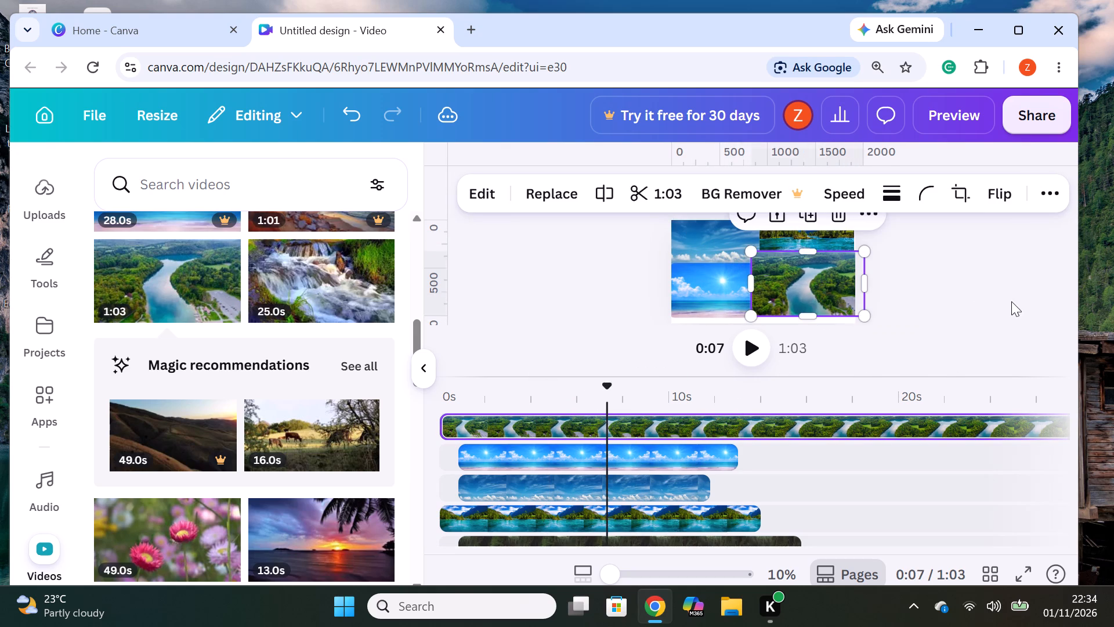
left_click_drag(800, 291, 806, 301)
Round the corners of the river valley clip to the maximum.
left_click(928, 190)
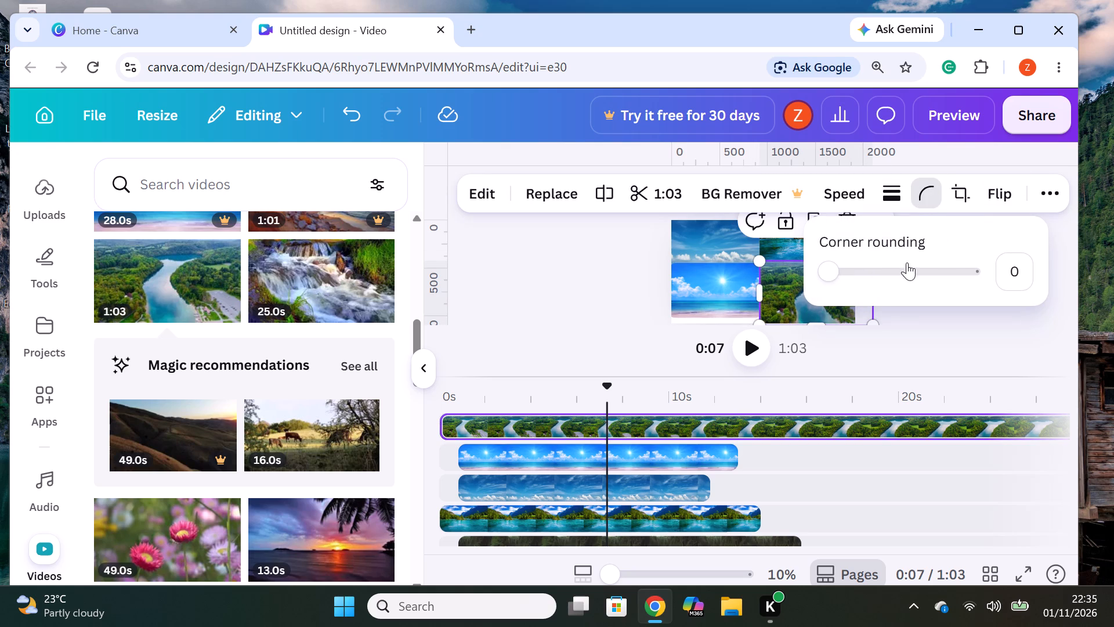
left_click_drag(840, 275, 995, 289)
left_click(983, 325)
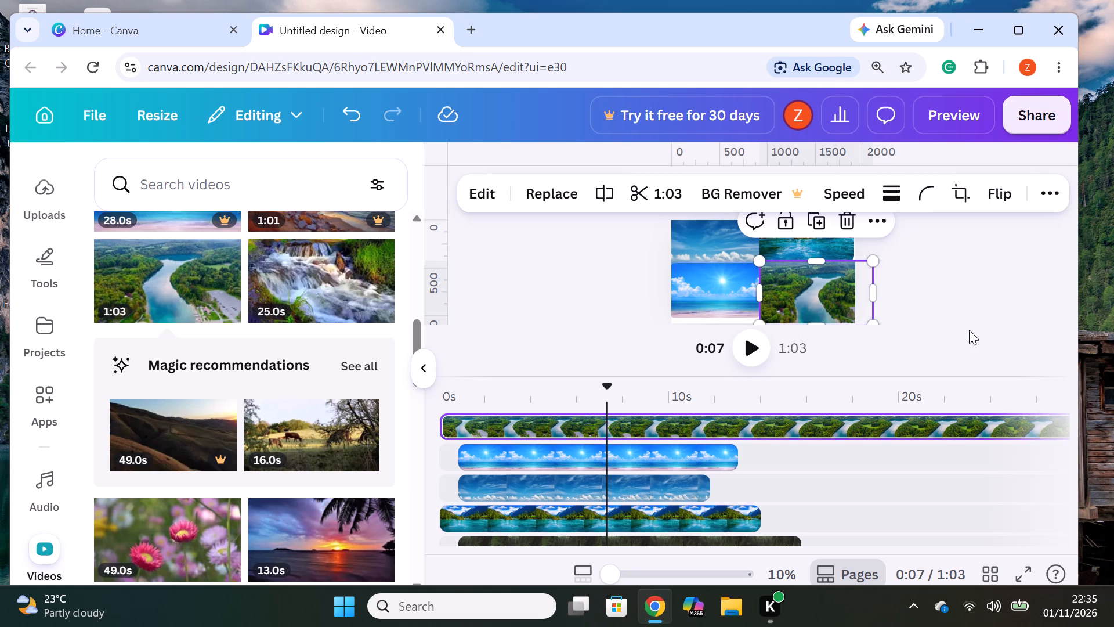
left_click(859, 291)
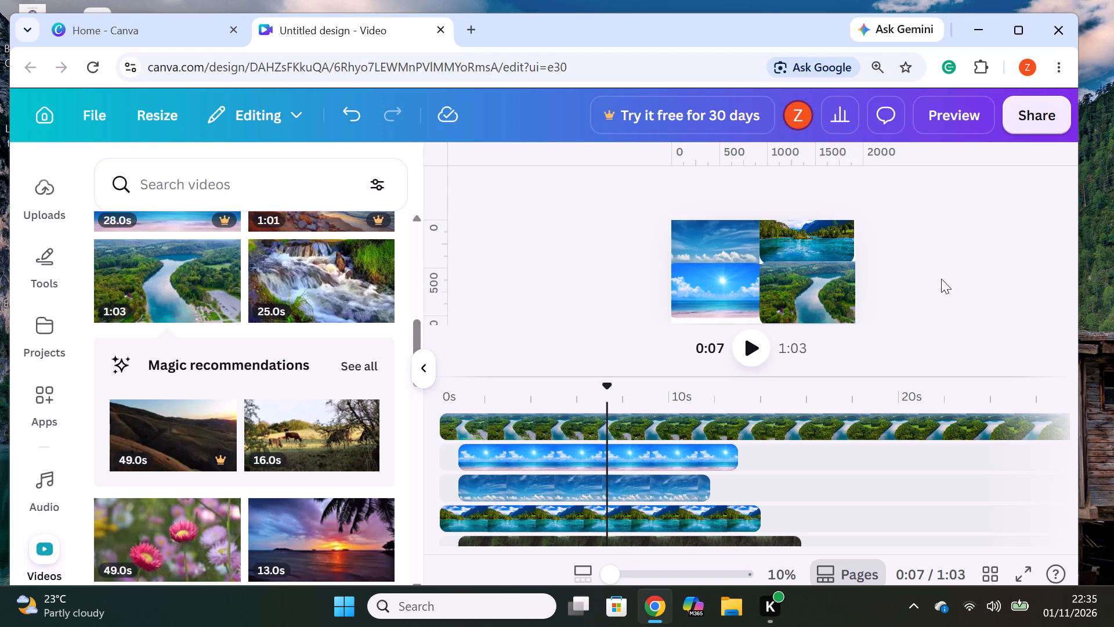
Add the 13.0s purple palm sunset video on a new top track, starting at 0s.
scroll(178, 482, "down", 1)
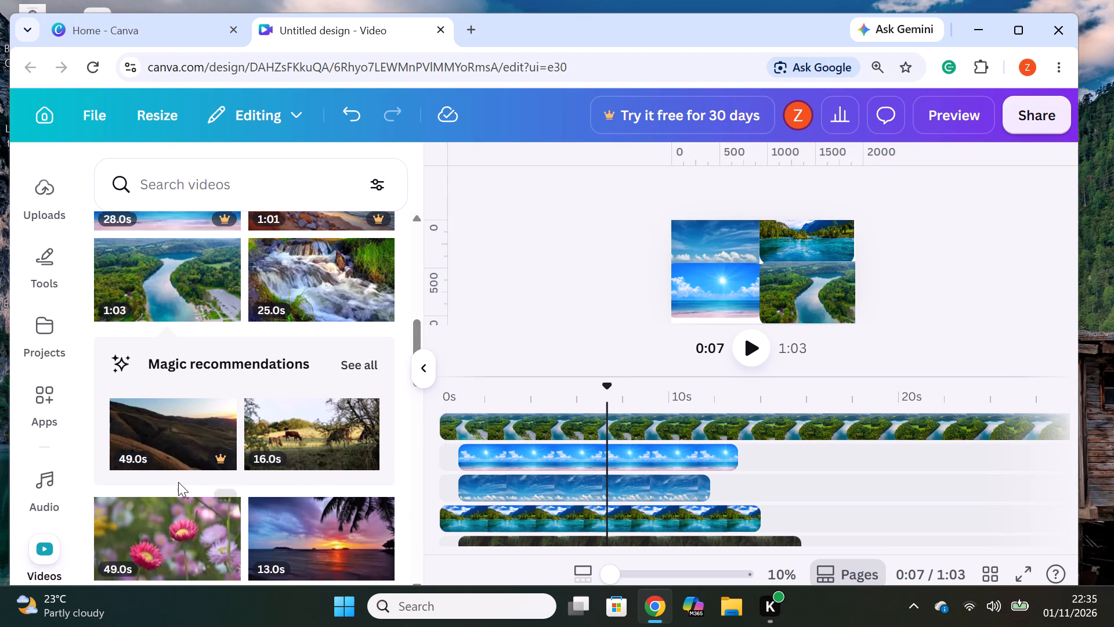
scroll(178, 482, "down", 1)
left_click_drag(292, 387, 531, 435)
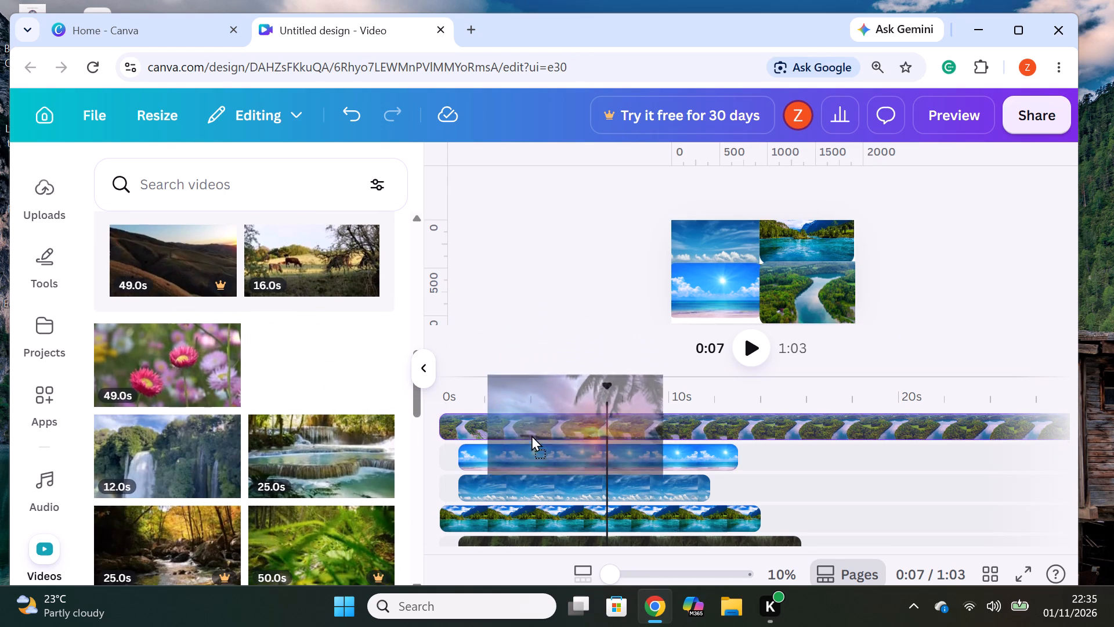
left_click_drag(531, 435, 531, 415)
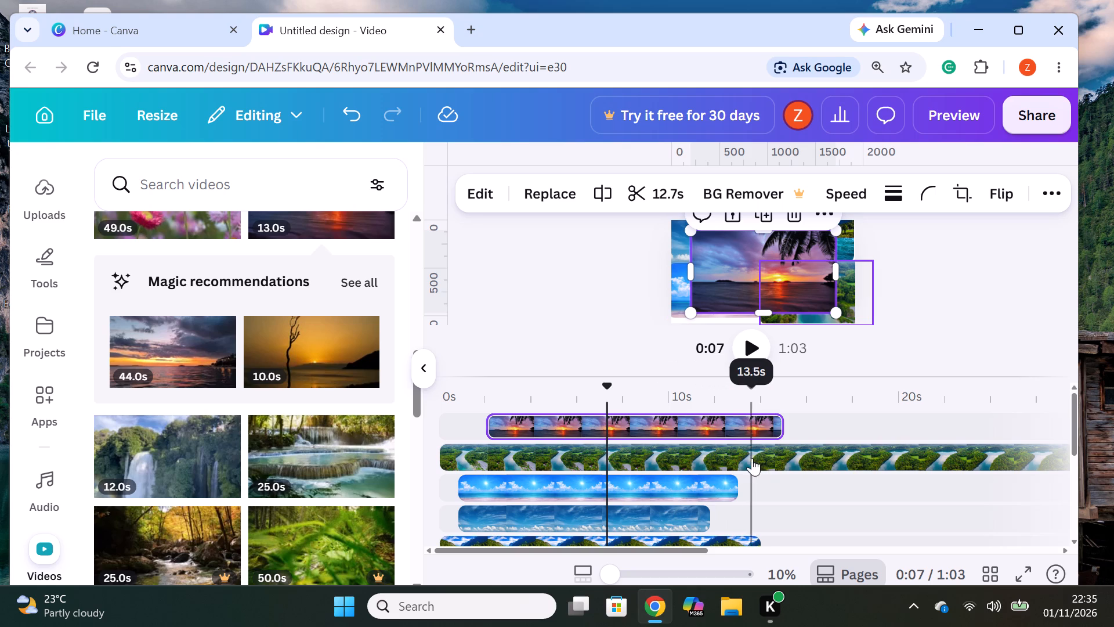
left_click_drag(671, 434, 625, 428)
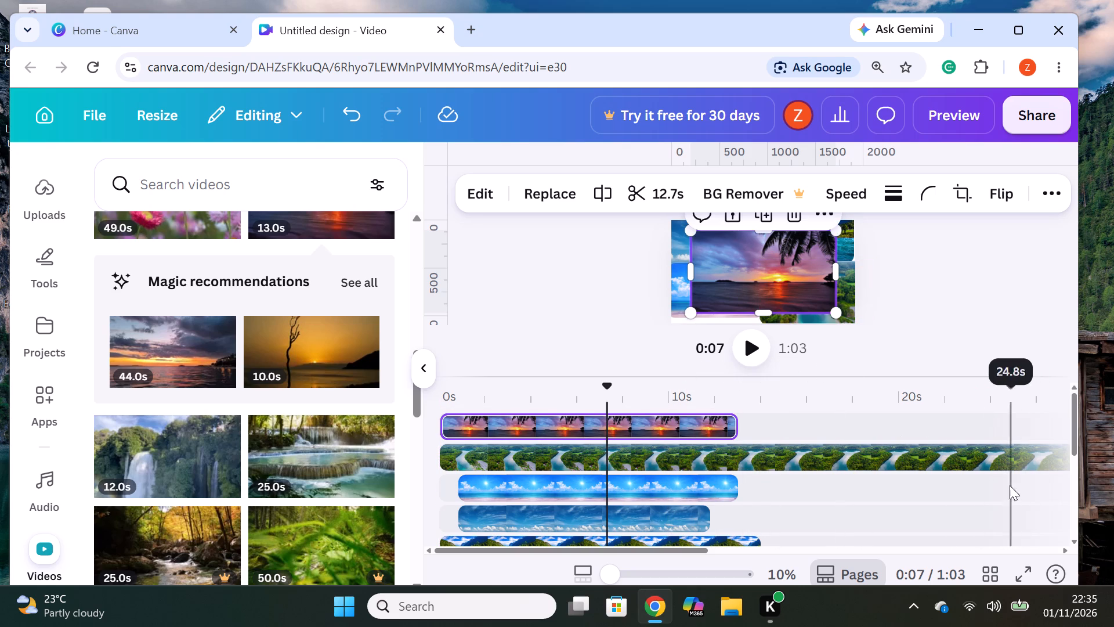
Split the river valley clip at about 18s and delete its second part.
left_click(867, 453)
right_click(866, 453)
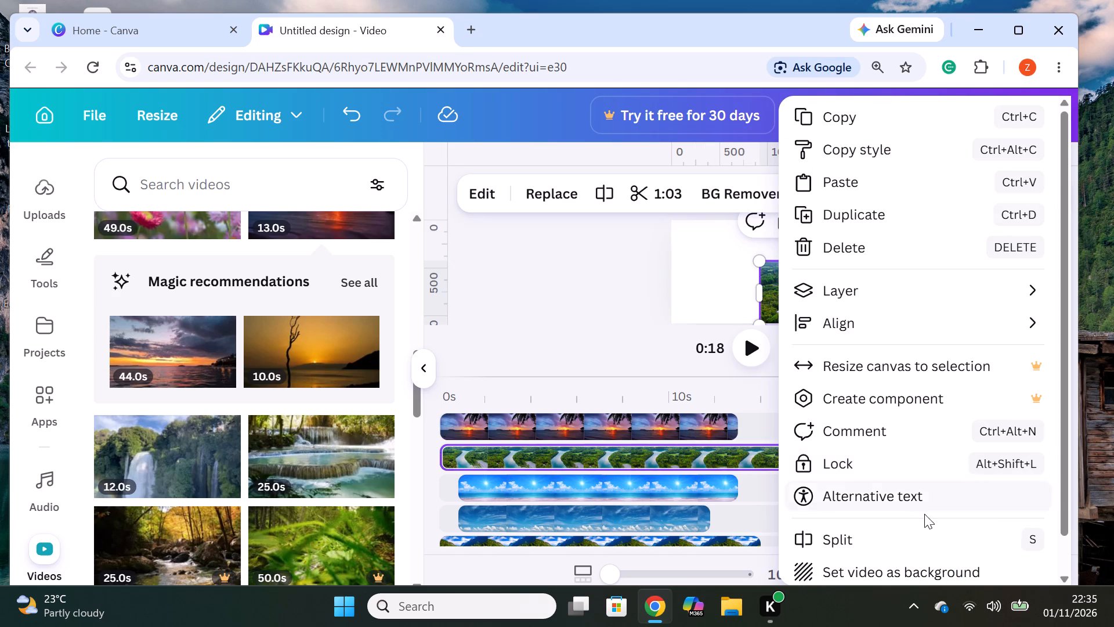
left_click(899, 527)
right_click(908, 457)
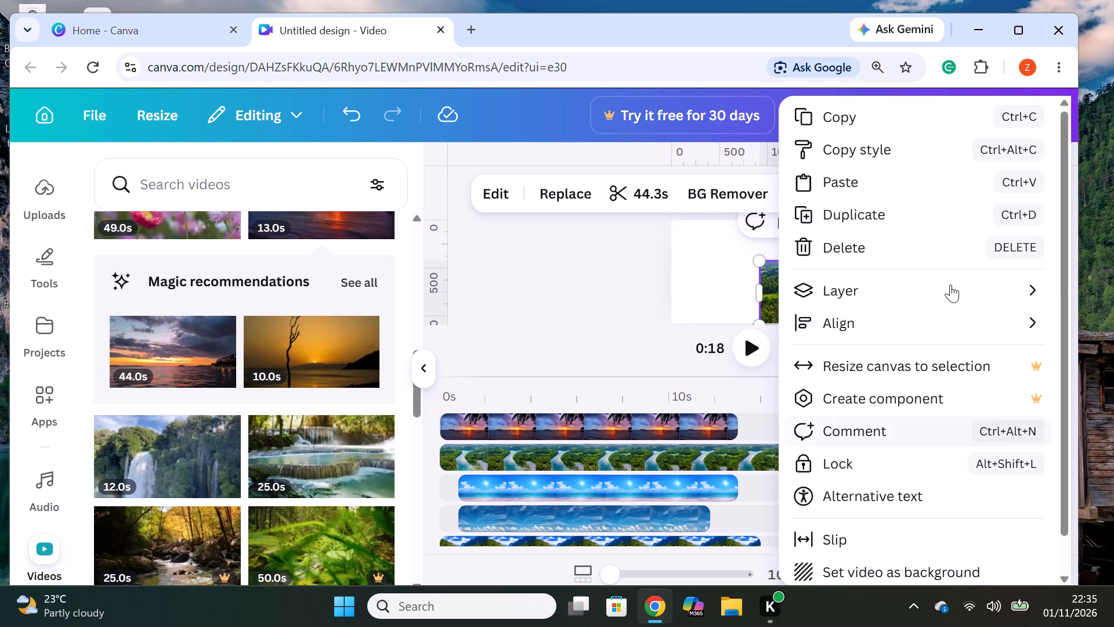
left_click(917, 239)
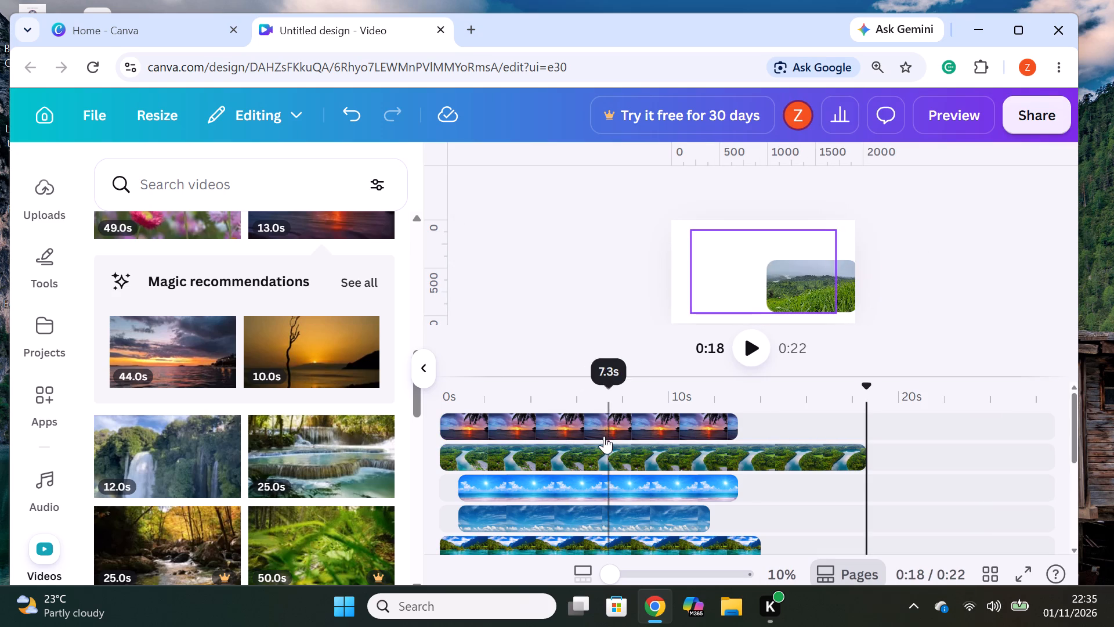
Go through the clips on the stacked timeline tracks to check which part of the page each one covers.
left_click(614, 467)
left_click(607, 487)
left_click(599, 518)
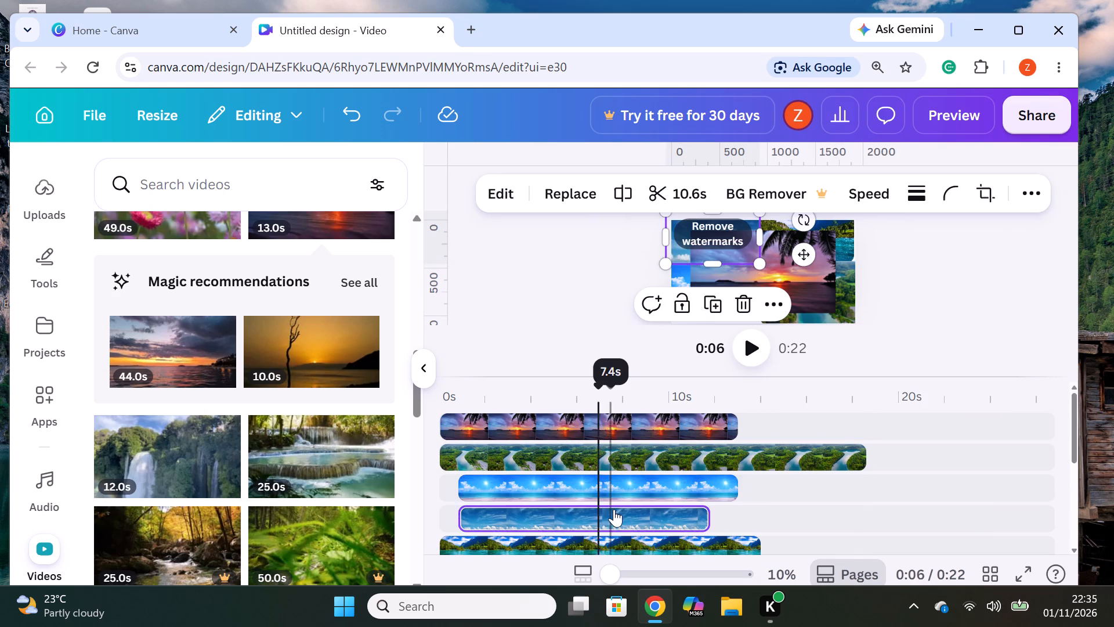
scroll(615, 509, "down", 2)
left_click(613, 437)
scroll(621, 442, "up", 1)
left_click(620, 478)
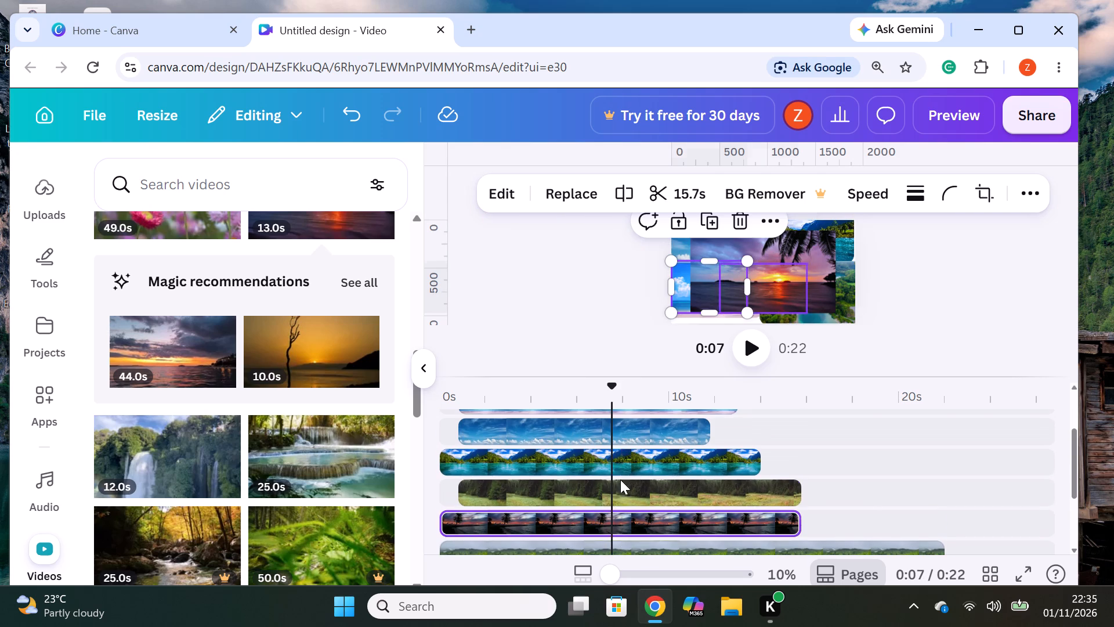
left_click(622, 453)
left_click(624, 427)
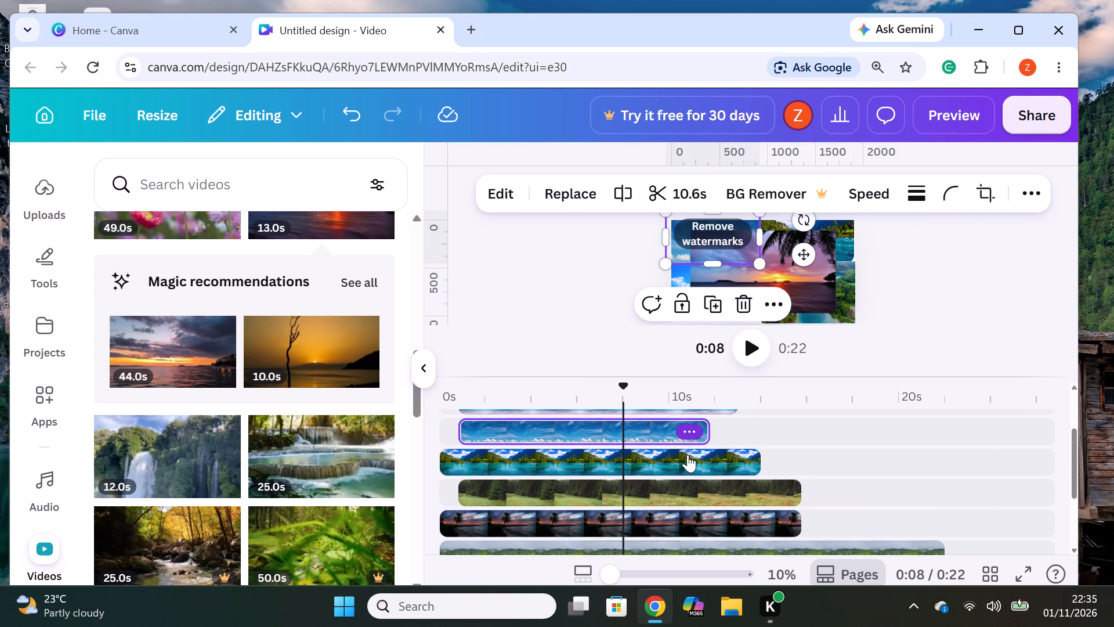
scroll(689, 455, "up", 3)
scroll(685, 459, "down", 2)
left_click(655, 438)
scroll(742, 457, "up", 7)
Shrink the new top-track palm sunset clip to about half the page's width and place it in the page's upper-left corner.
left_click(638, 418)
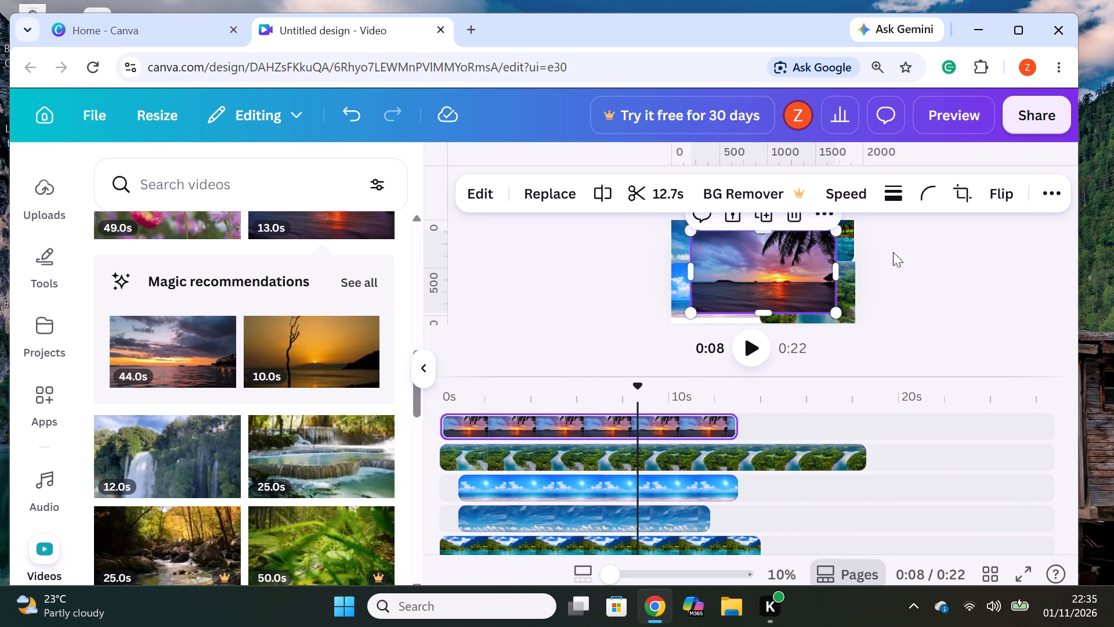
left_click_drag(835, 313, 777, 269)
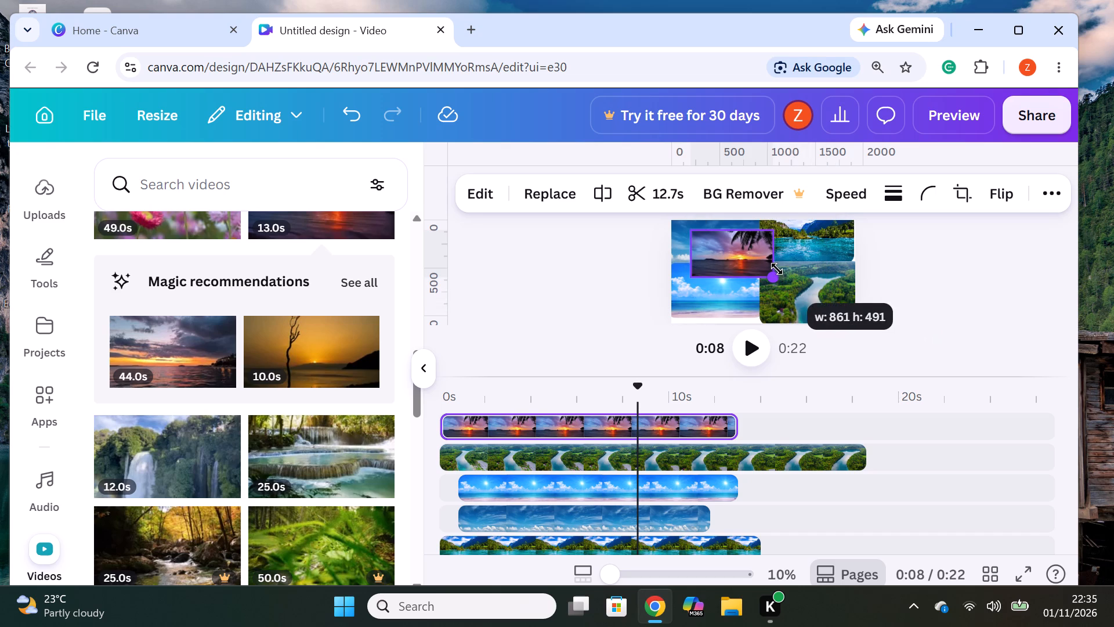
left_click_drag(730, 255, 715, 247)
left_click_drag(756, 269, 759, 271)
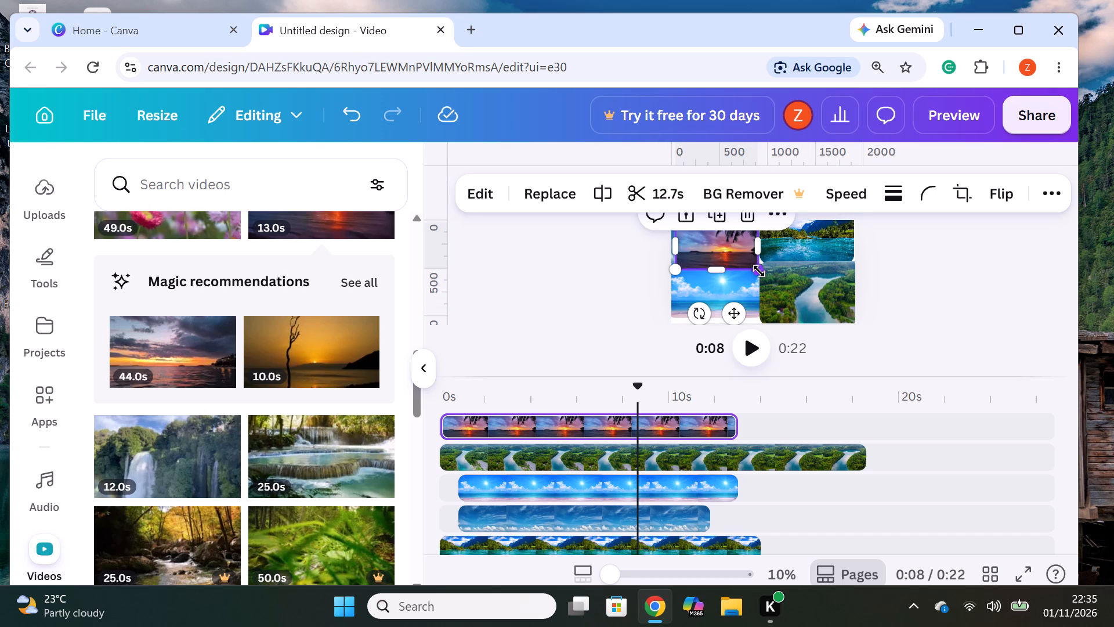
left_click_drag(759, 271, 762, 280)
left_click(731, 253)
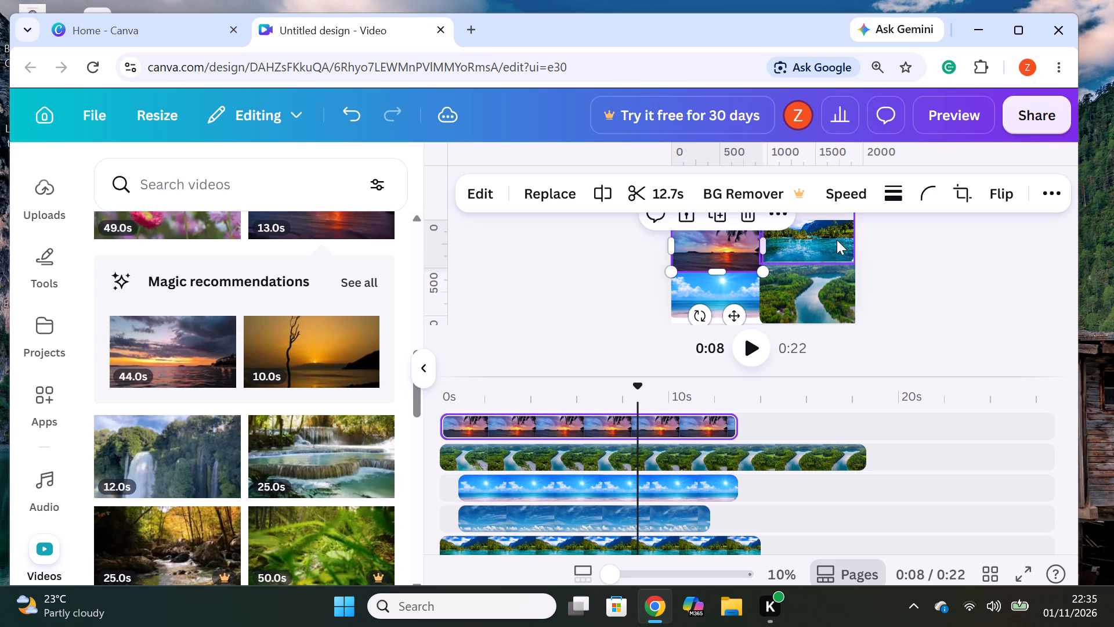
Round the corners of the upper-left palm sunset clip to the maximum.
left_click(927, 194)
left_click_drag(844, 277, 845, 277)
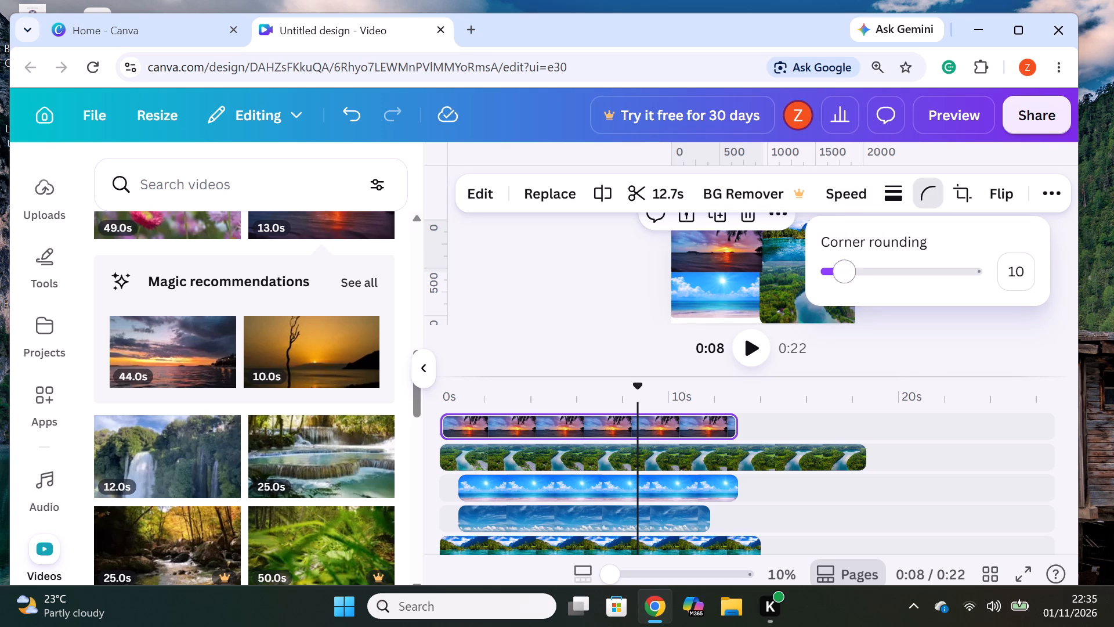
left_click_drag(845, 277, 999, 270)
left_click(928, 329)
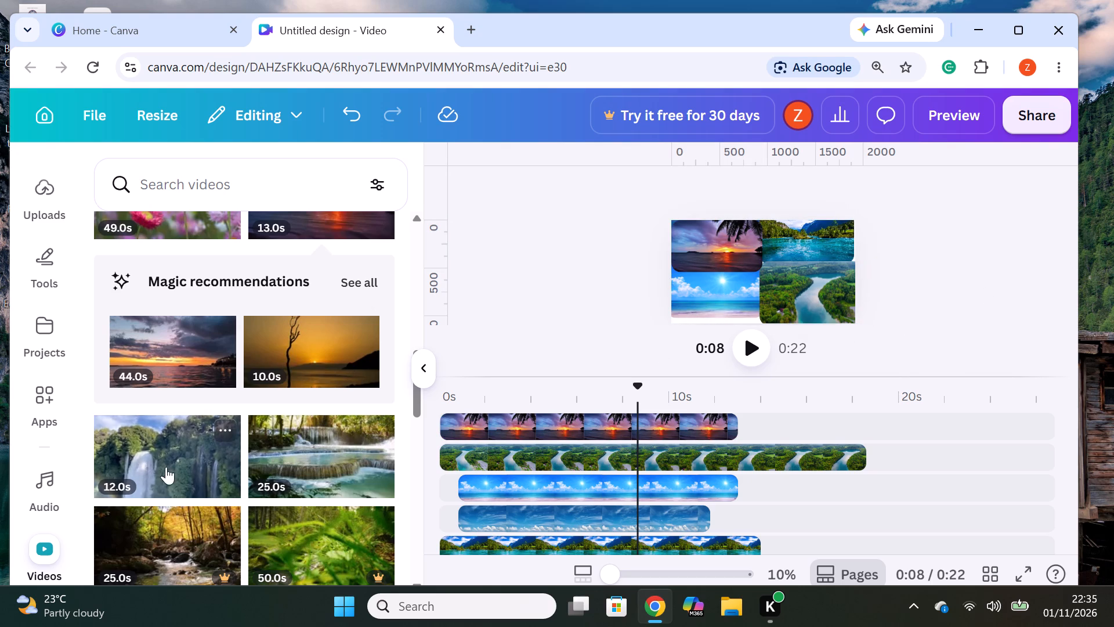
Add the 12.0s waterfall video on a new top track, starting just after 0s.
left_click_drag(165, 467, 516, 415)
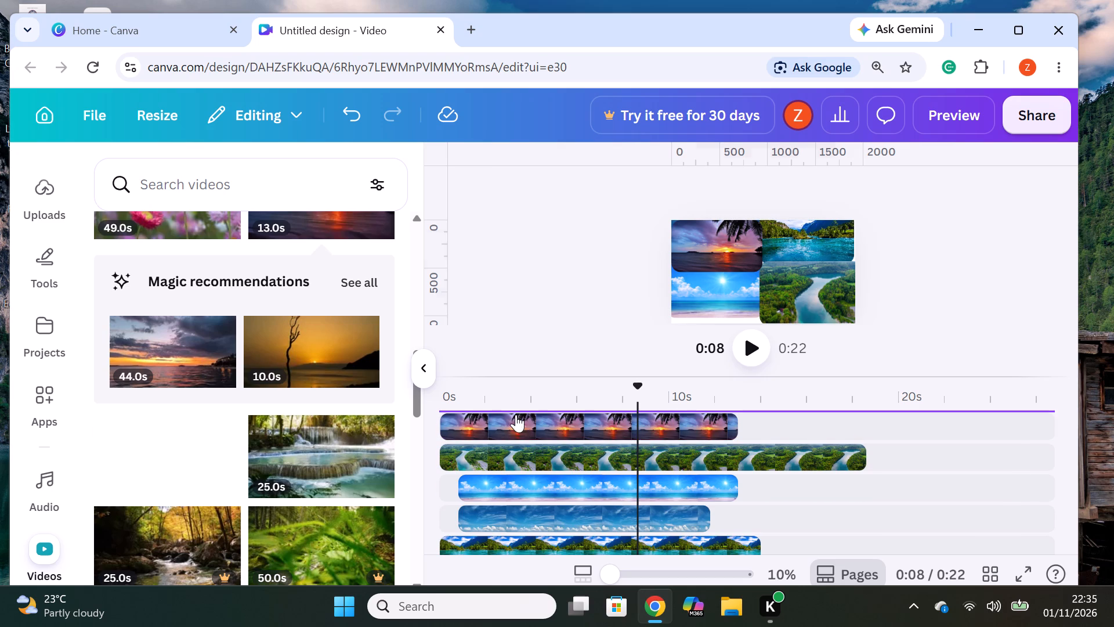
left_click(614, 421)
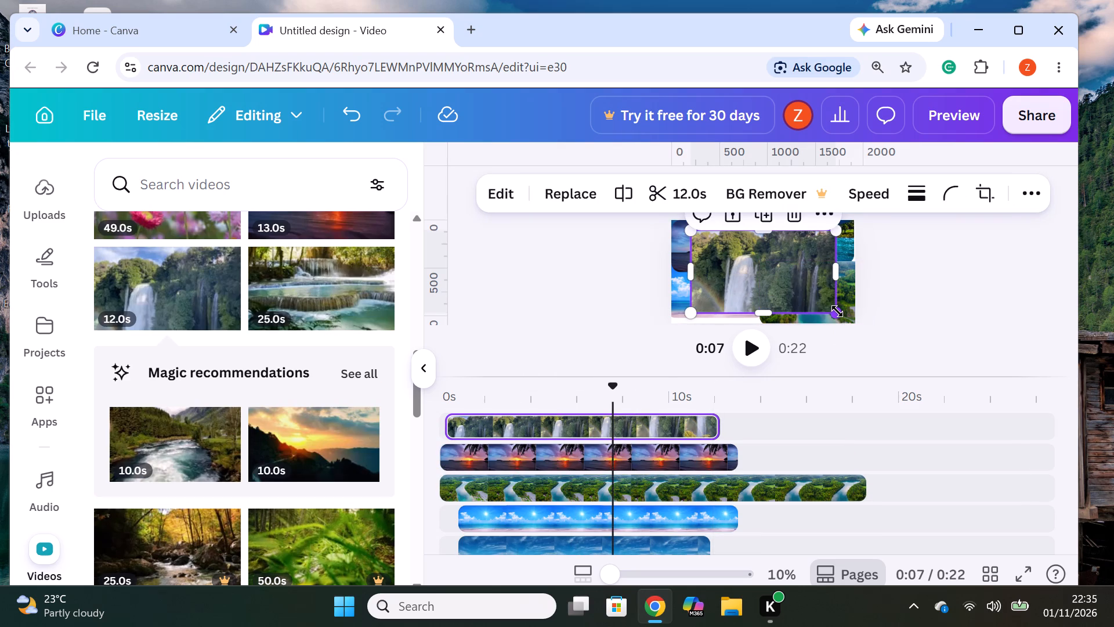
Set the waterfall clip's corner rounding to 100.
left_click(941, 196)
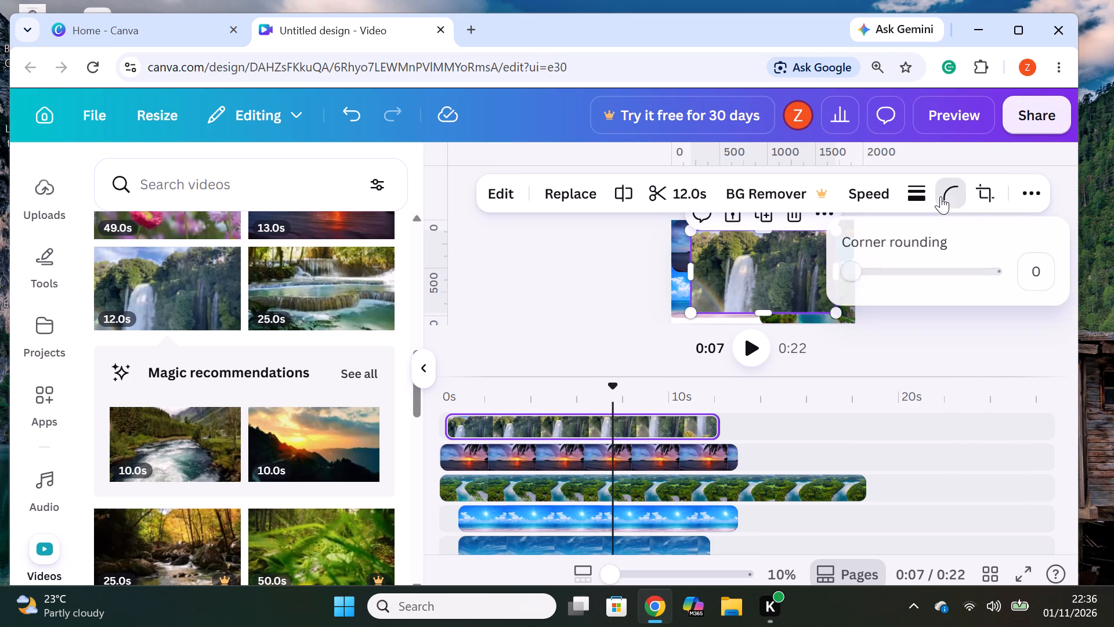
left_click_drag(855, 266, 1017, 294)
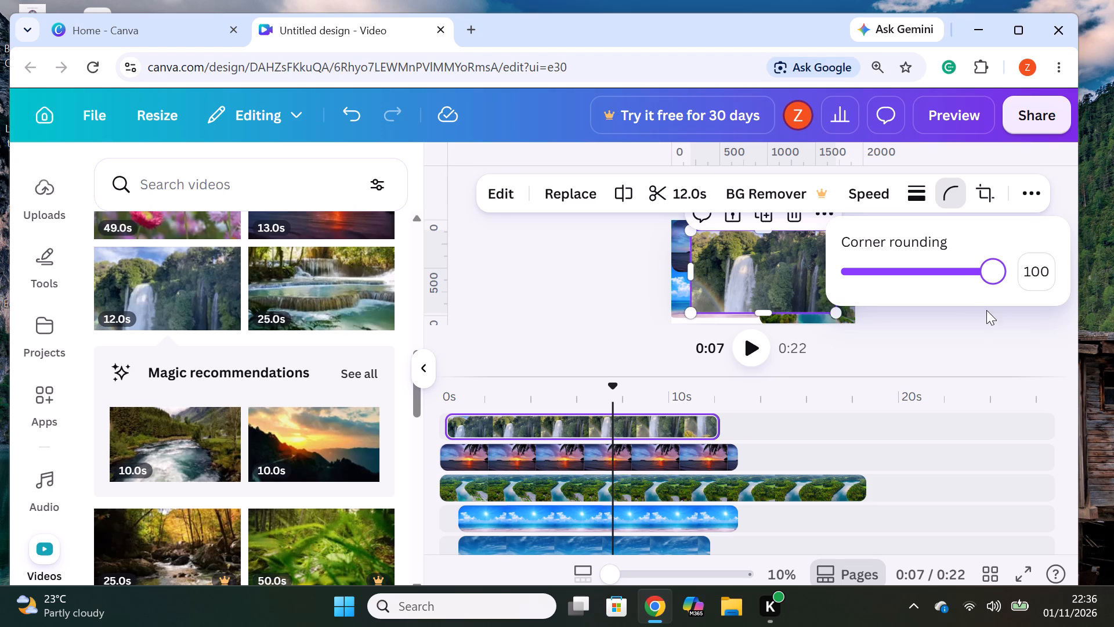
left_click(986, 310)
Shrink the waterfall clip to about half the page's width and place it in the page's upper-right corner, over the lake clip.
left_click_drag(835, 313, 771, 272)
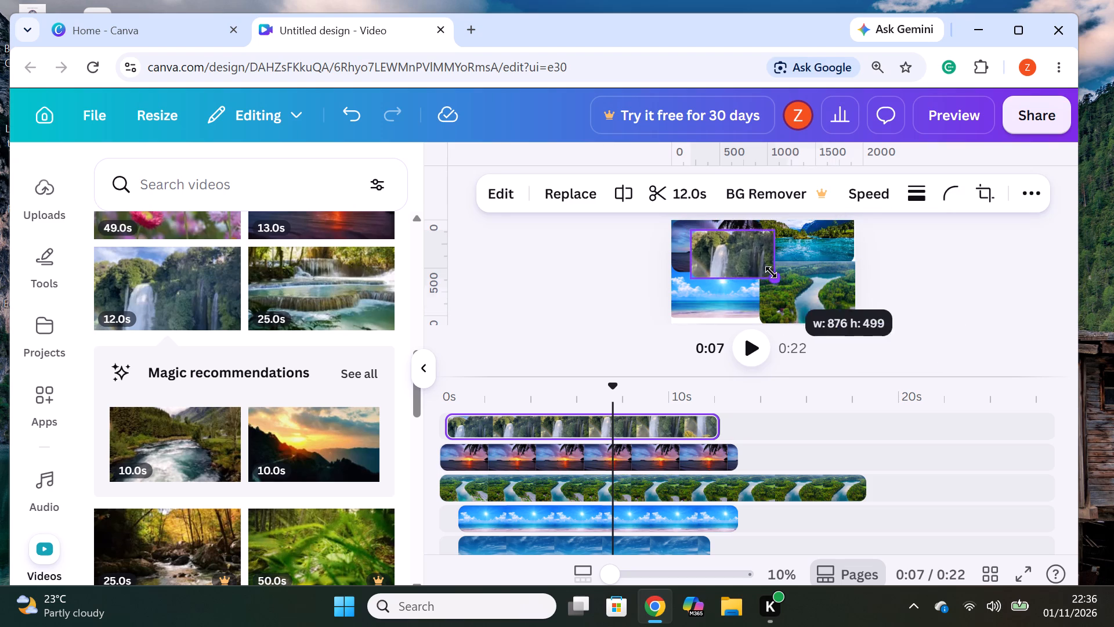
left_click_drag(771, 272, 786, 281)
left_click_drag(727, 265, 755, 250)
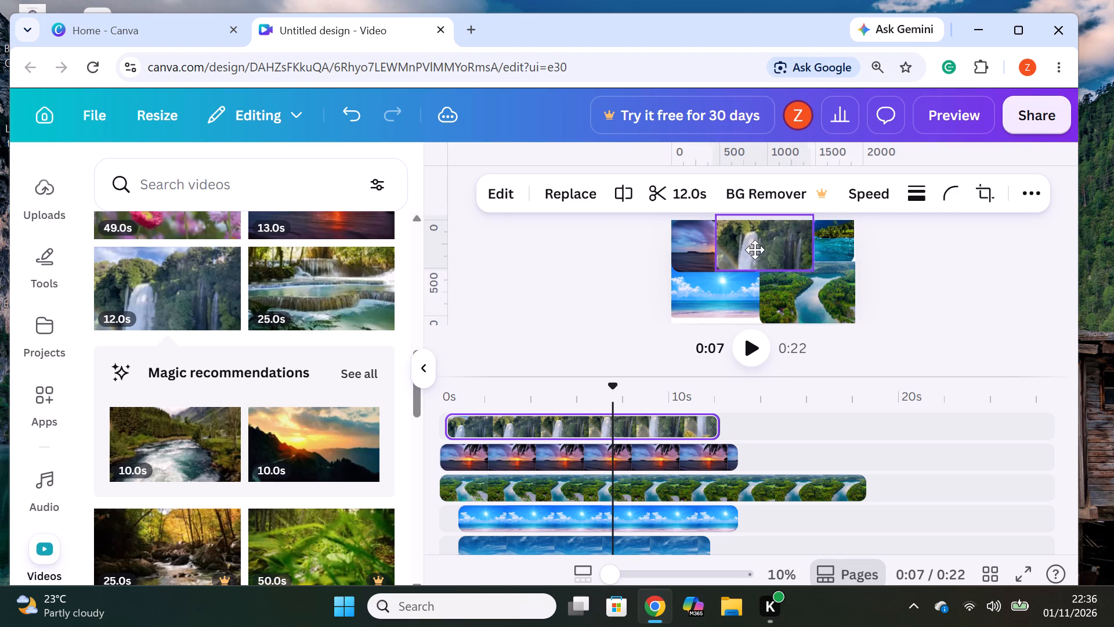
left_click_drag(755, 250, 802, 250)
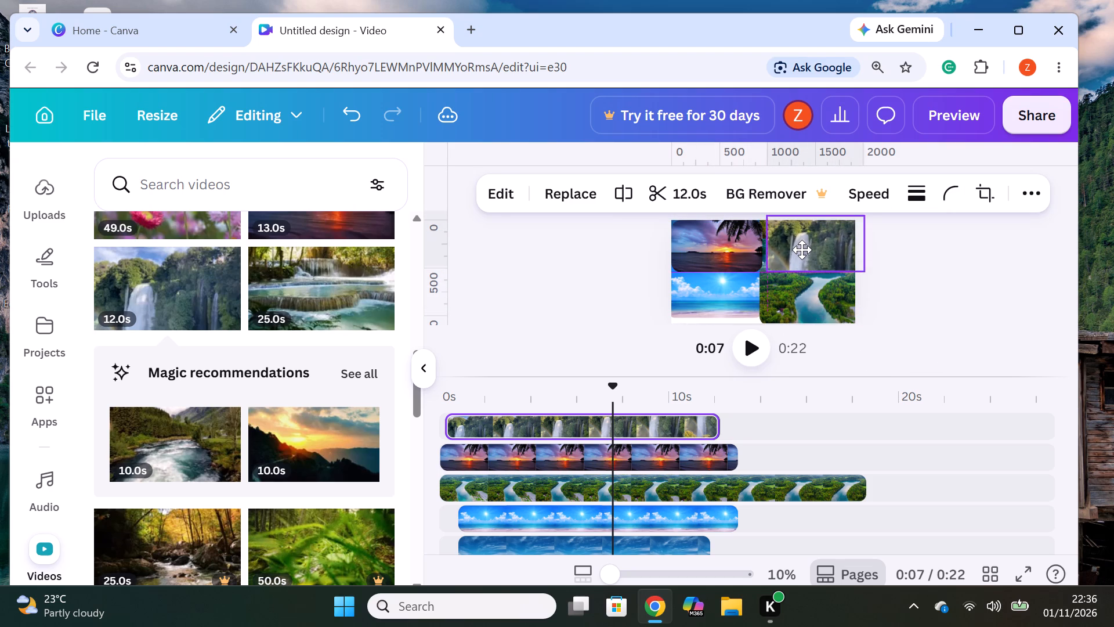
left_click_drag(802, 250, 790, 250)
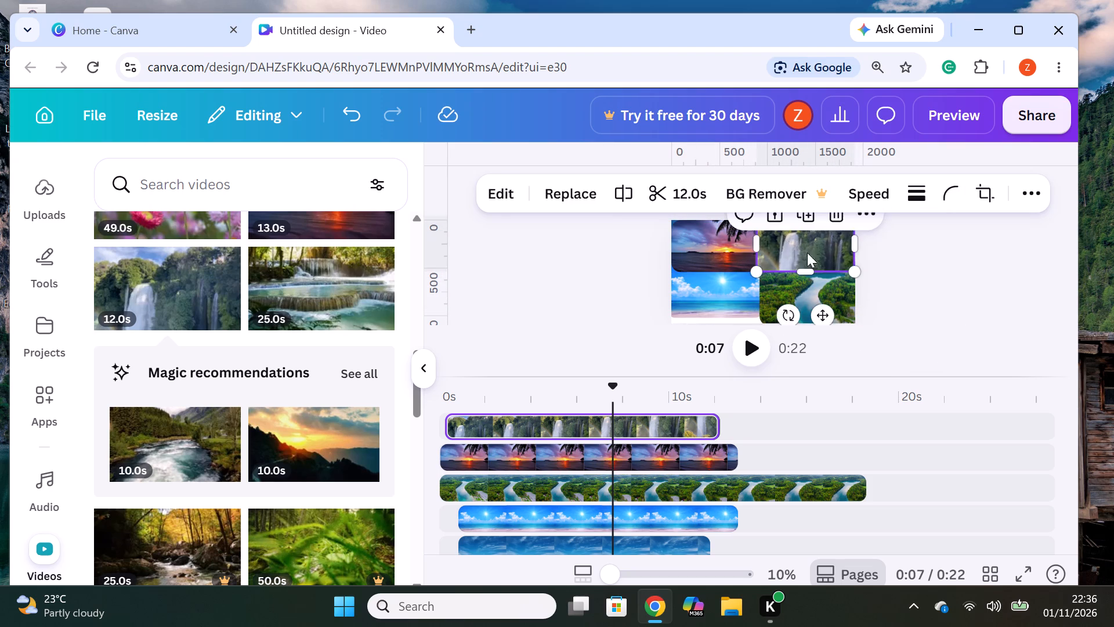
Add the 10.0s forest river video on a new top track, starting at about 1s.
left_click(932, 271)
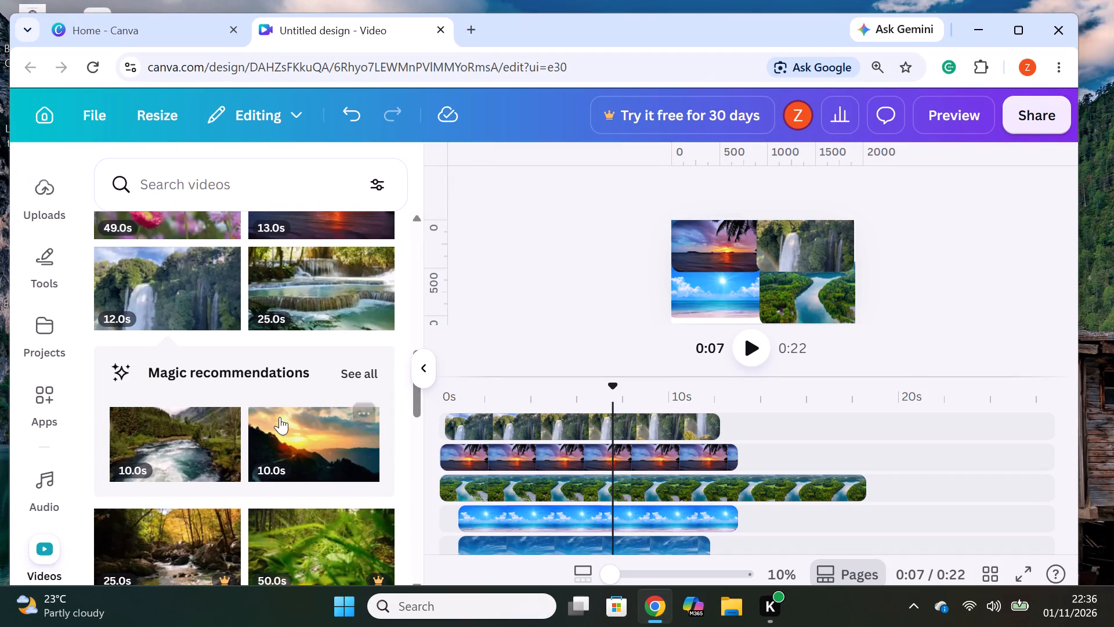
scroll(218, 423, "down", 1)
scroll(218, 423, "up", 1)
left_click_drag(169, 449, 475, 437)
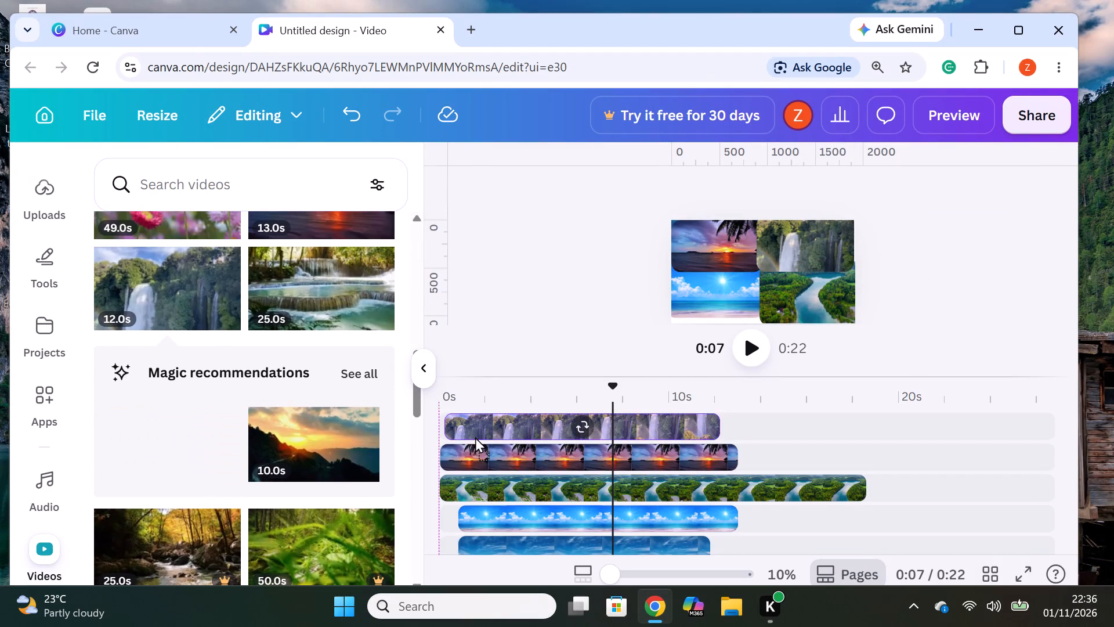
left_click_drag(475, 437, 519, 414)
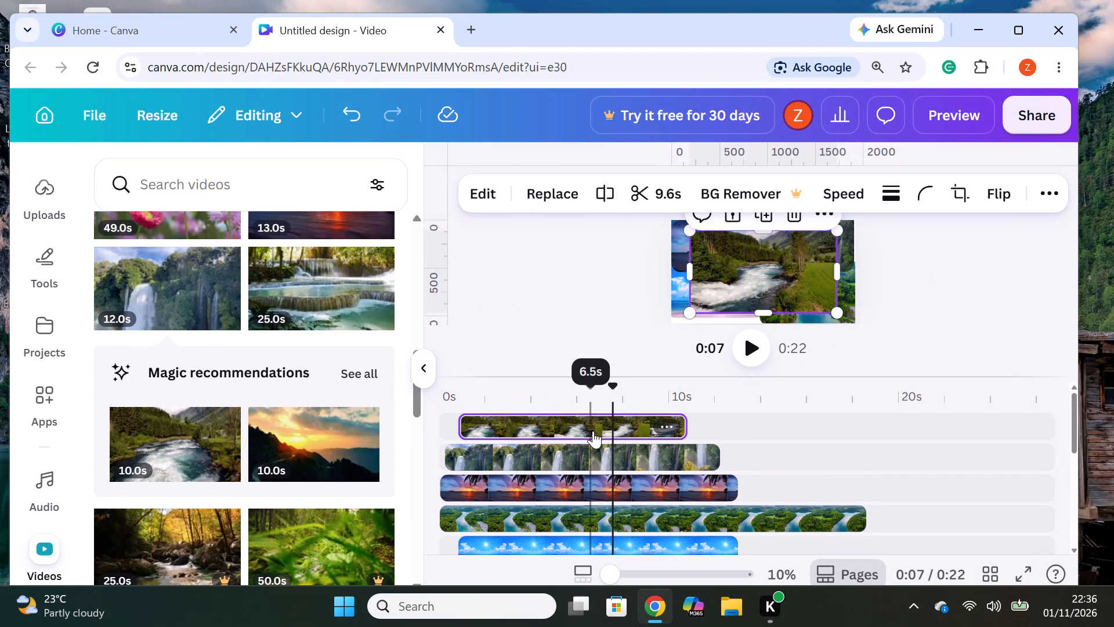
Round the corners of the river clip to the maximum.
left_click(594, 431)
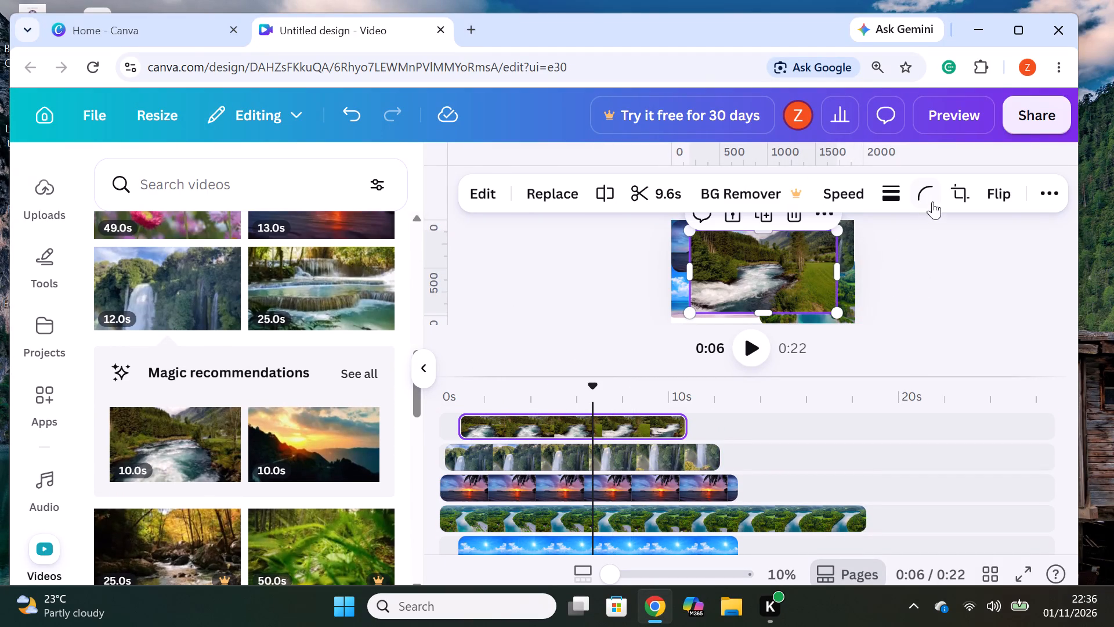
left_click(934, 199)
left_click_drag(831, 281, 944, 300)
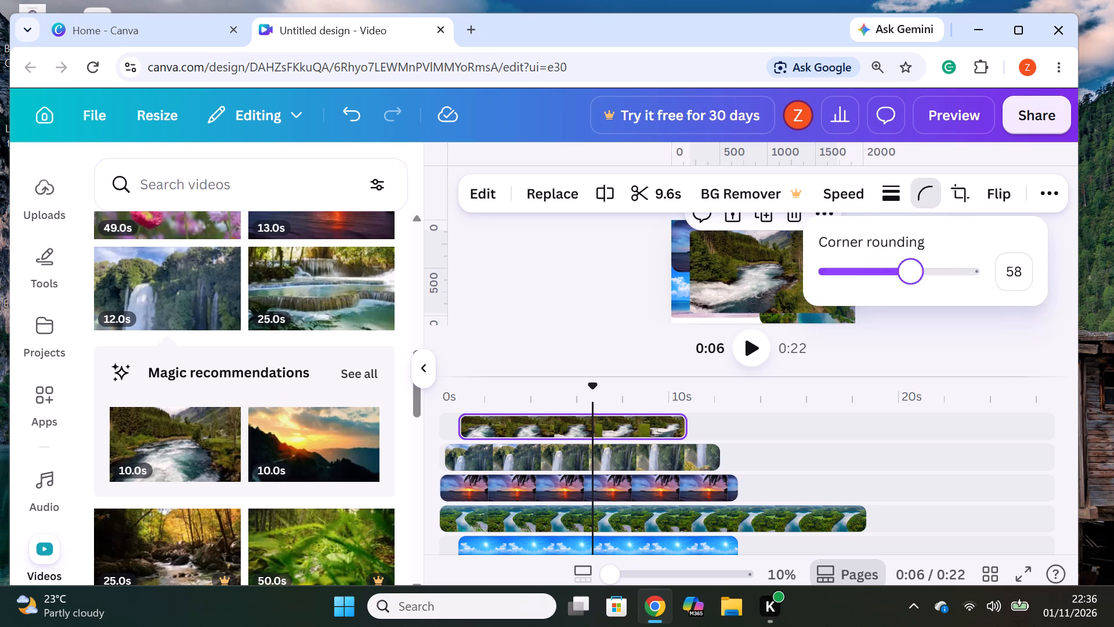
left_click_drag(944, 300, 993, 313)
left_click(950, 324)
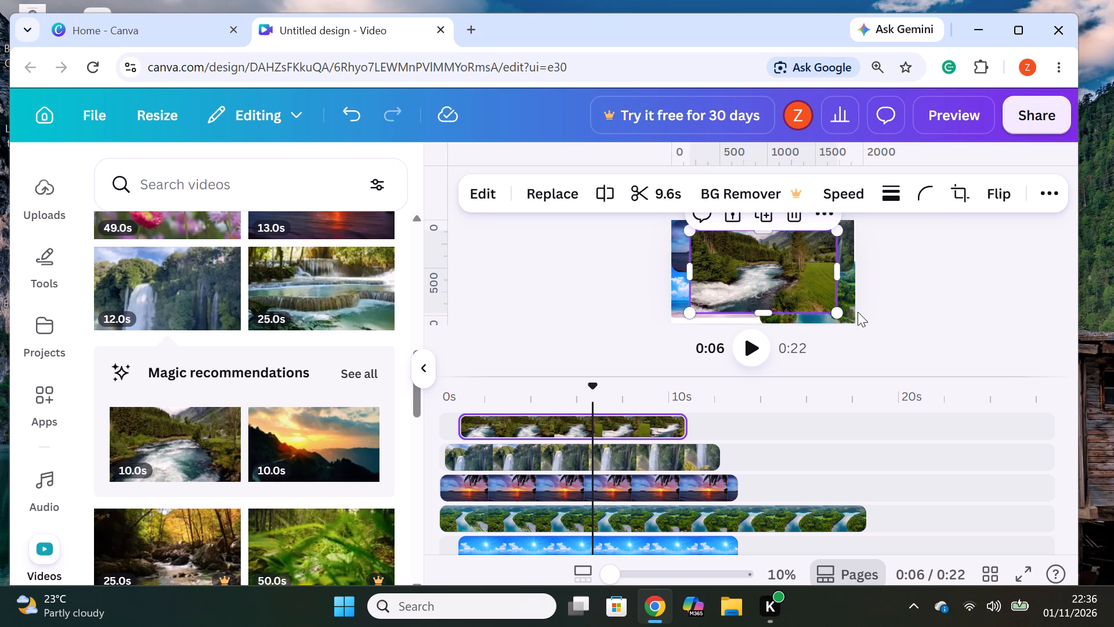
Shrink the river clip to about half the page's width and place it in the page's lower-left corner, over the beach clip.
left_click_drag(841, 314, 776, 280)
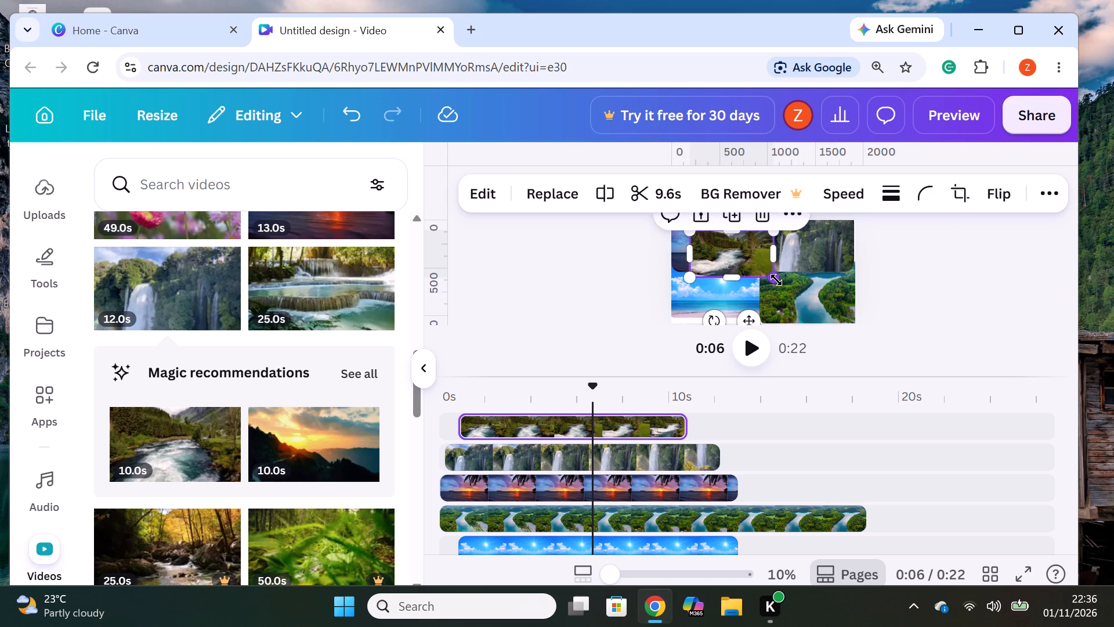
left_click_drag(744, 258, 731, 294)
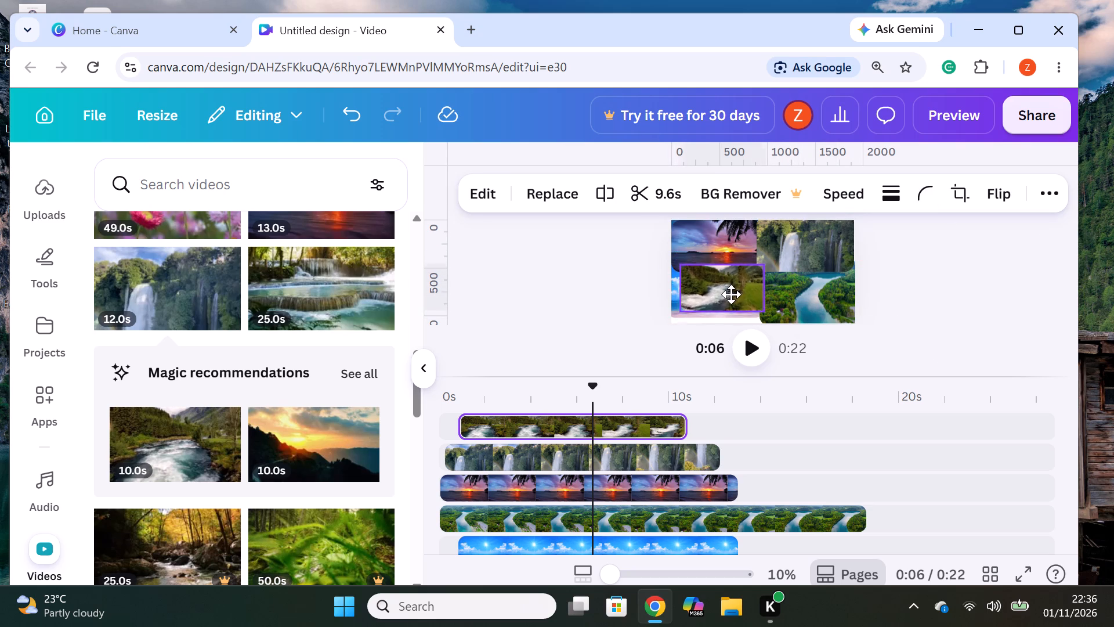
left_click_drag(731, 294, 728, 297)
left_click_drag(759, 315, 763, 319)
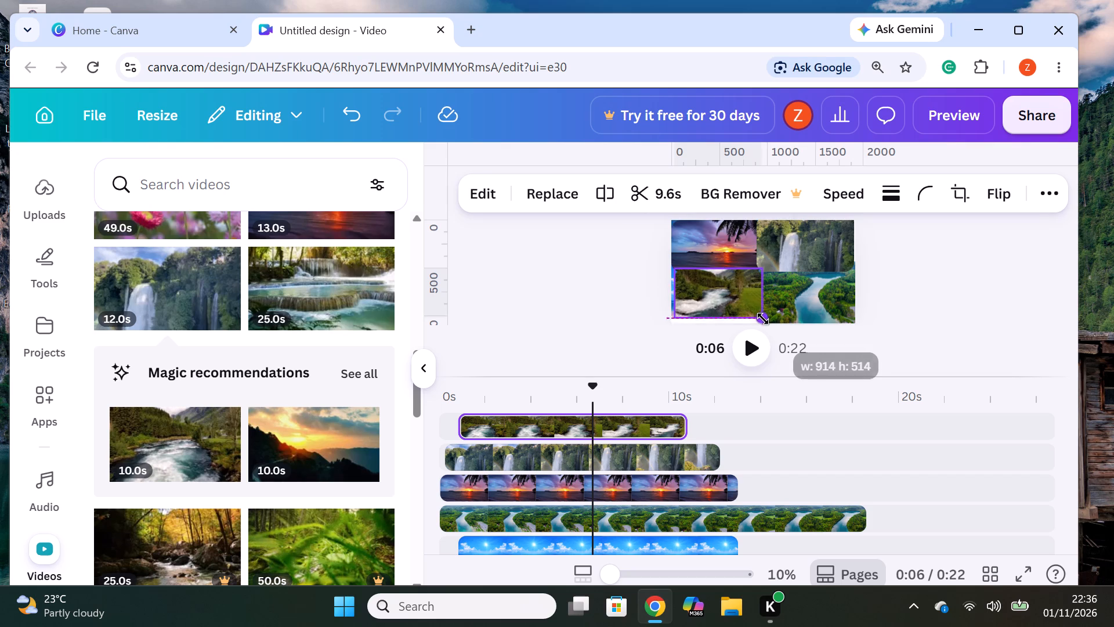
left_click_drag(763, 319, 766, 322)
left_click_drag(741, 300, 737, 305)
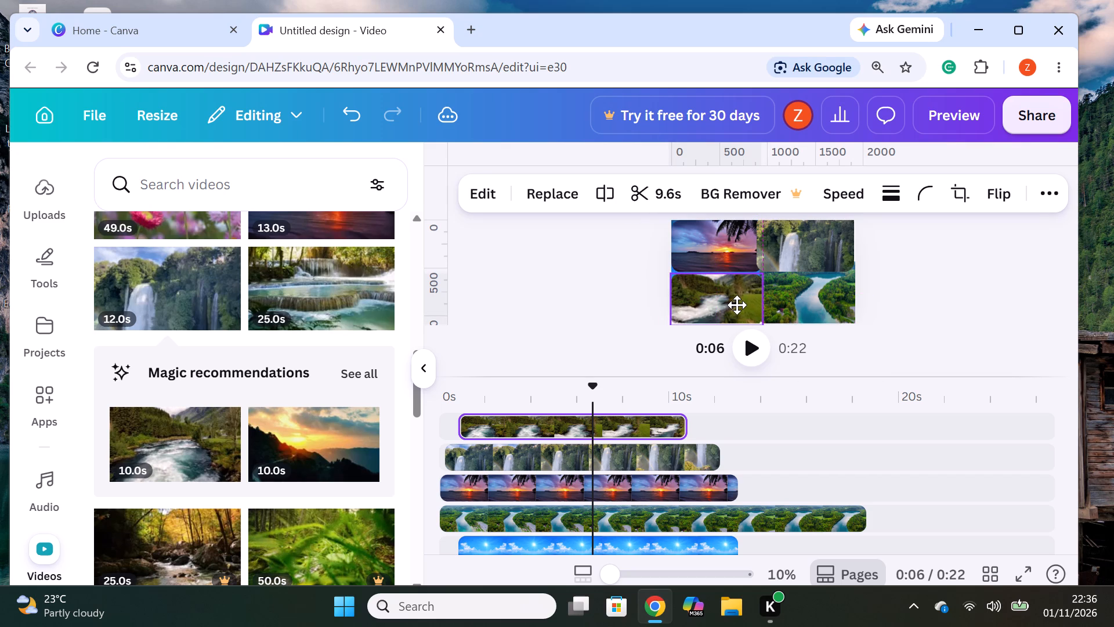
left_click_drag(737, 305, 736, 305)
left_click(972, 293)
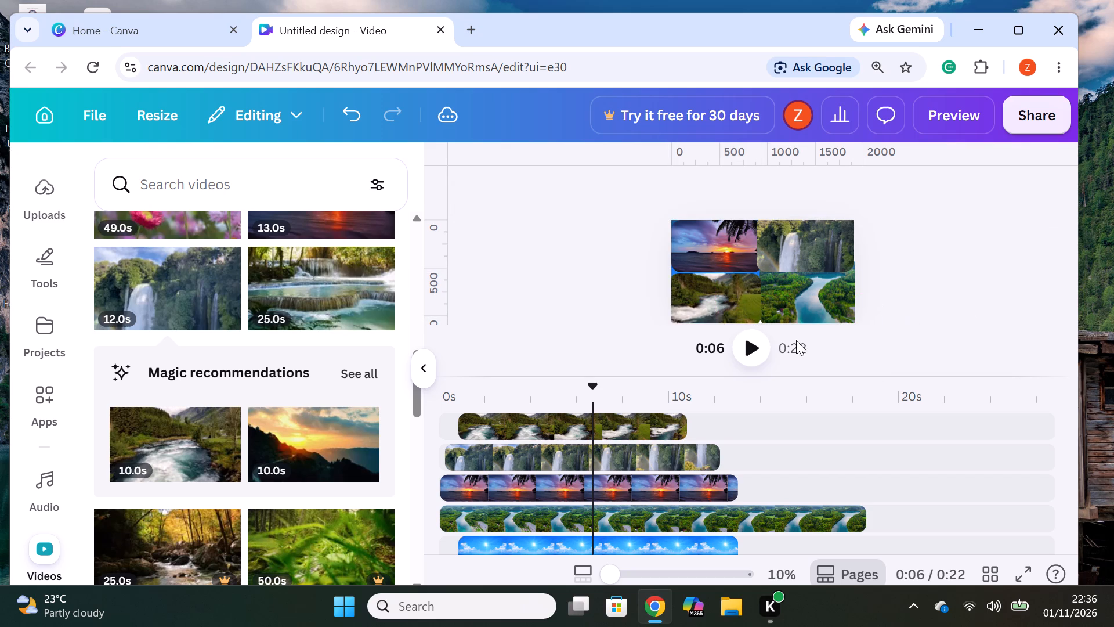
Add the 10.0s mountain sunset video on a new top track, starting at about 1s.
left_click_drag(326, 443, 480, 429)
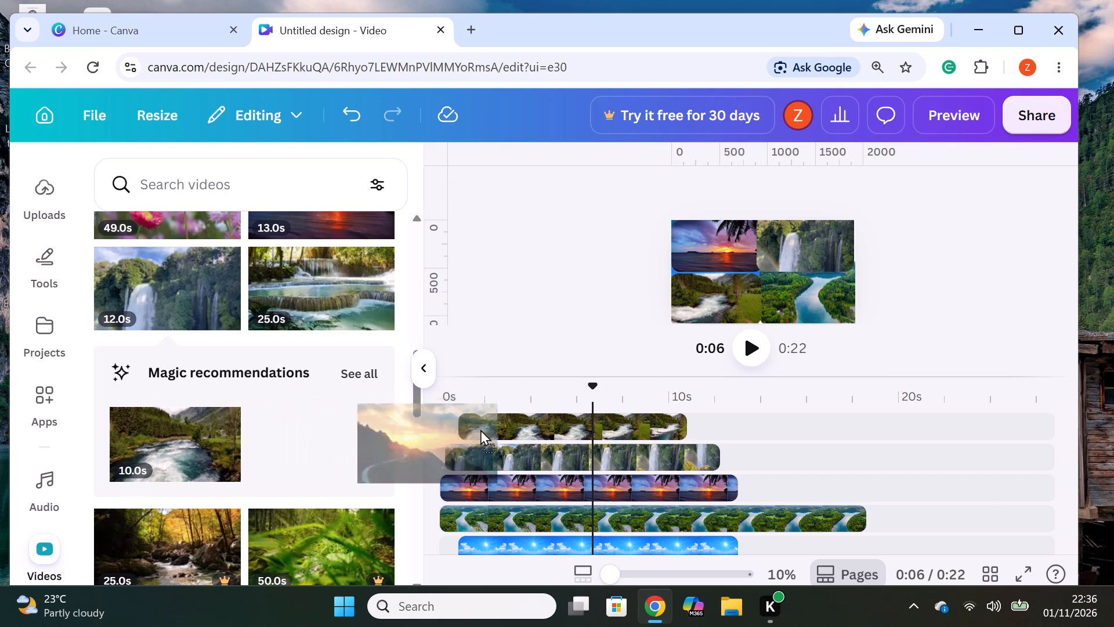
left_click_drag(480, 429, 539, 413)
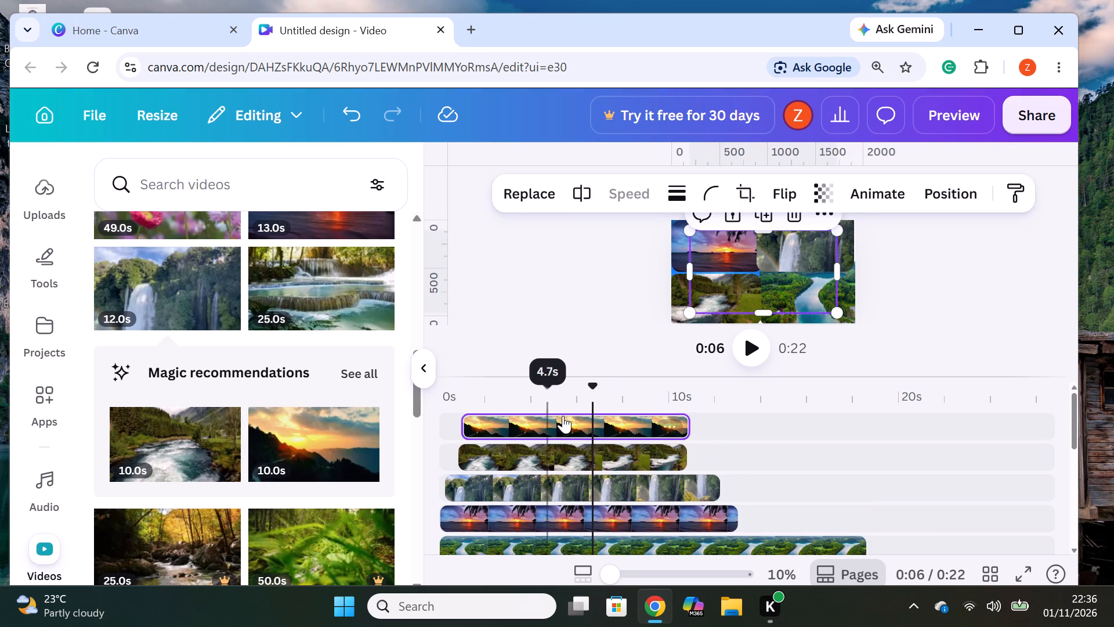
Shrink the mountain sunset clip slightly and set its corner rounding to 100.
left_click(589, 420)
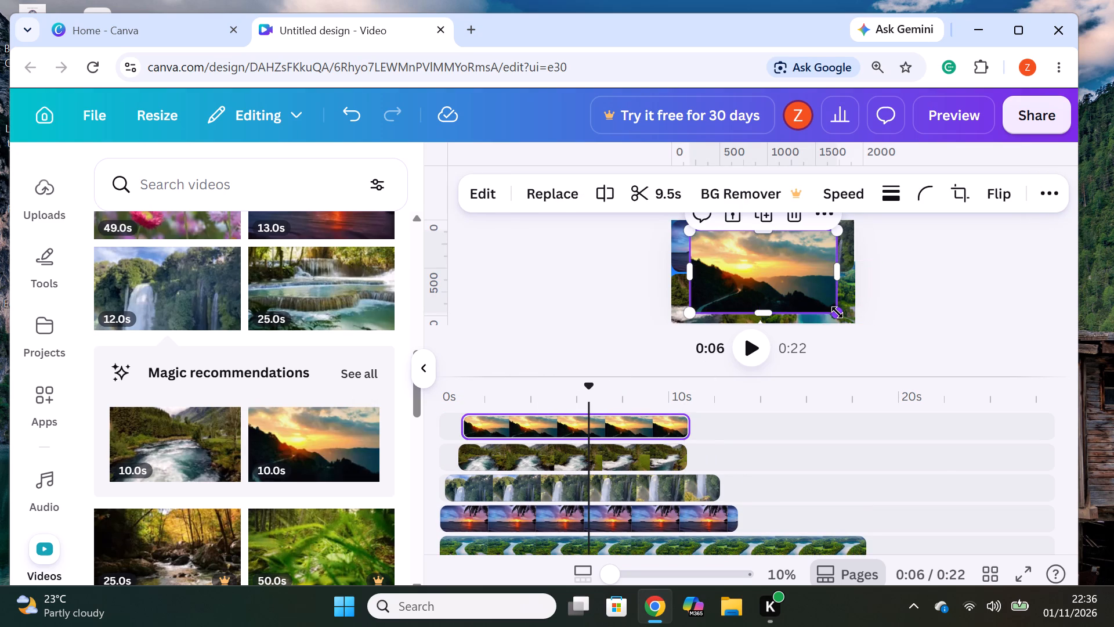
left_click_drag(837, 312, 816, 293)
left_click(924, 199)
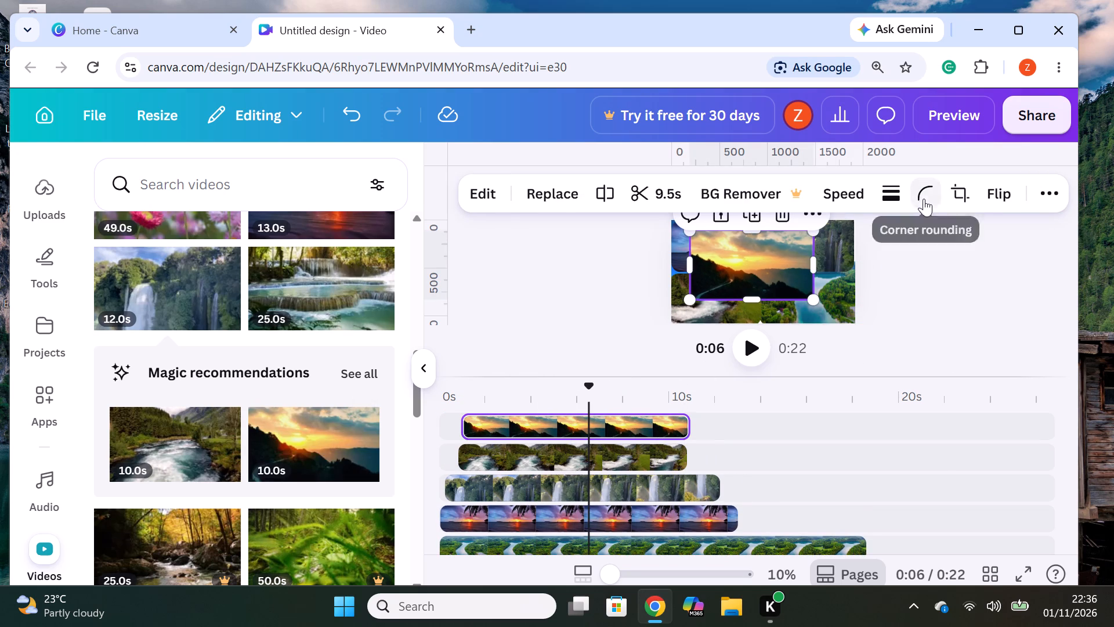
left_click_drag(839, 280, 985, 322)
left_click(964, 334)
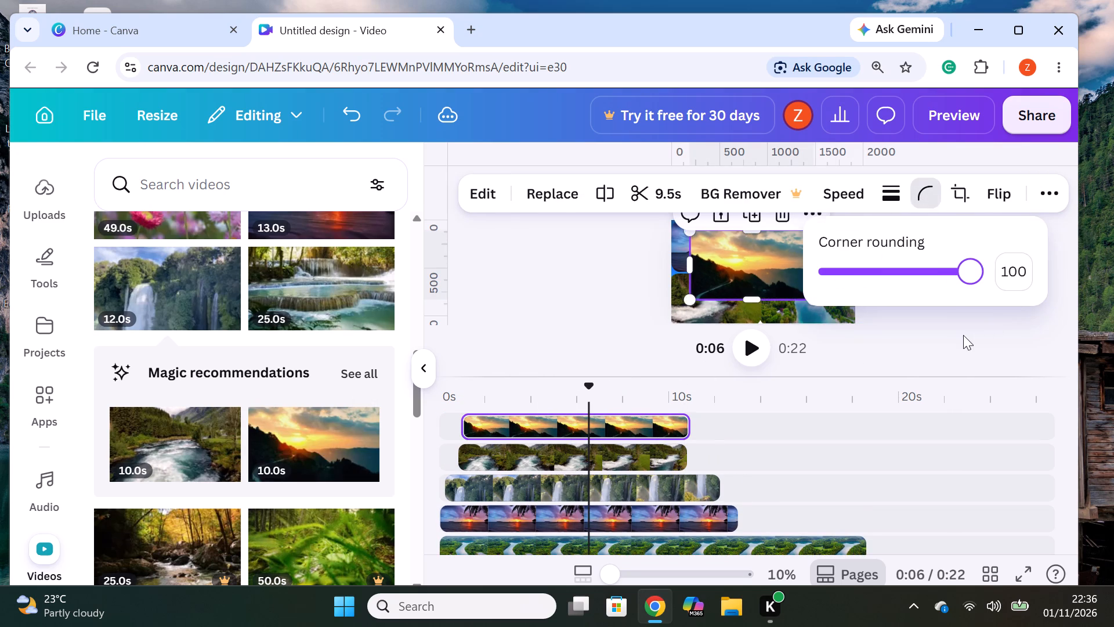
left_click(801, 290)
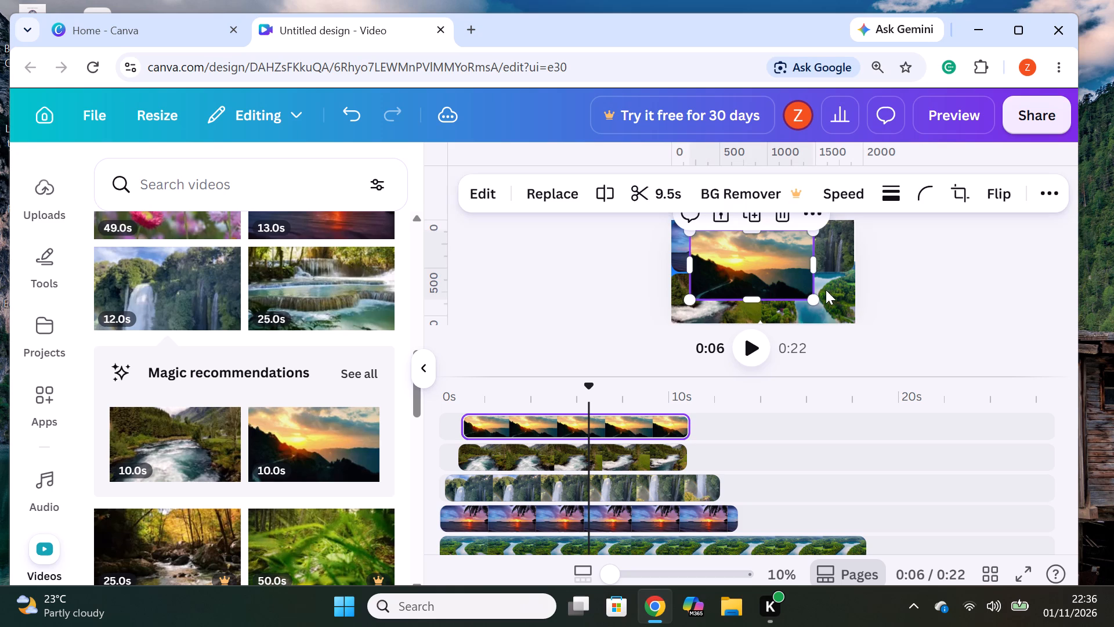
Resize the mountain sunset clip to just over half the page's width and place it in the page's lower-right corner, over the lake clip.
left_click_drag(815, 300, 767, 276)
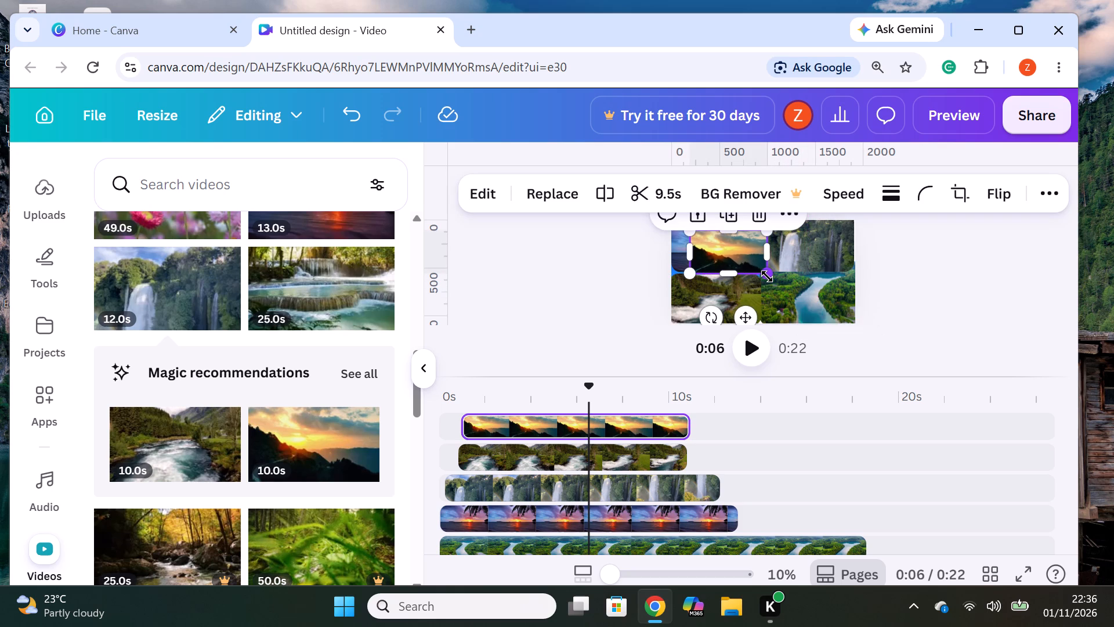
left_click_drag(768, 275, 787, 300)
left_click_drag(746, 256, 746, 255)
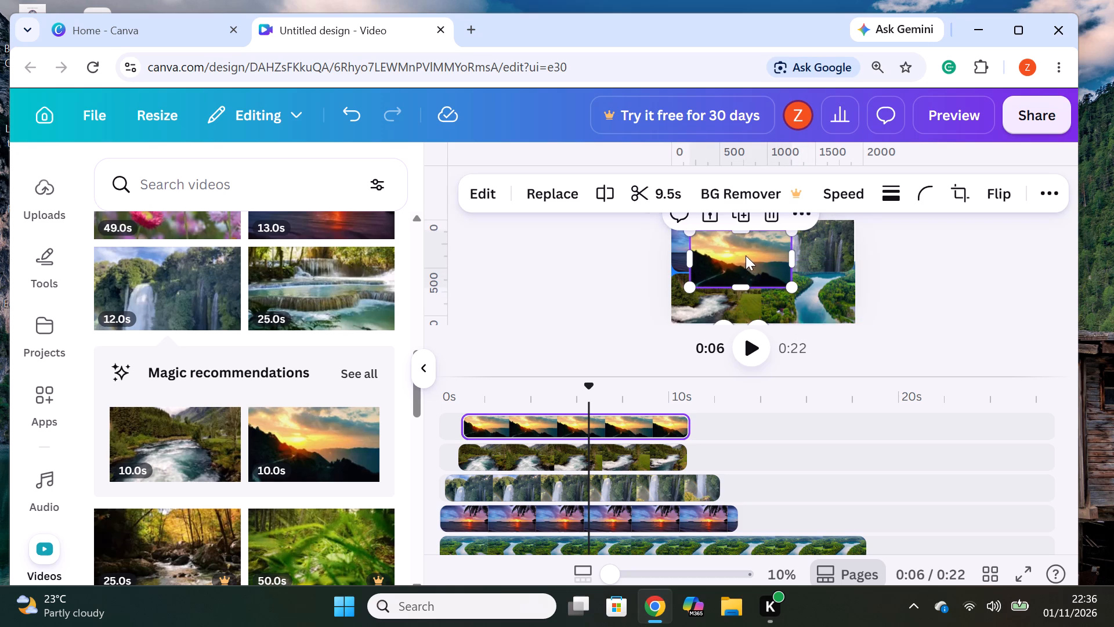
left_click_drag(746, 255, 812, 297)
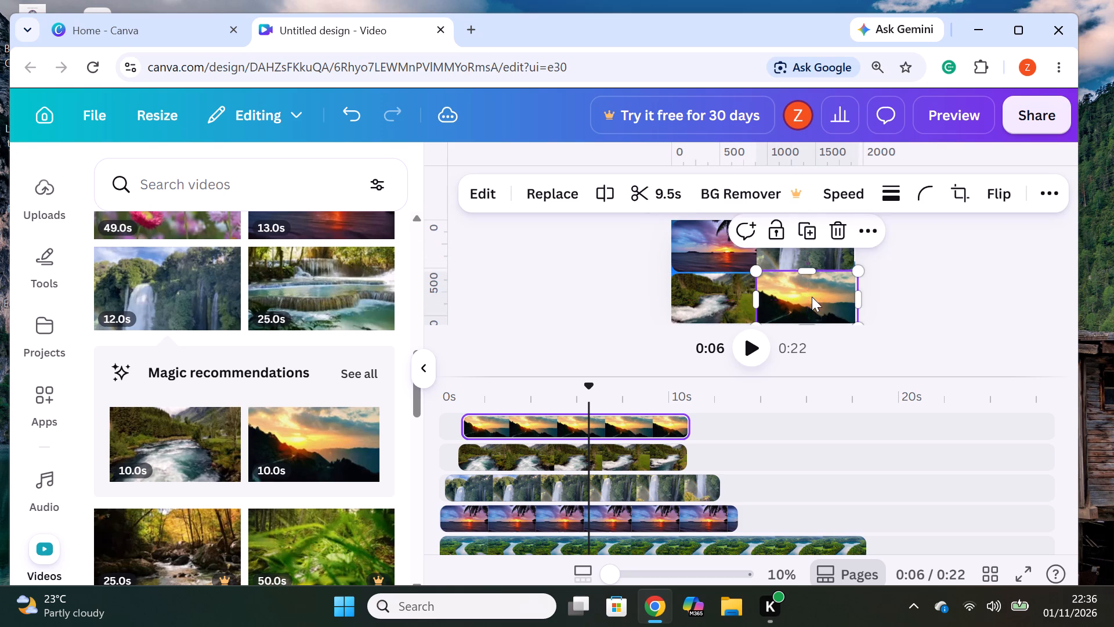
left_click(1007, 267)
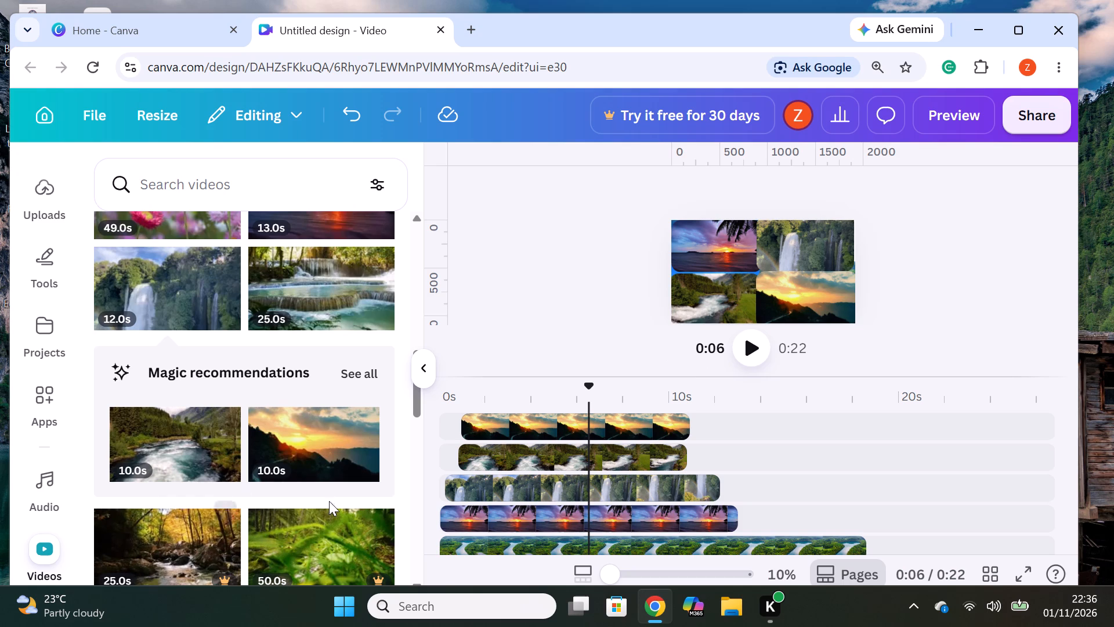
Add the 1:30 green hills video on a new top track, starting just after 0s.
scroll(280, 451, "down", 2)
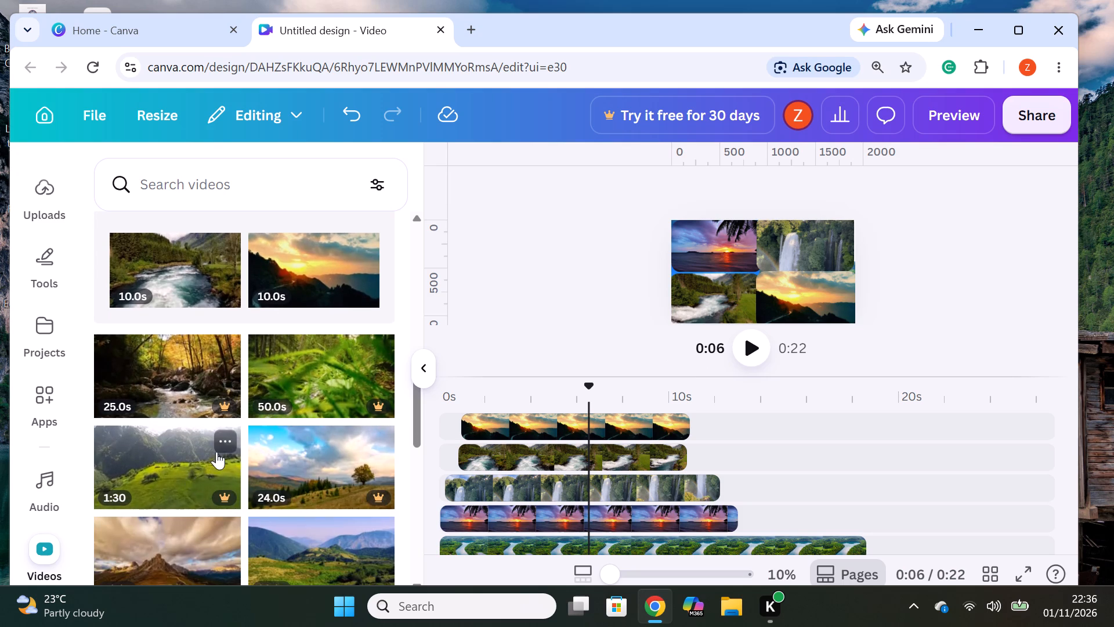
left_click_drag(202, 461, 495, 401)
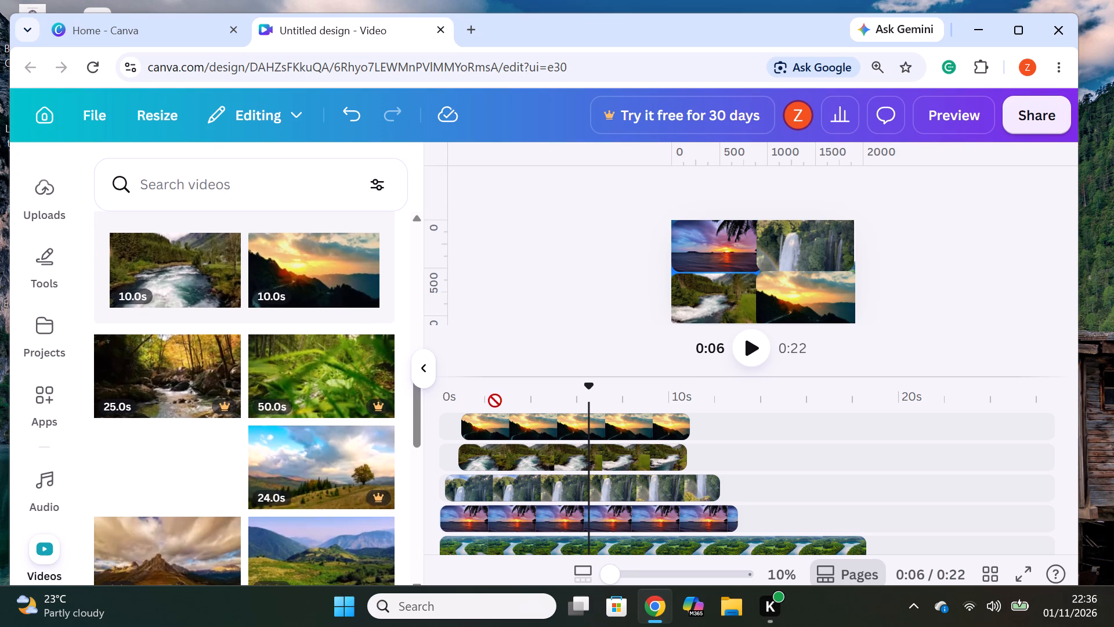
left_click_drag(495, 401, 556, 412)
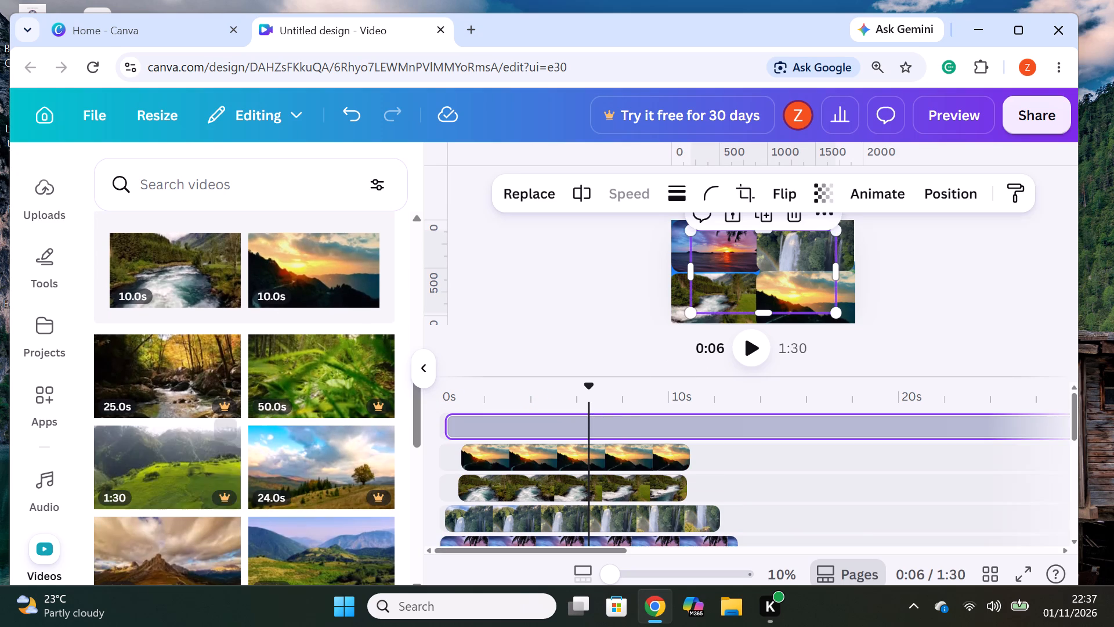
Split the green hills clip at 0:14 and delete the part after the split.
left_click(769, 427)
right_click(769, 427)
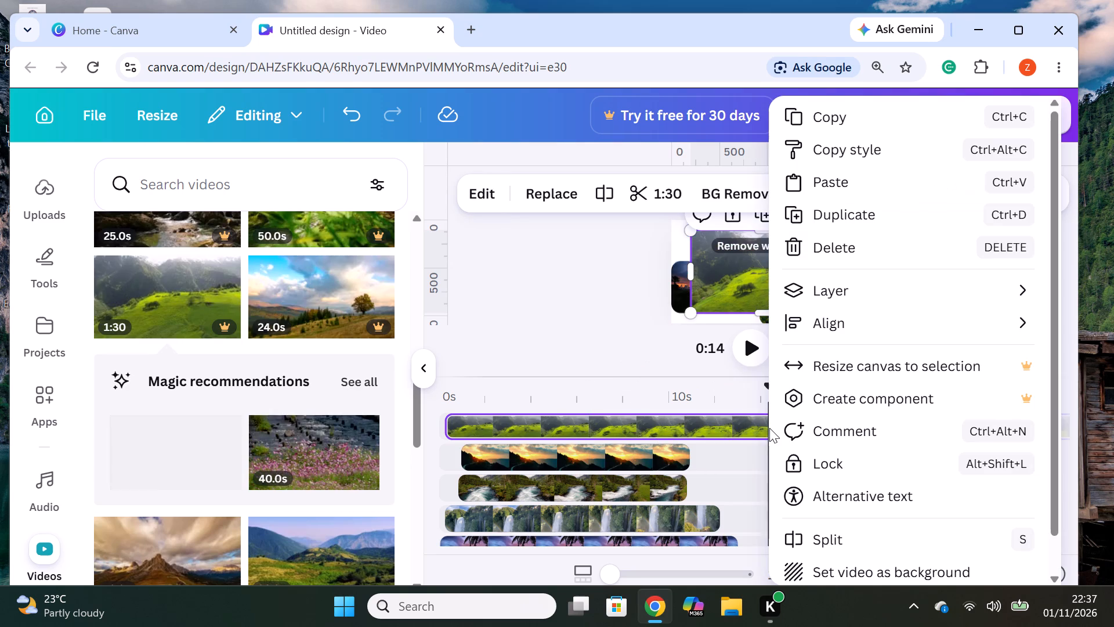
left_click(800, 544)
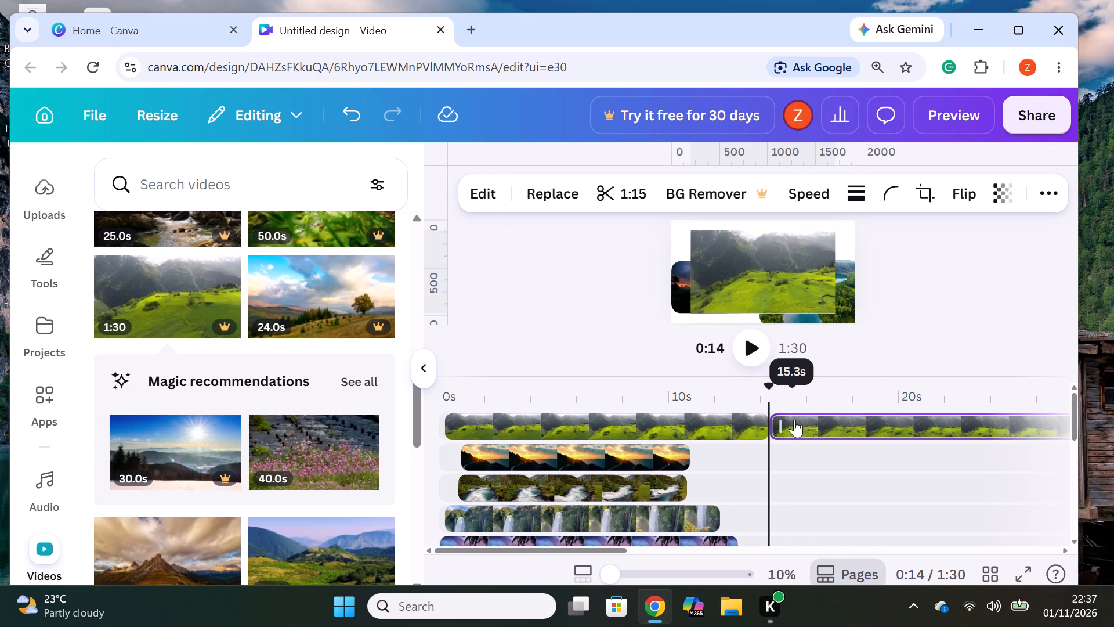
right_click(795, 421)
left_click(857, 250)
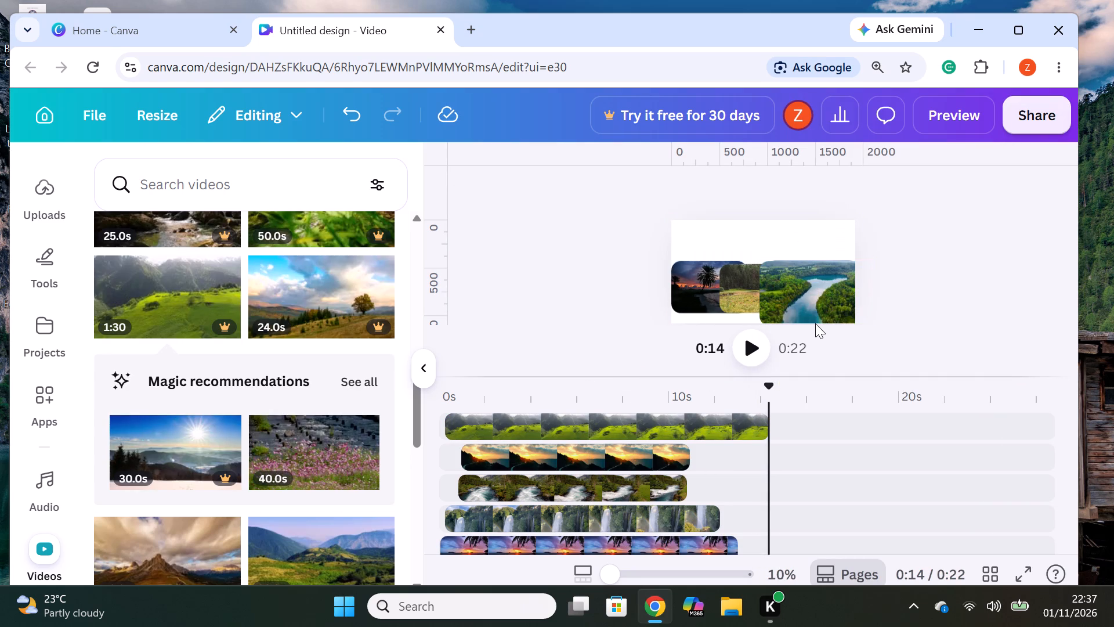
Round the corners of the green hills clip to near the maximum.
left_click(617, 423)
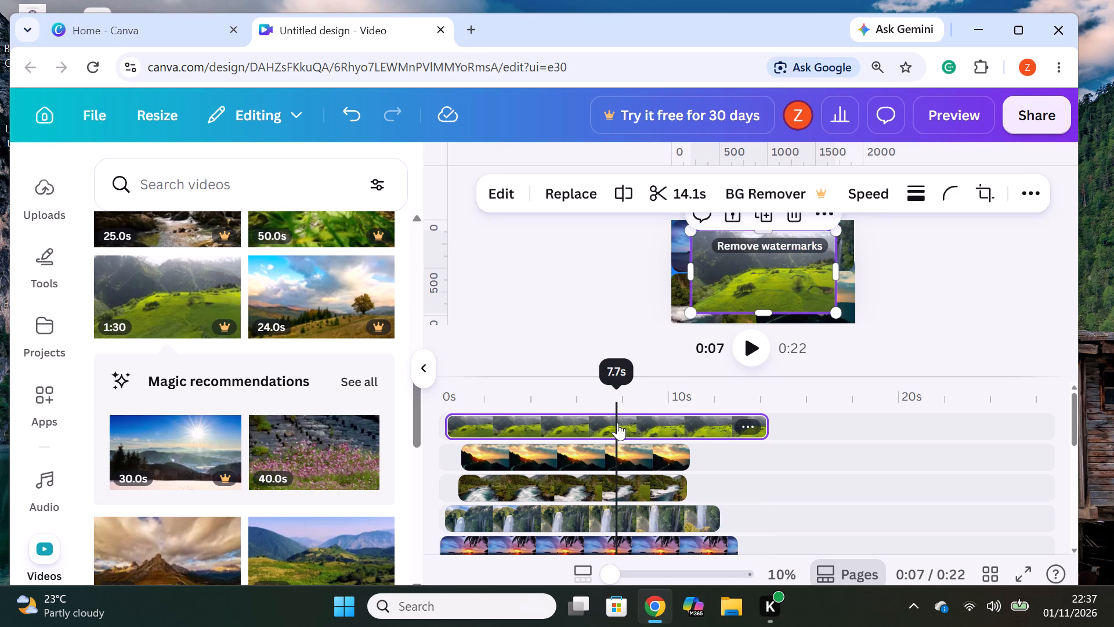
left_click(942, 188)
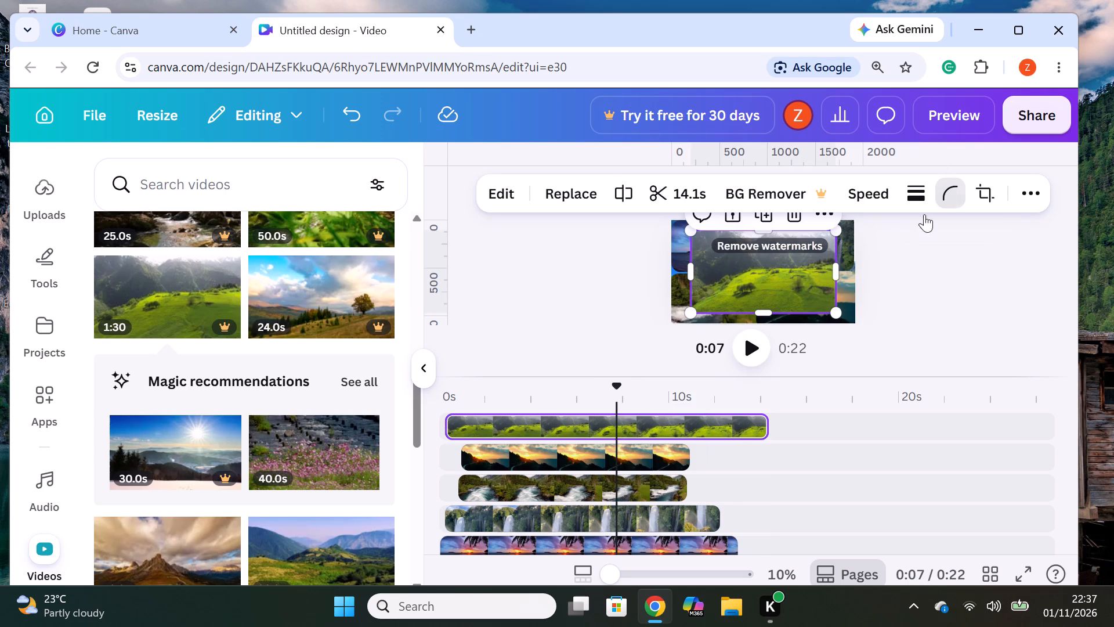
left_click_drag(858, 272, 994, 283)
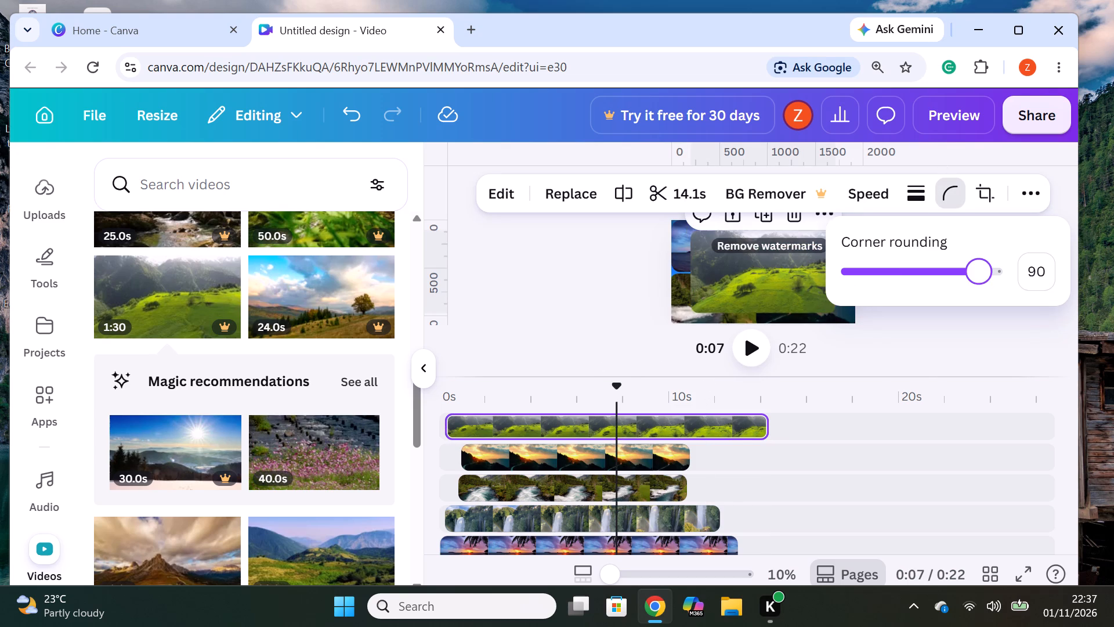
left_click_drag(994, 283, 994, 284)
left_click(971, 309)
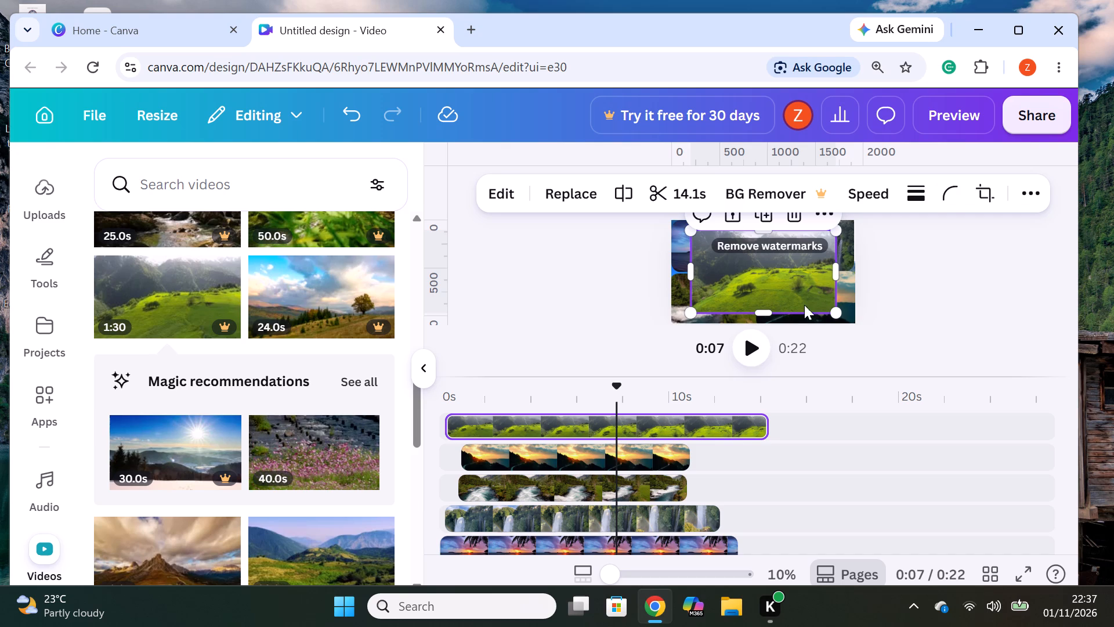
Resize the green hills clip to just over half the page's width and place it in the page's upper-right corner.
left_click_drag(838, 312, 783, 279)
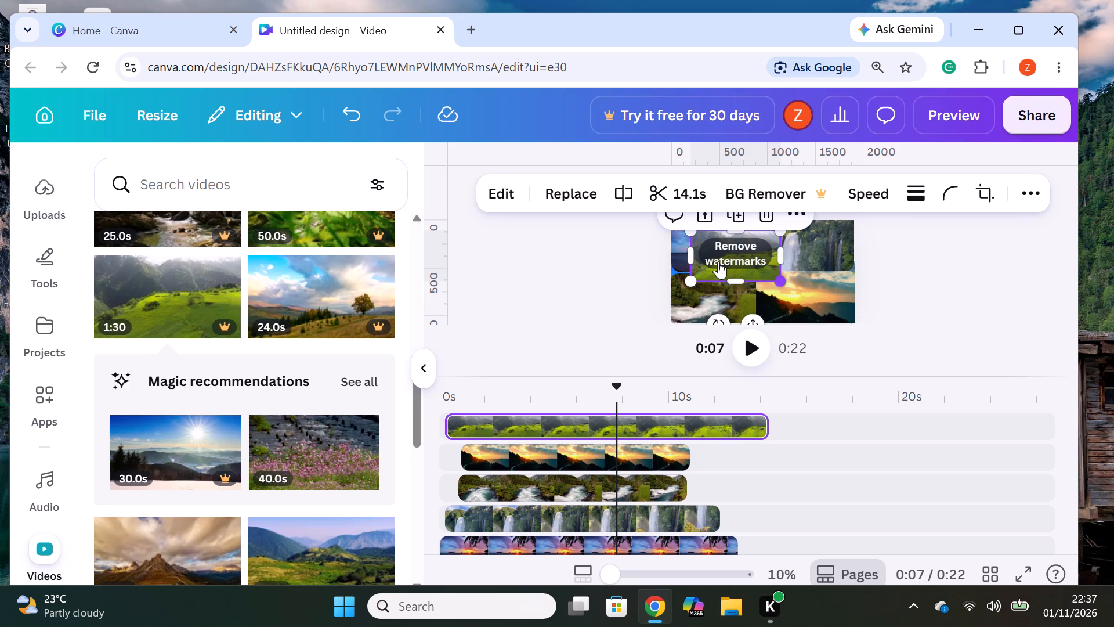
left_click_drag(726, 272, 795, 256)
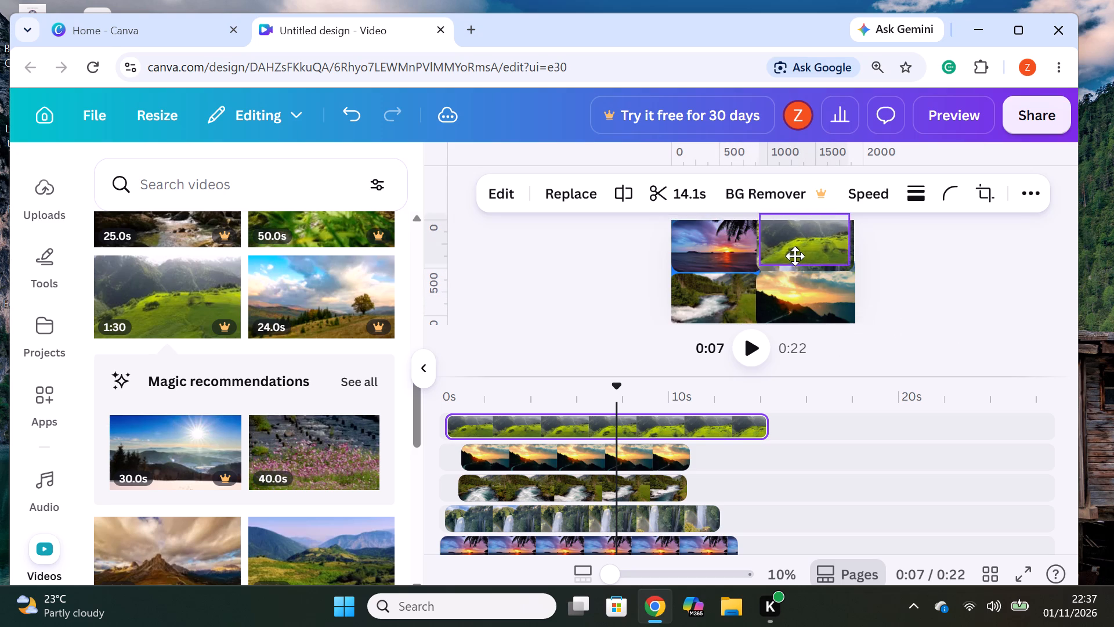
left_click_drag(795, 256, 793, 261)
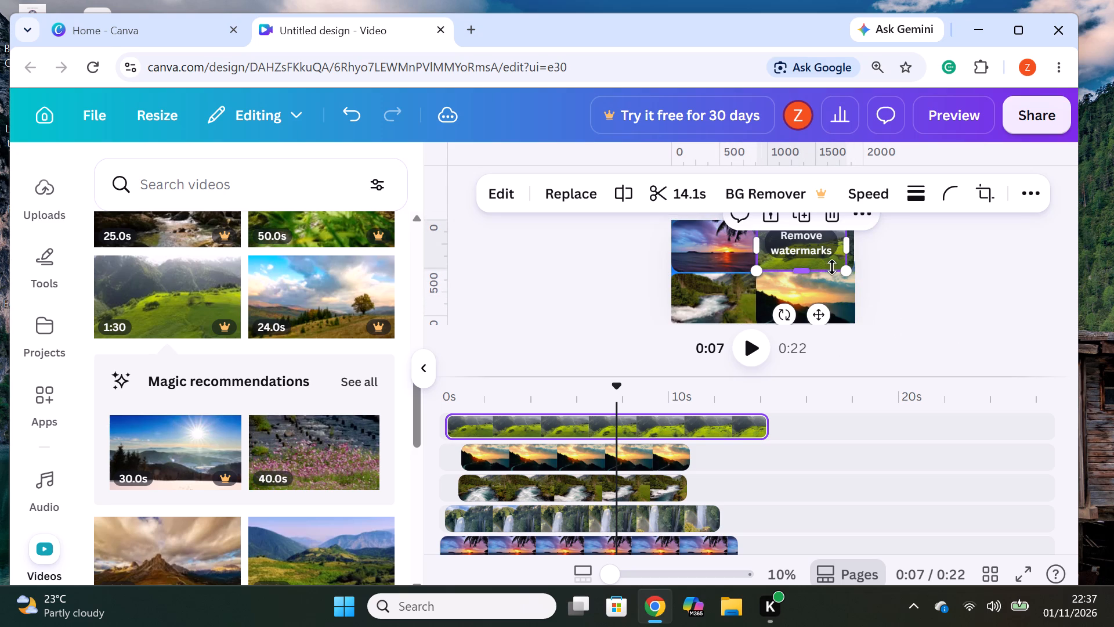
left_click_drag(843, 271, 852, 269)
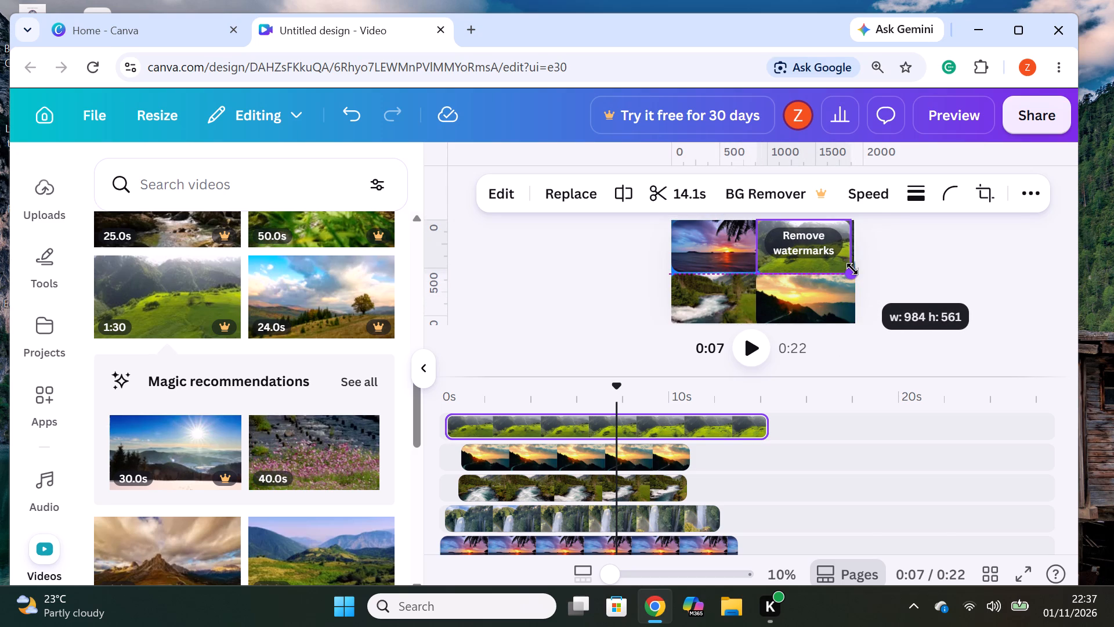
left_click_drag(852, 269, 856, 271)
left_click(968, 284)
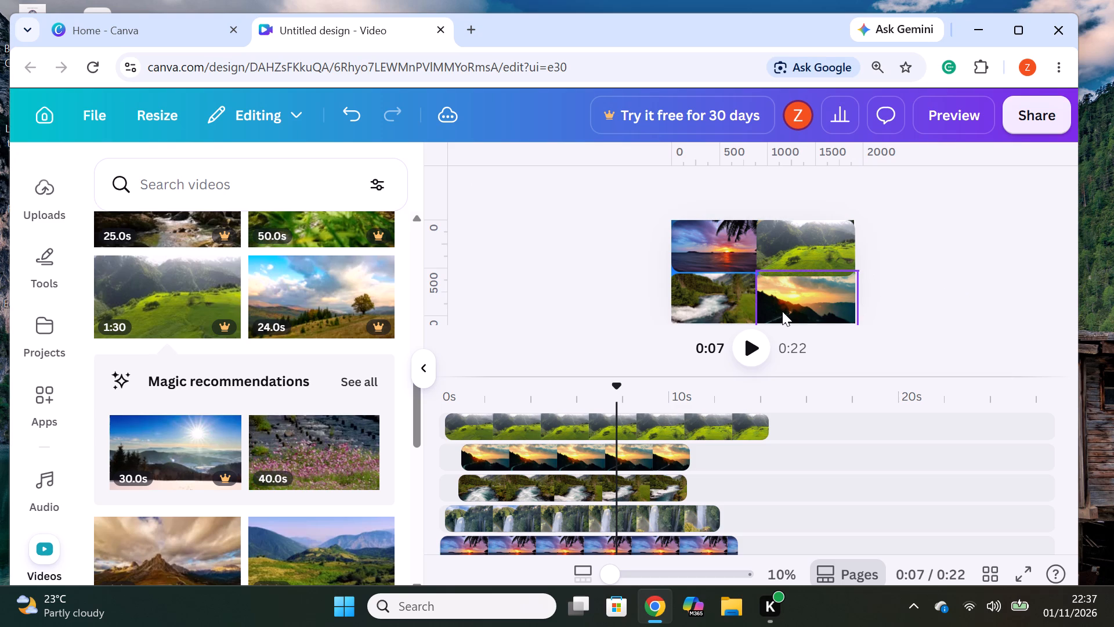
Add the 52.0s waterfall video with the mossy rock on a new top track, starting at 0s.
scroll(231, 474, "down", 4)
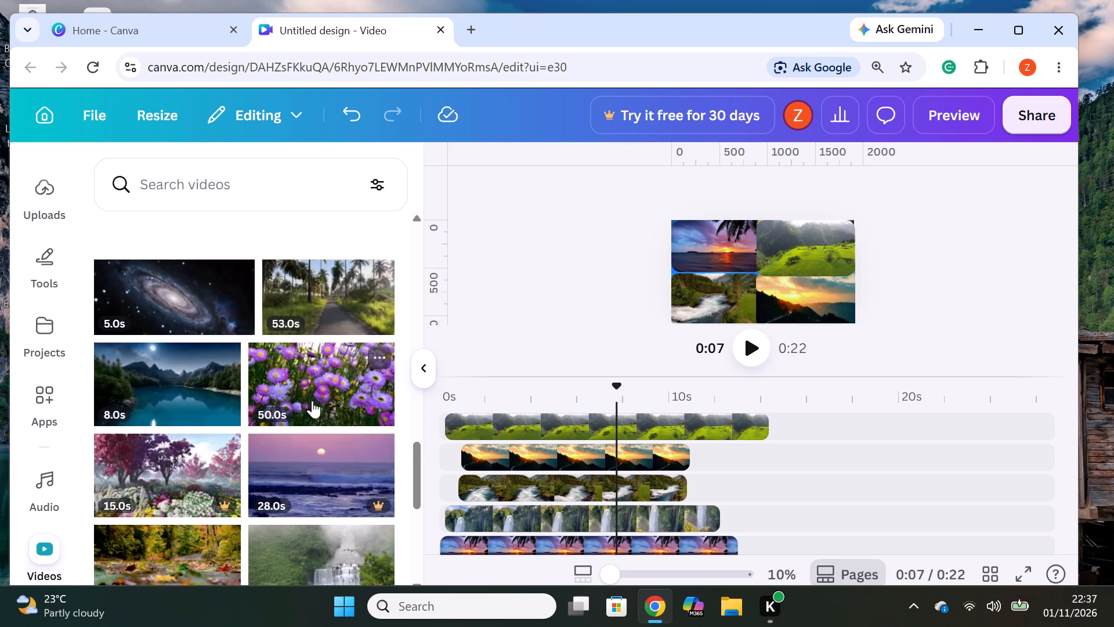
scroll(216, 463, "down", 3)
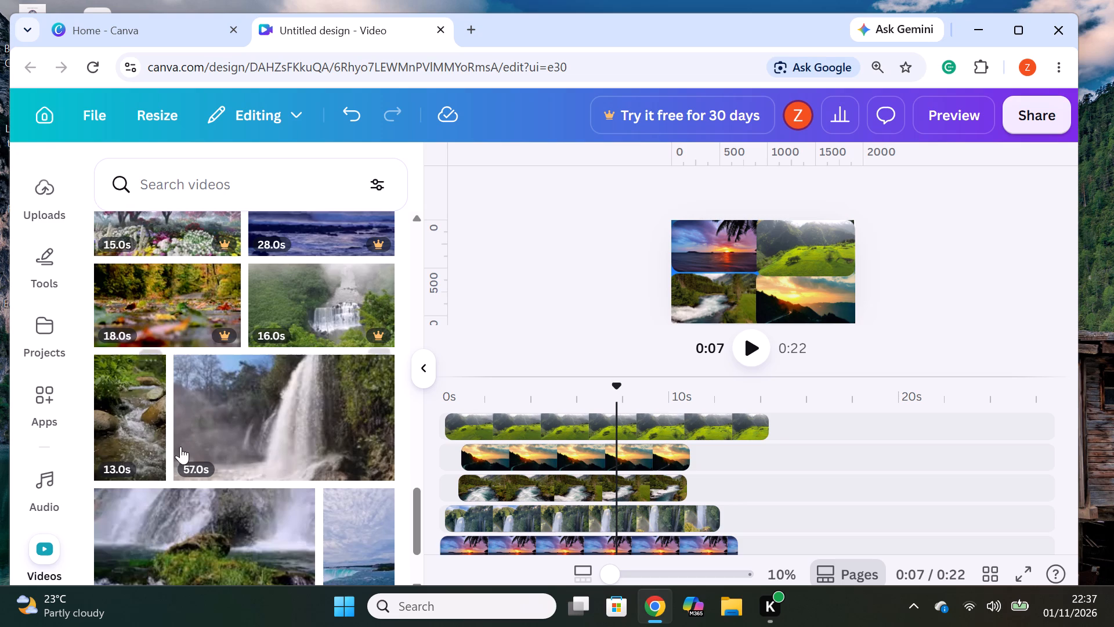
scroll(125, 439, "down", 2)
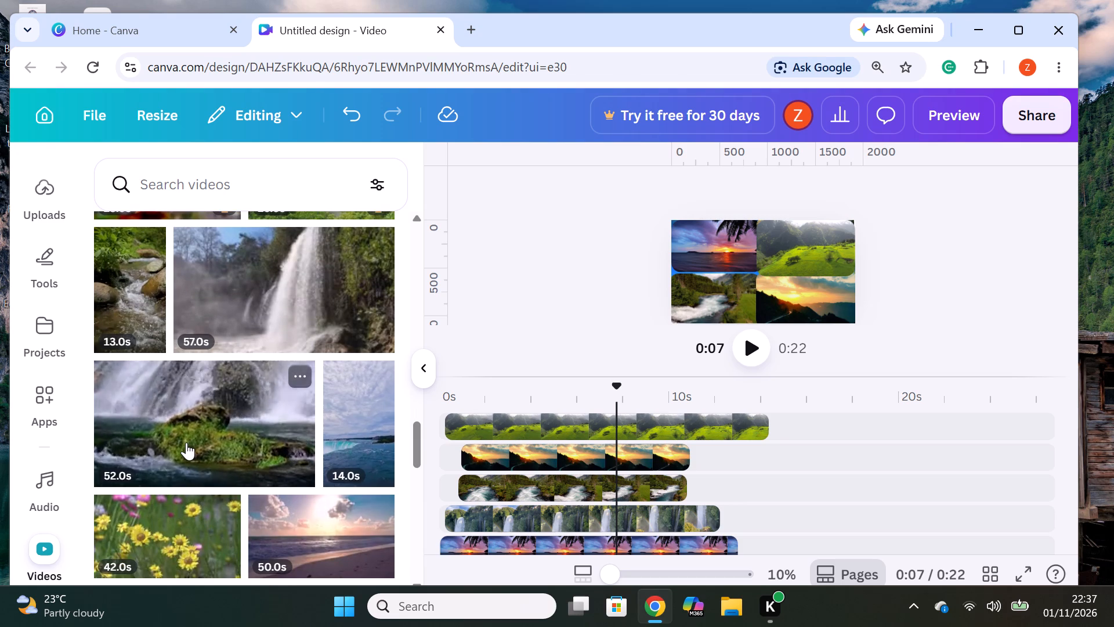
left_click_drag(185, 442, 490, 416)
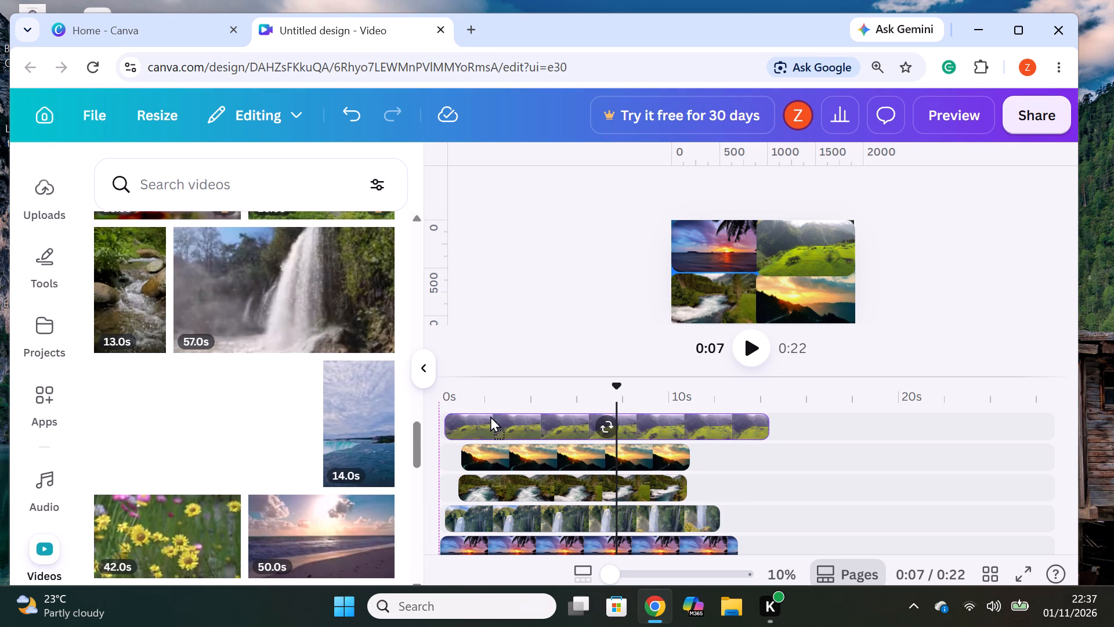
left_click_drag(490, 416, 487, 415)
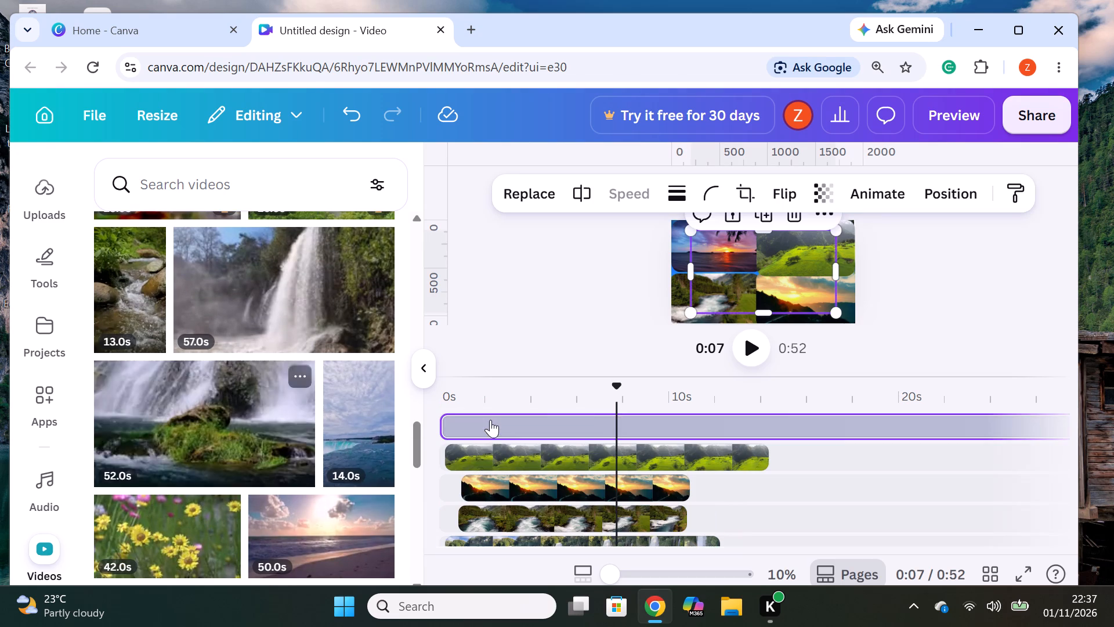
Split the mossy-rock waterfall clip at 0:16 and delete the part after the split.
left_click(830, 428)
right_click(830, 428)
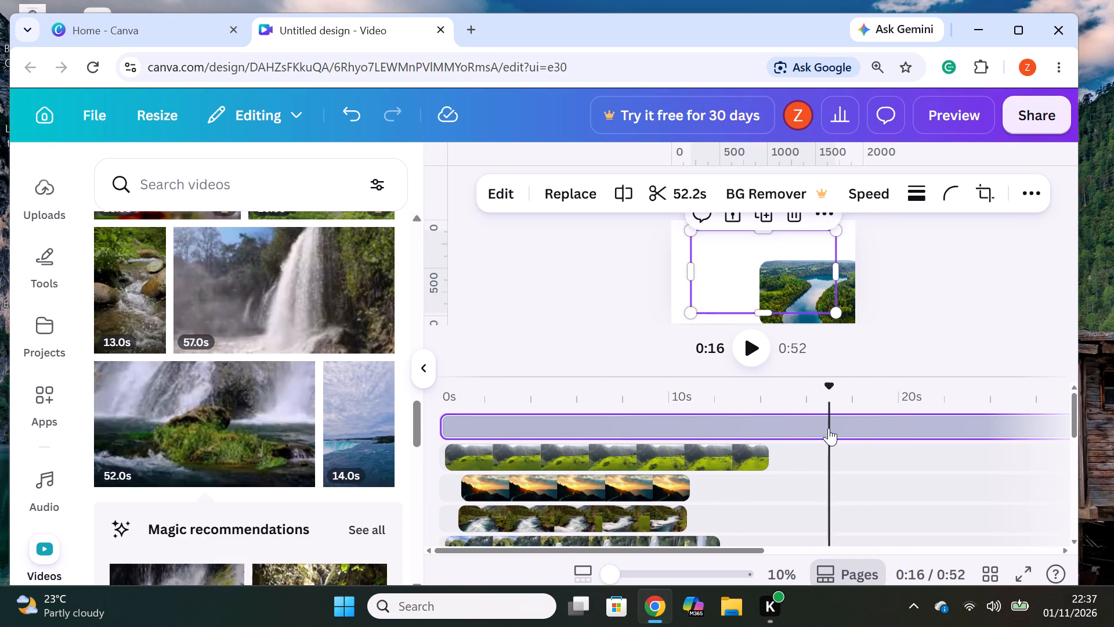
left_click(859, 536)
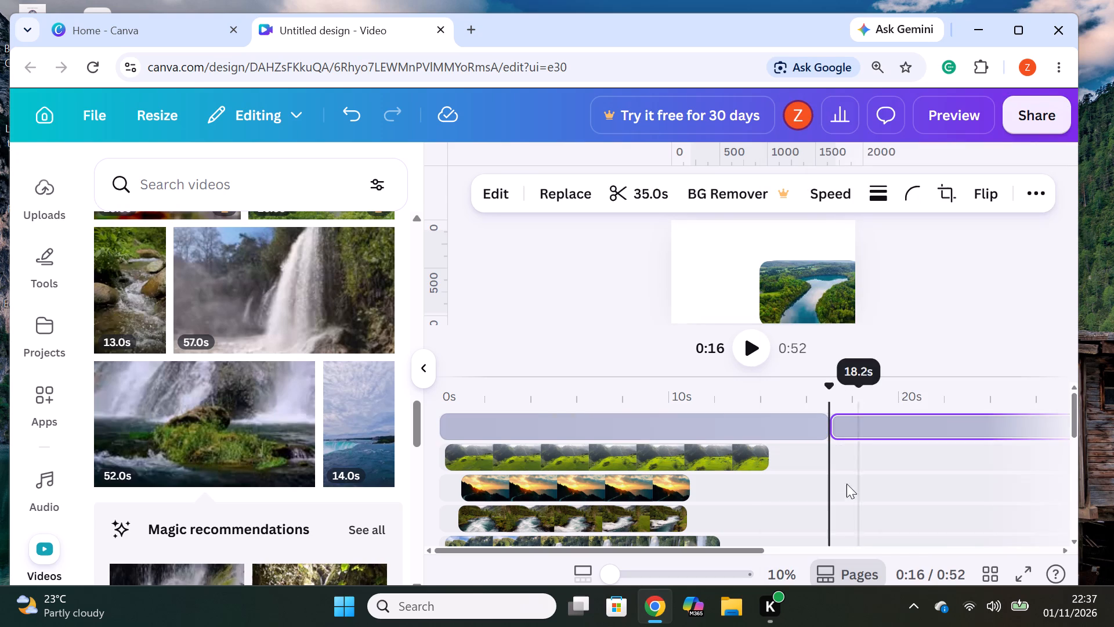
right_click(852, 430)
left_click(867, 249)
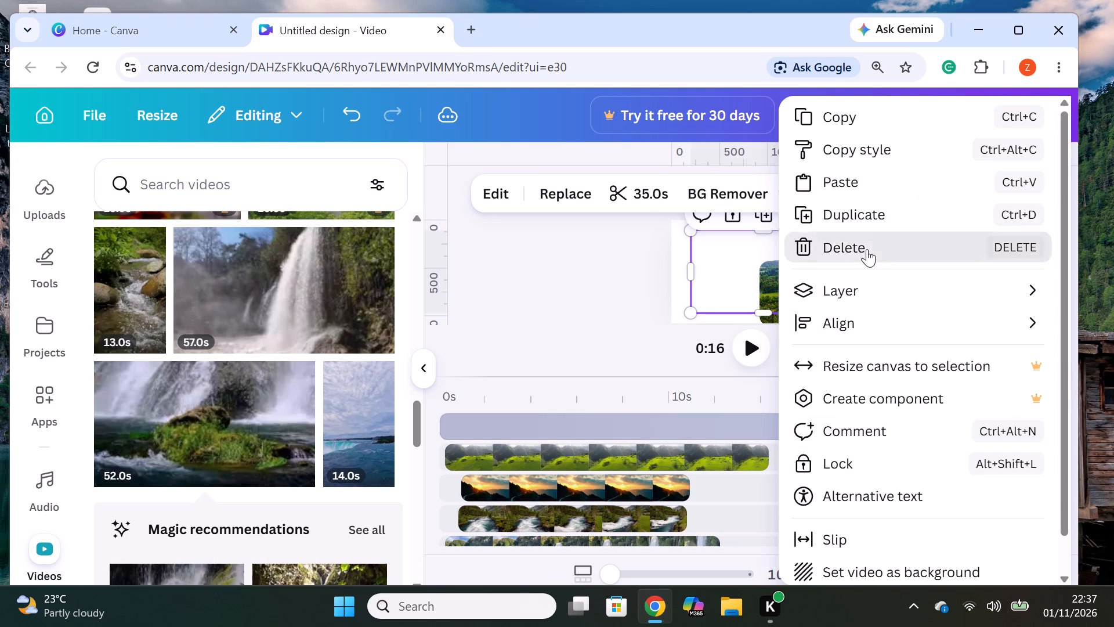
Examine the stacked timeline clips one by one and where each sits on the page.
left_click(651, 469)
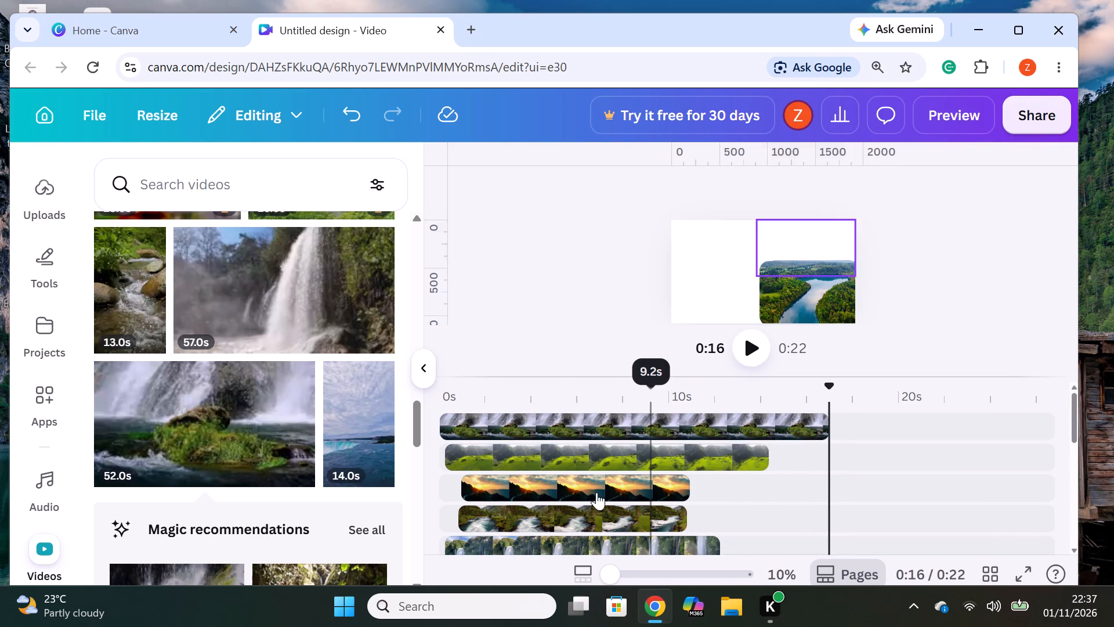
left_click(596, 492)
left_click(583, 514)
left_click(581, 526)
left_click(579, 534)
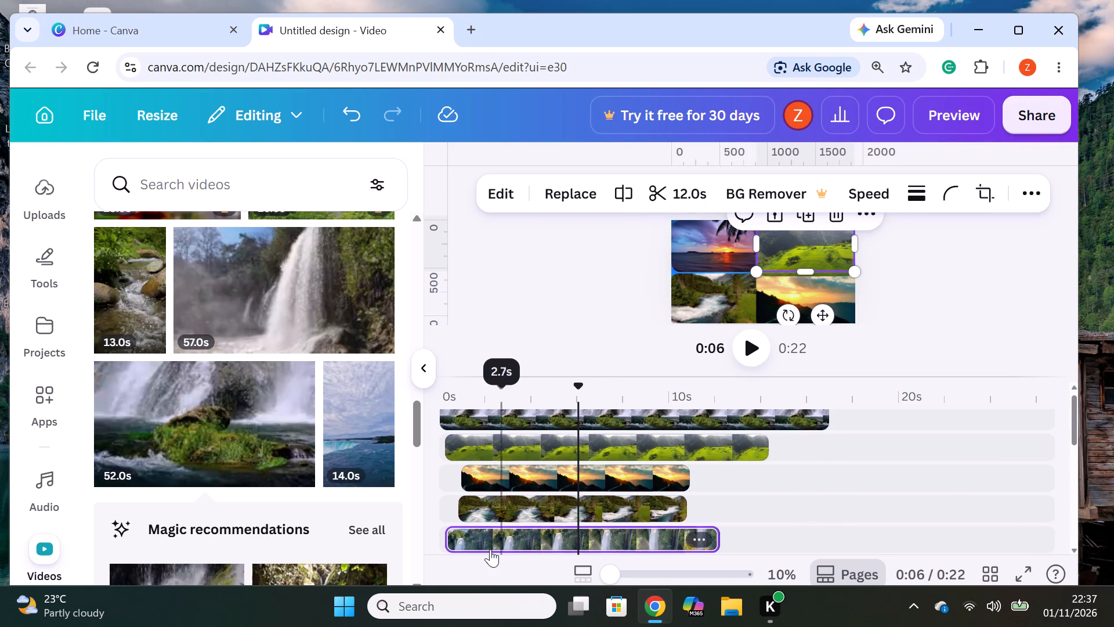
left_click(583, 494)
left_click(586, 475)
scroll(600, 475, "down", 3)
left_click(583, 494)
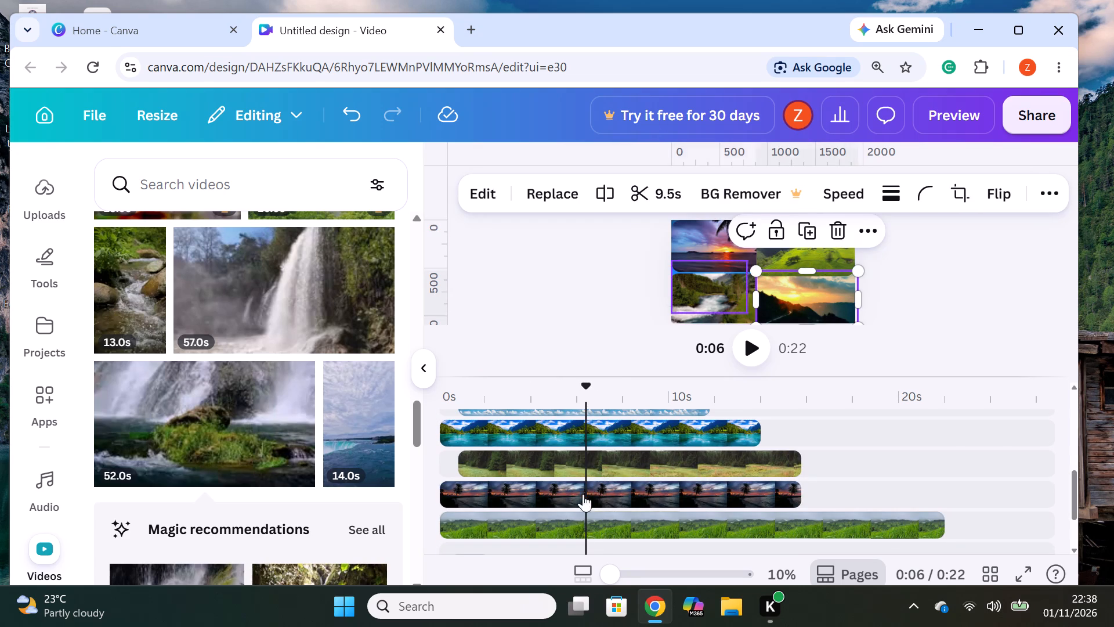
left_click(605, 452)
left_click(607, 430)
scroll(625, 446, "up", 10)
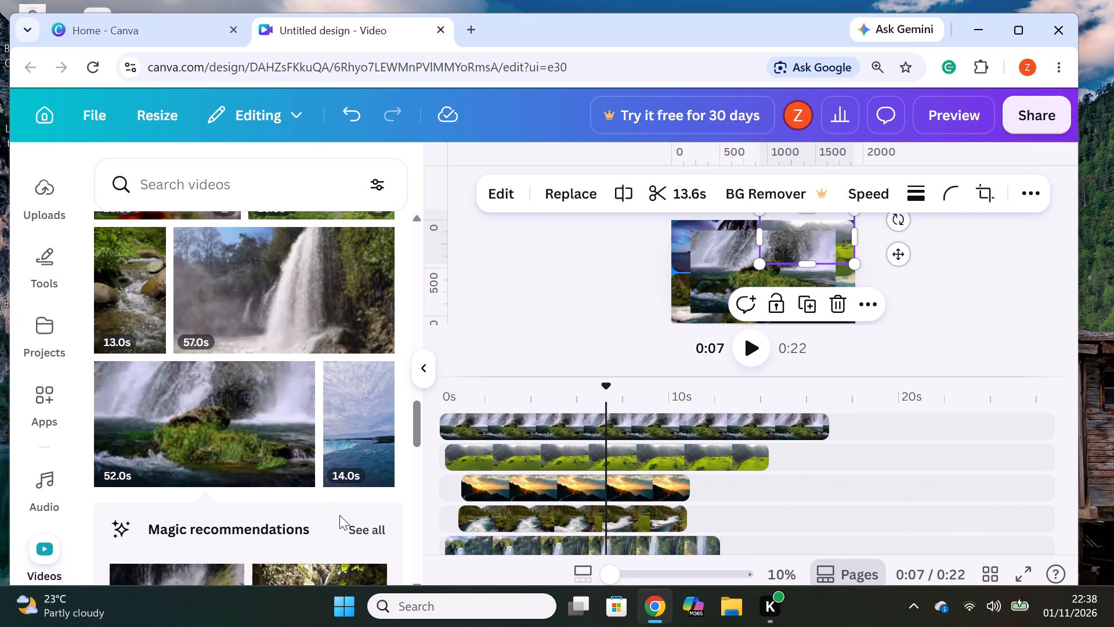
Add the 23.0s red sunset clouds video on a new top track, starting at 0s.
scroll(339, 514, "down", 6)
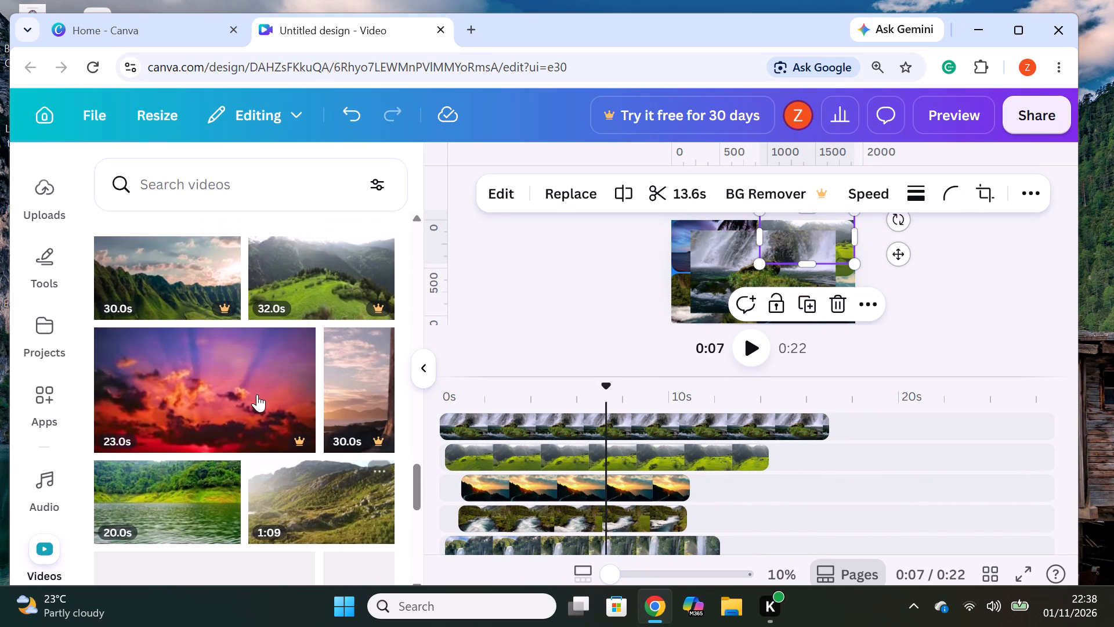
left_click_drag(246, 381, 572, 406)
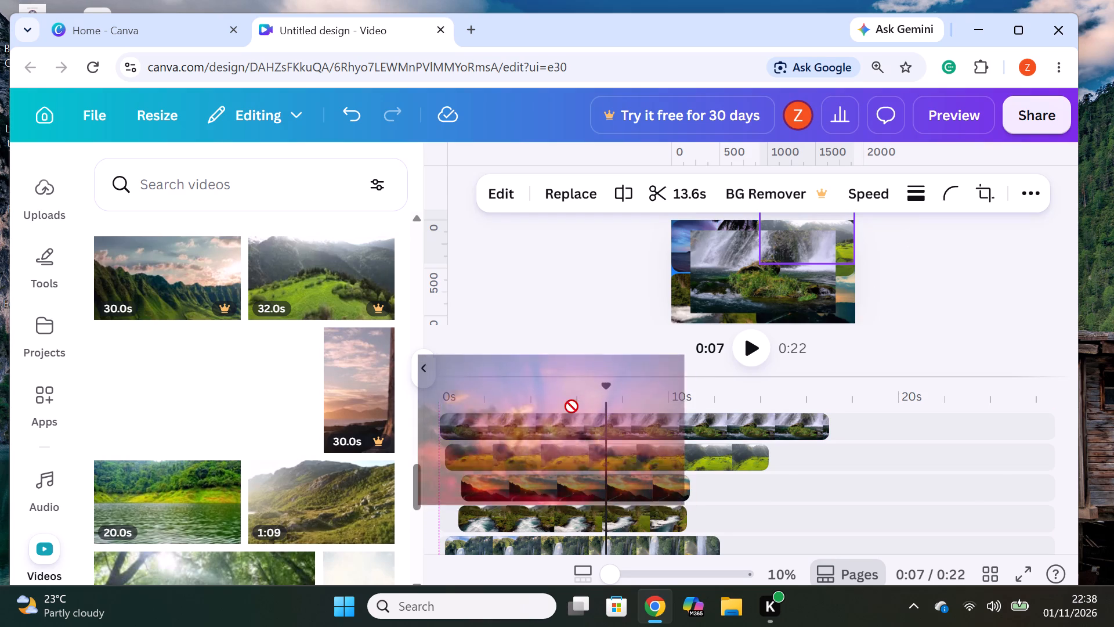
left_click_drag(572, 406, 586, 415)
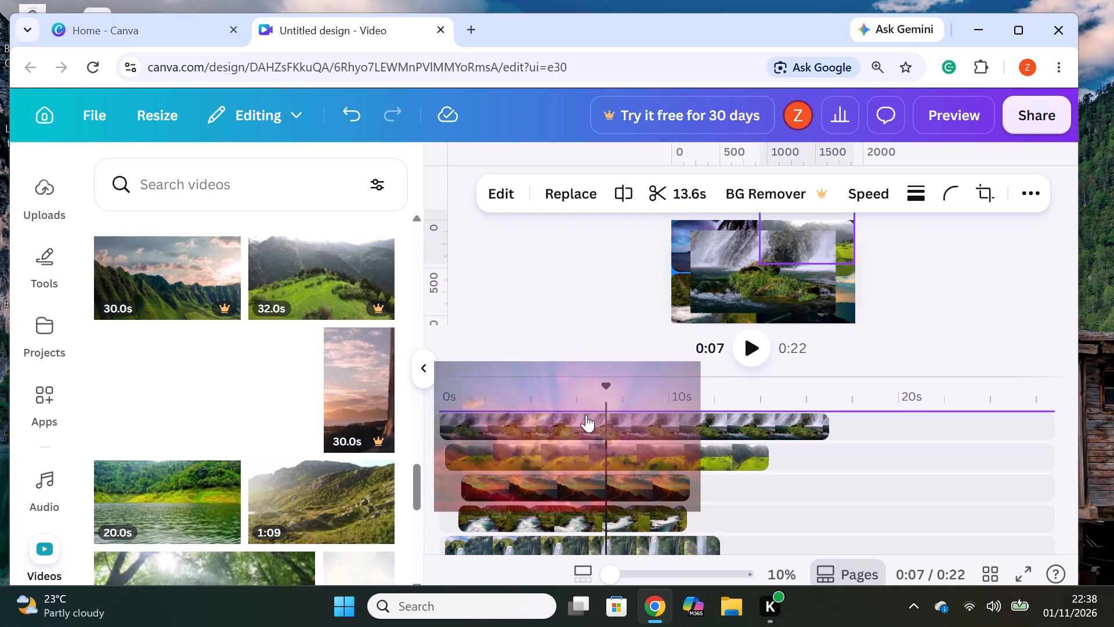
Split the red sunset clouds clip at 0:18 and delete the part after the split.
left_click(874, 426)
right_click(873, 426)
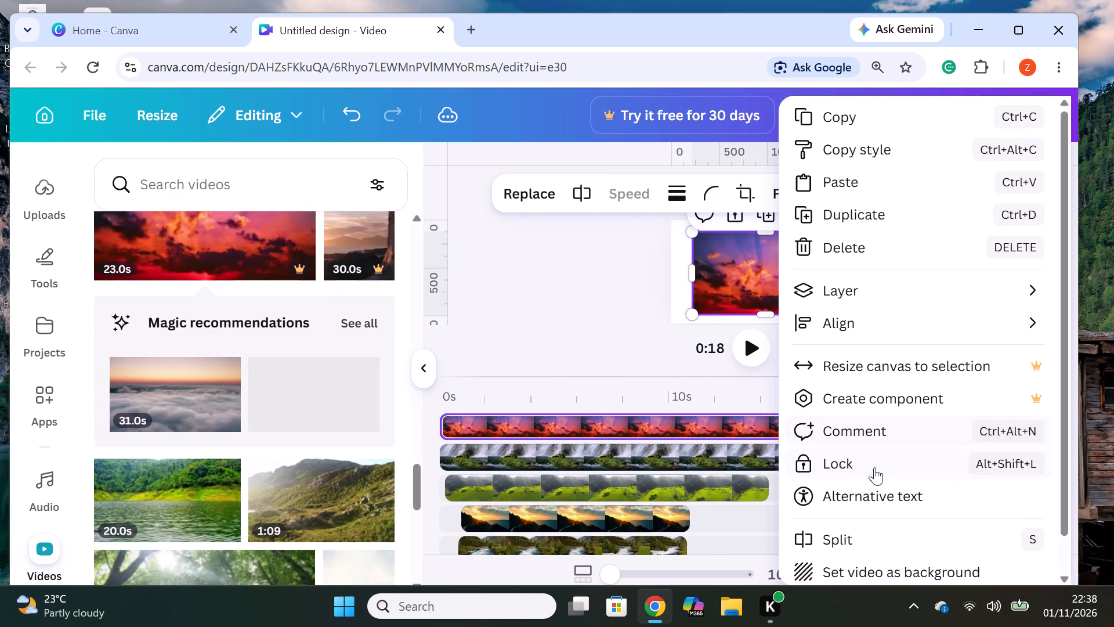
left_click(847, 543)
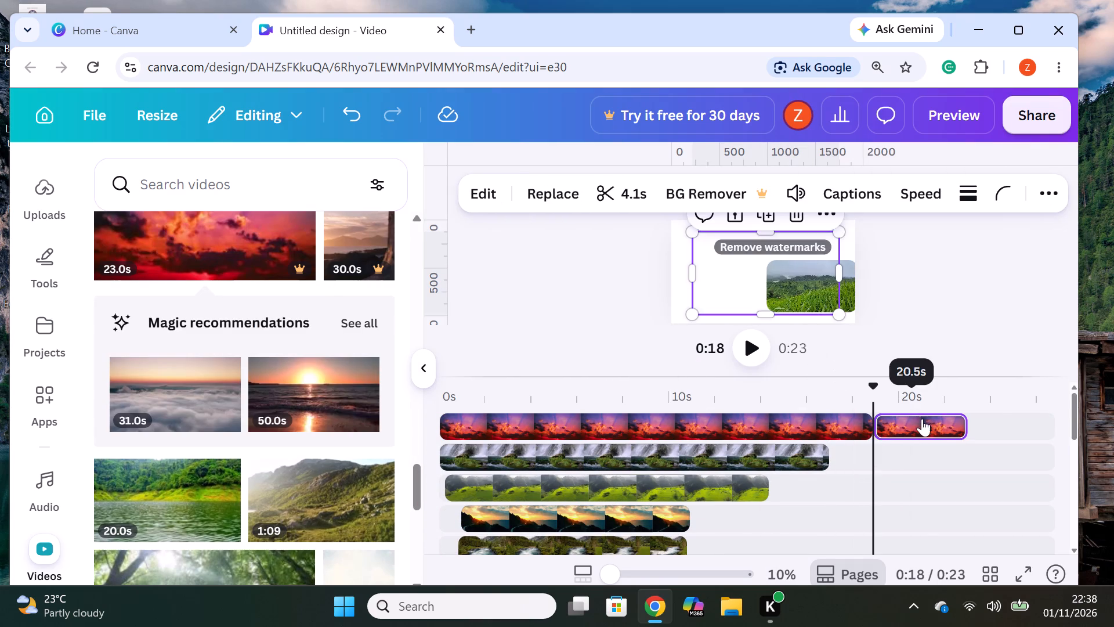
right_click(912, 424)
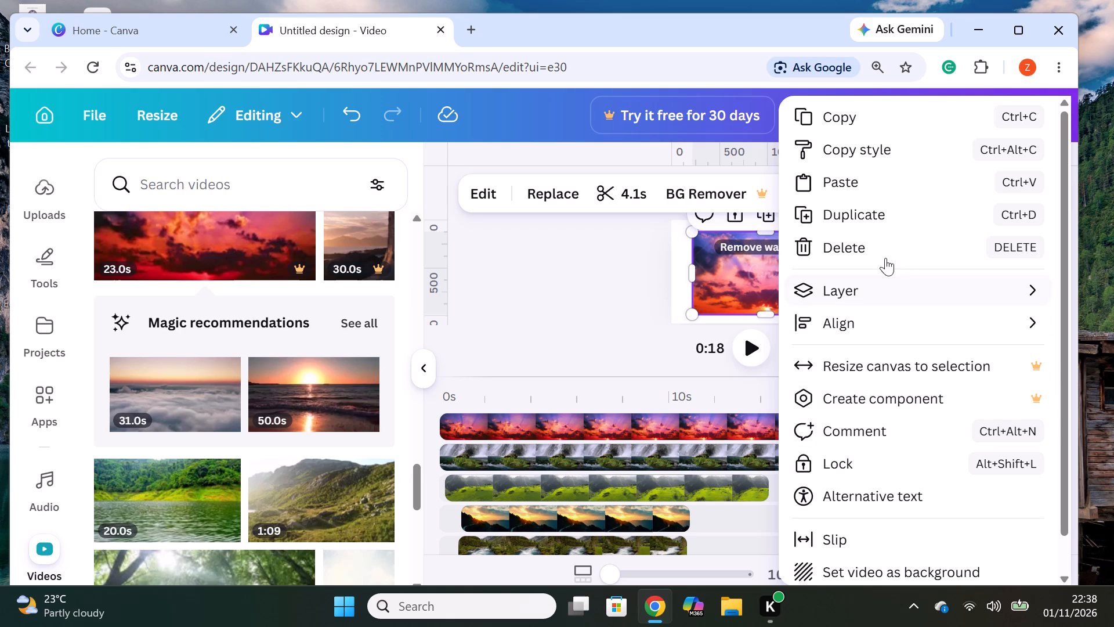
left_click(898, 237)
Examine the clips below the red sunset clouds track and the page position of each.
left_click(641, 430)
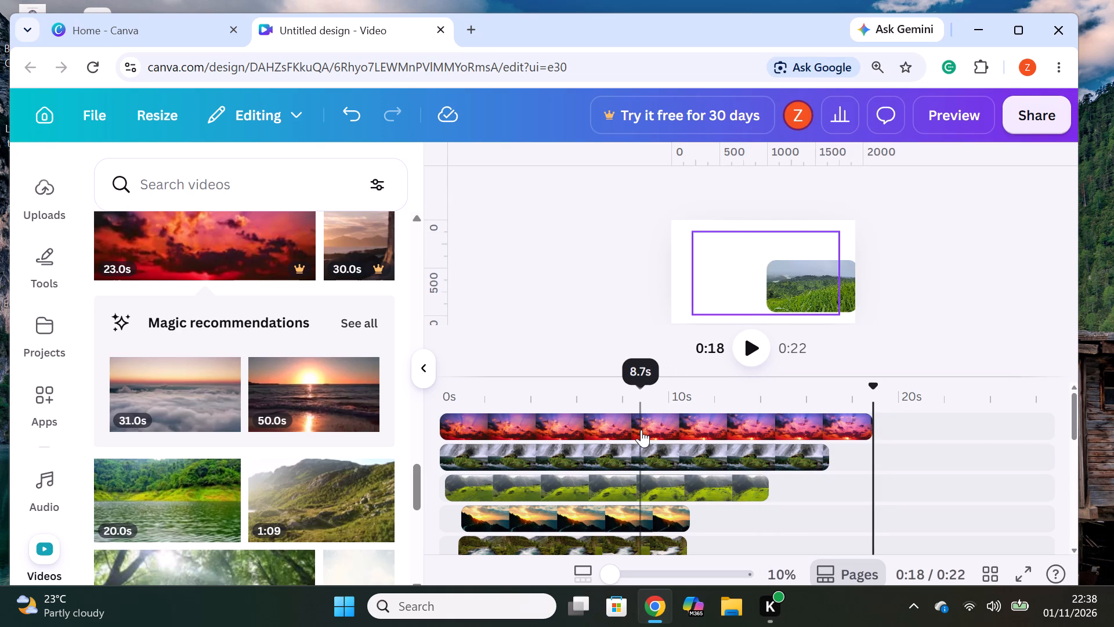
left_click(602, 465)
left_click(588, 495)
left_click(576, 545)
left_click(564, 517)
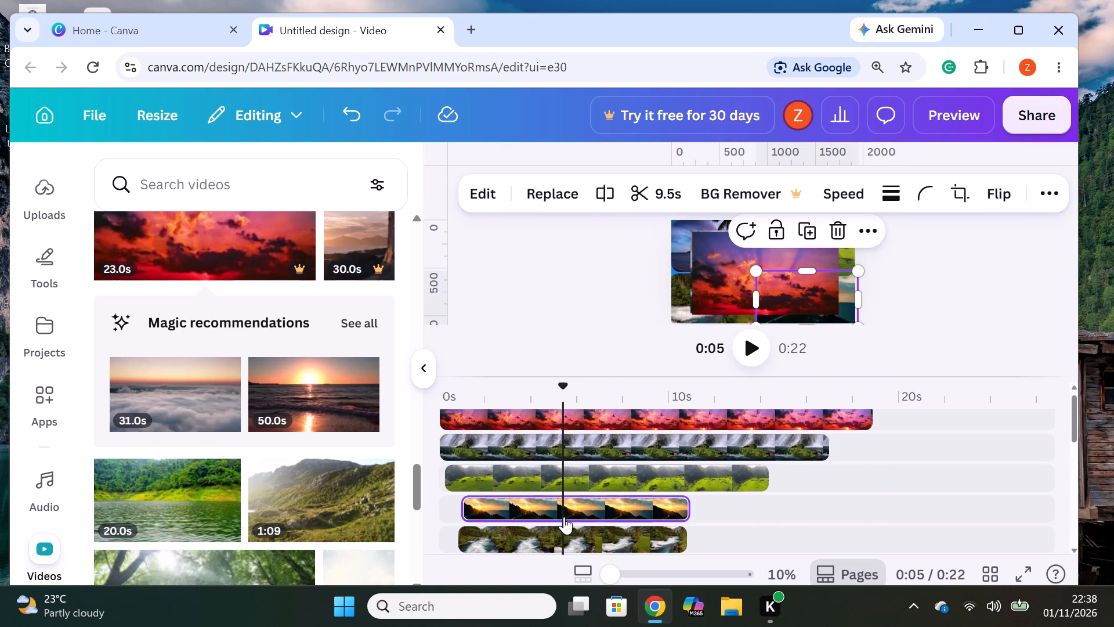
scroll(564, 517, "down", 1)
left_click(555, 484)
left_click(560, 449)
left_click(554, 523)
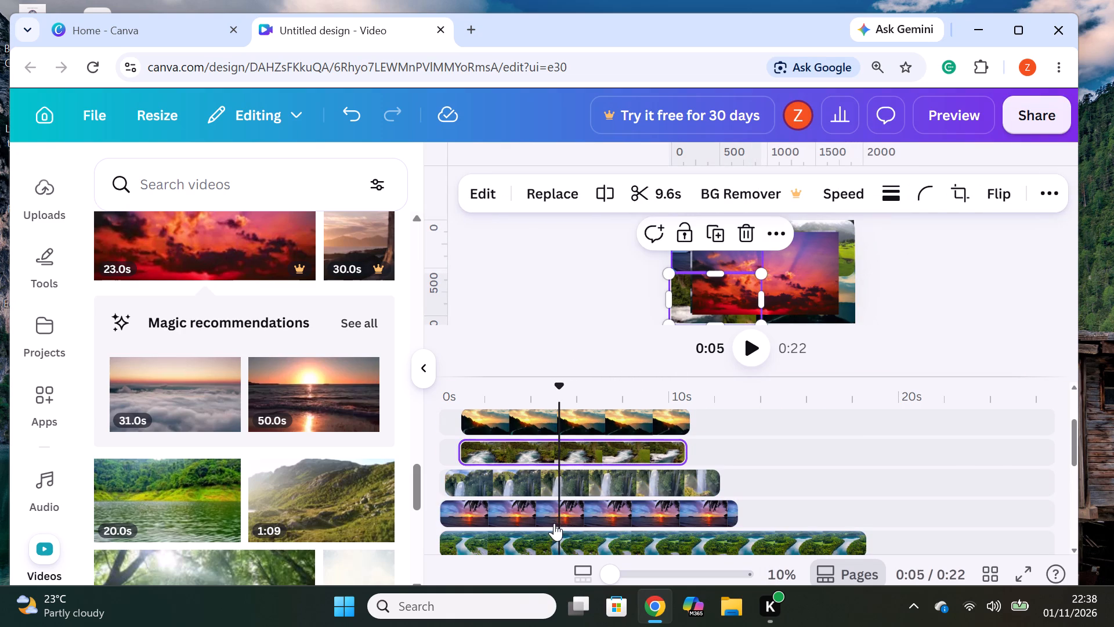
left_click(561, 540)
scroll(606, 496, "up", 13)
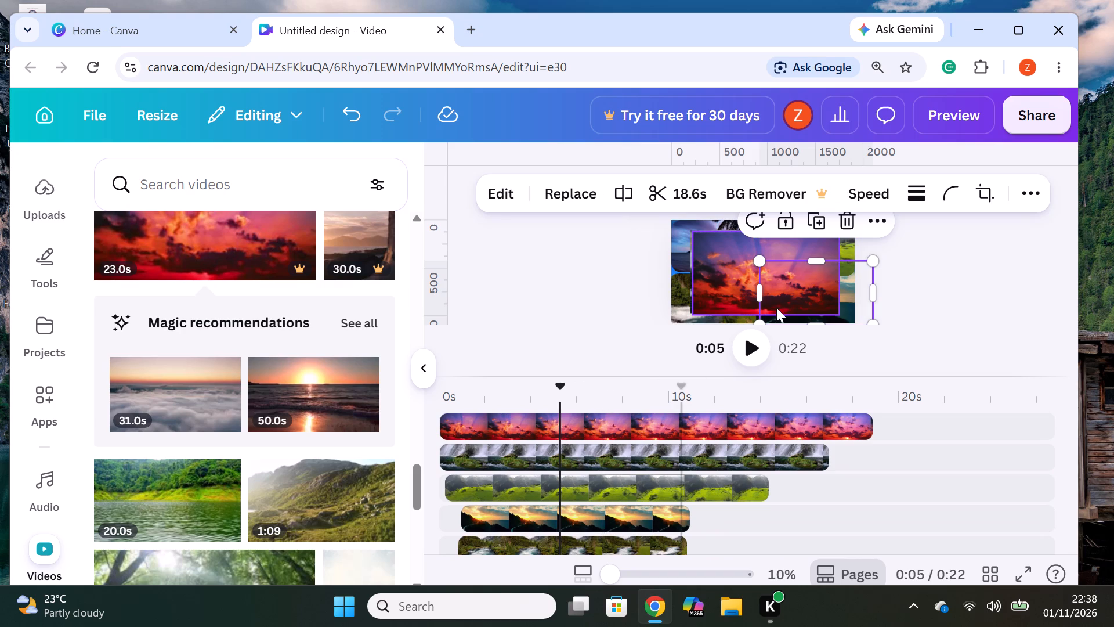
Resize the red sunset clouds clip to about half the page's width and place it in the page's lower-left corner.
left_click(821, 301)
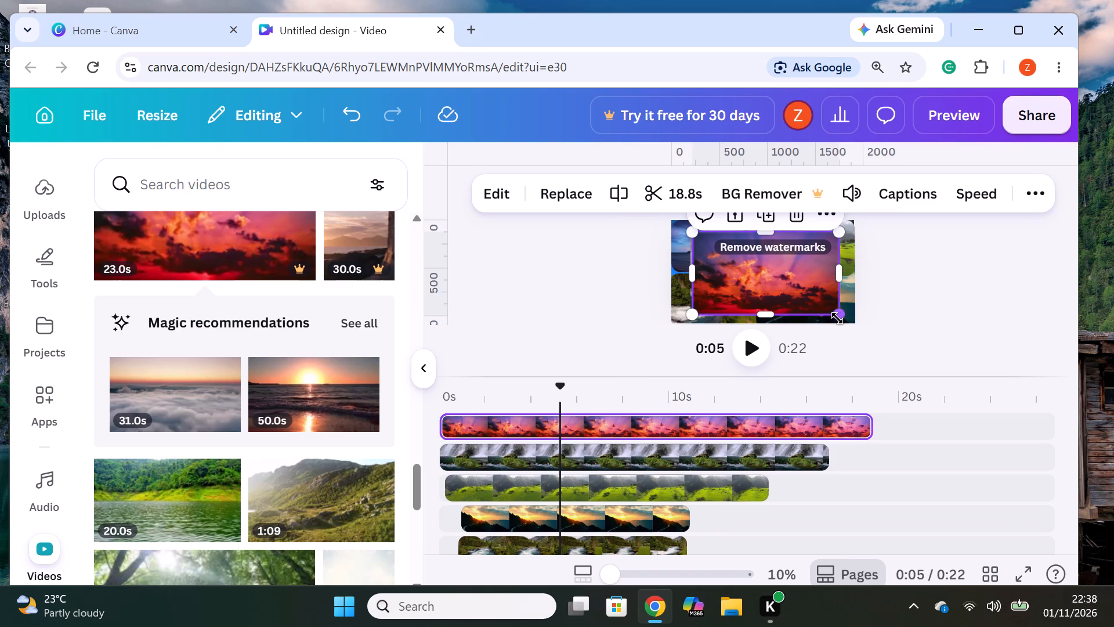
left_click_drag(837, 317, 792, 284)
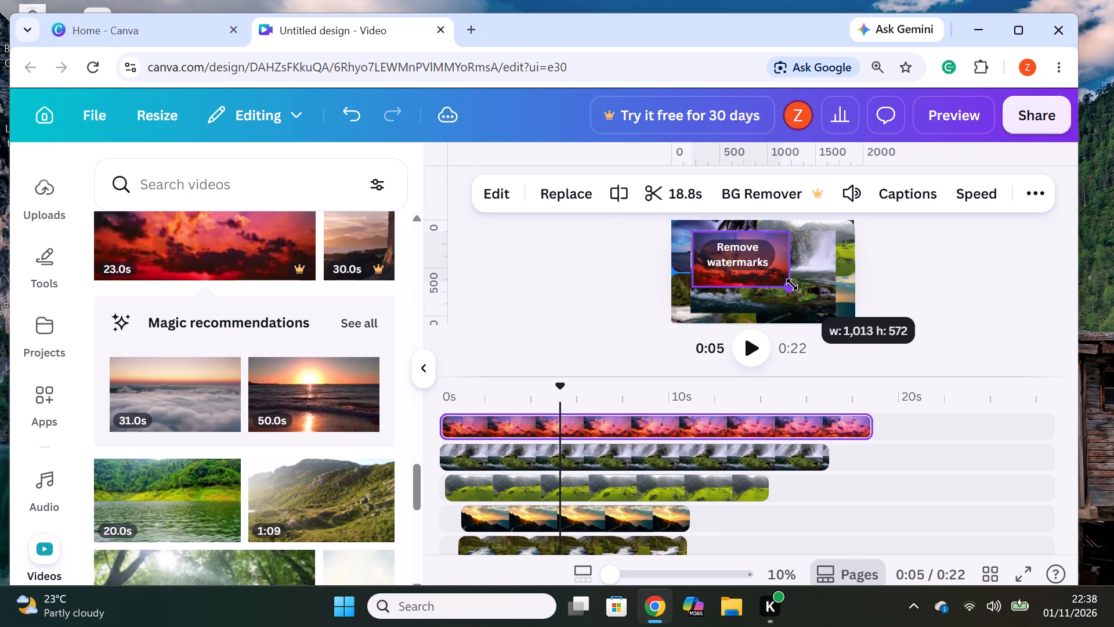
left_click_drag(792, 284, 793, 286)
left_click_drag(742, 274, 785, 283)
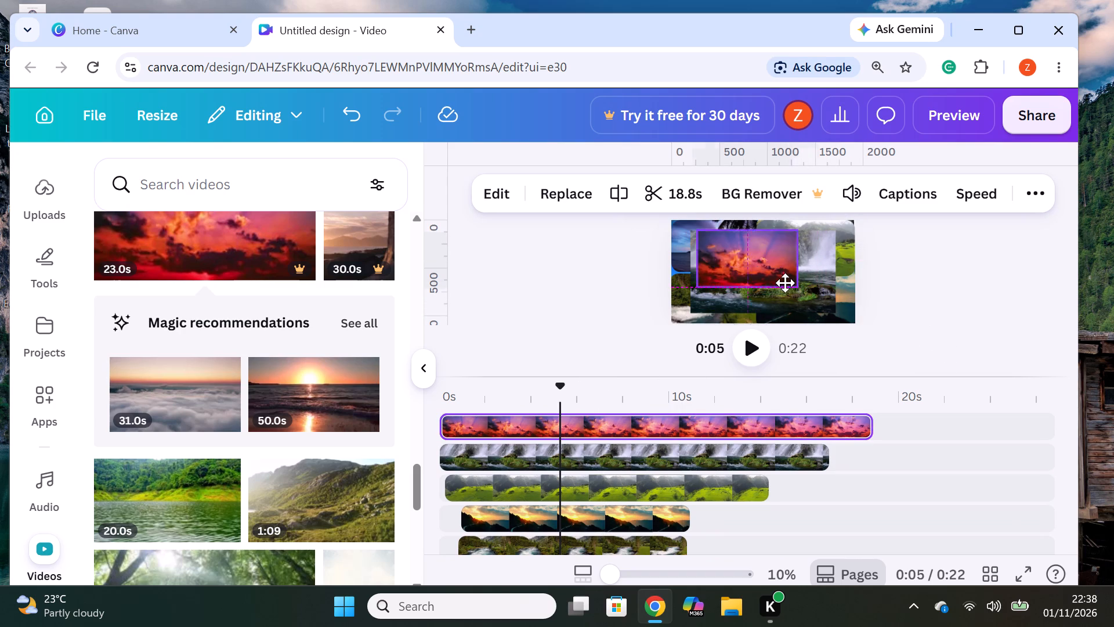
left_click_drag(785, 283, 762, 300)
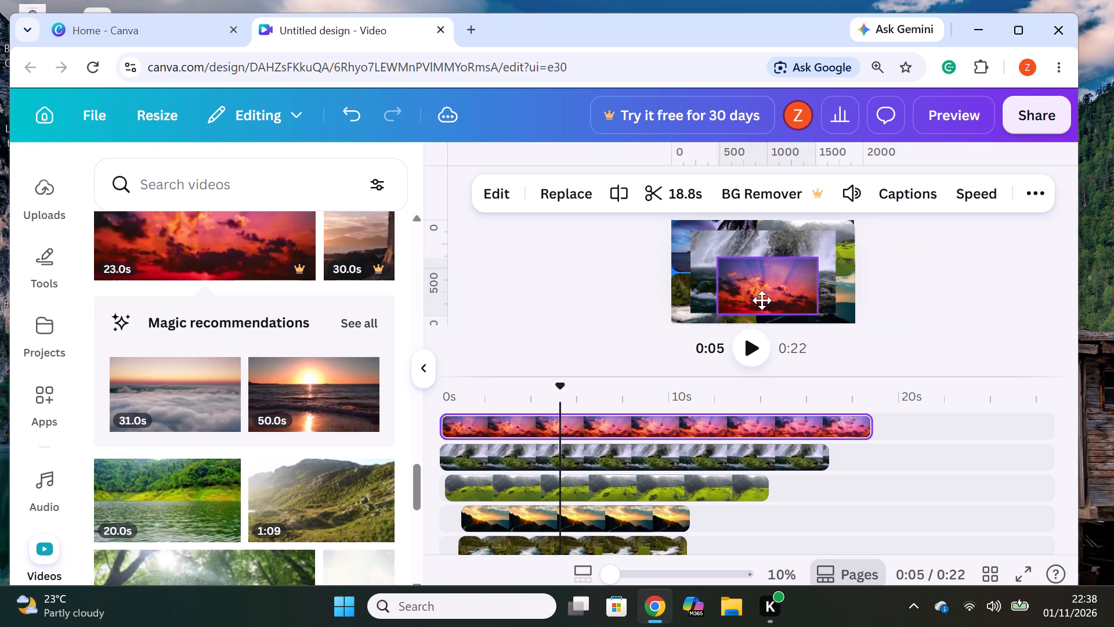
left_click_drag(762, 300, 717, 313)
left_click(718, 312)
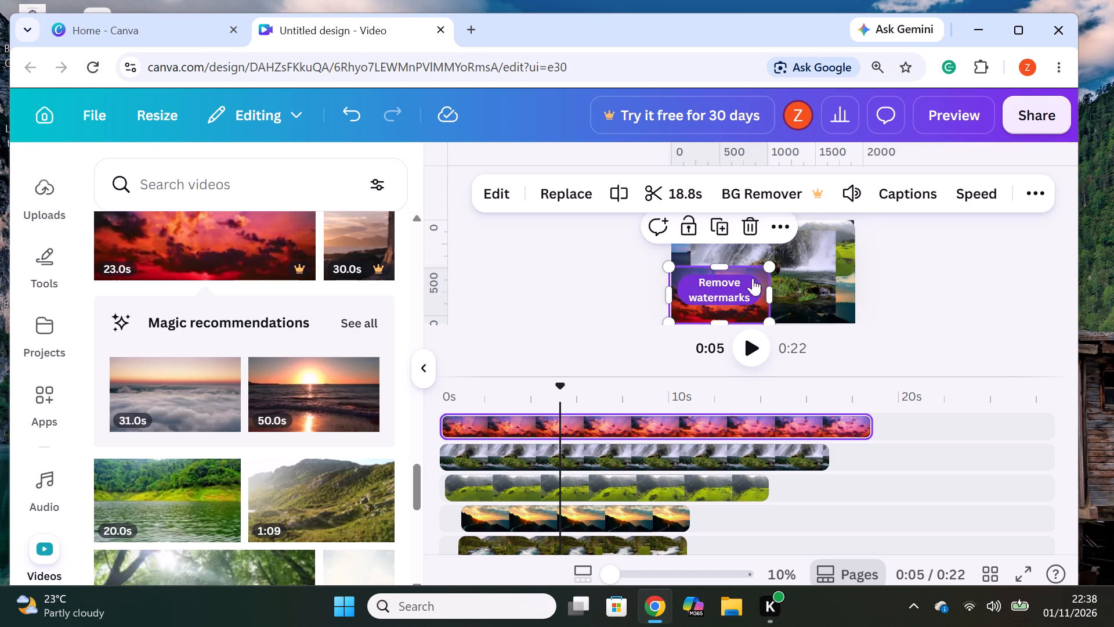
left_click_drag(773, 264, 764, 271)
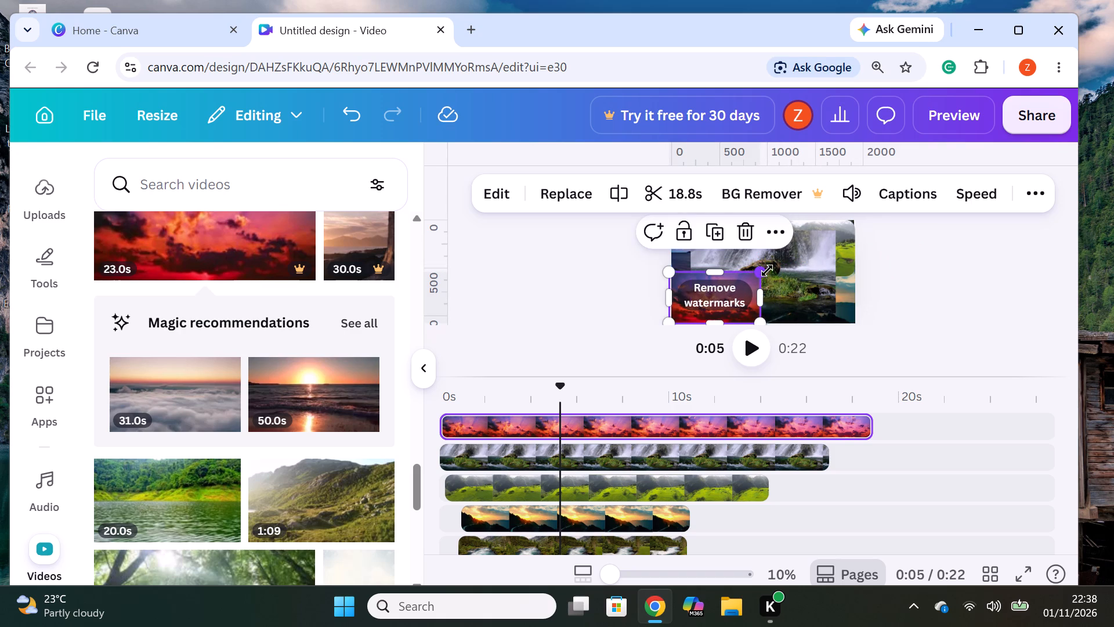
Set the corner rounding of the red sunset clouds clip to the maximum.
left_click(1026, 196)
left_click(742, 239)
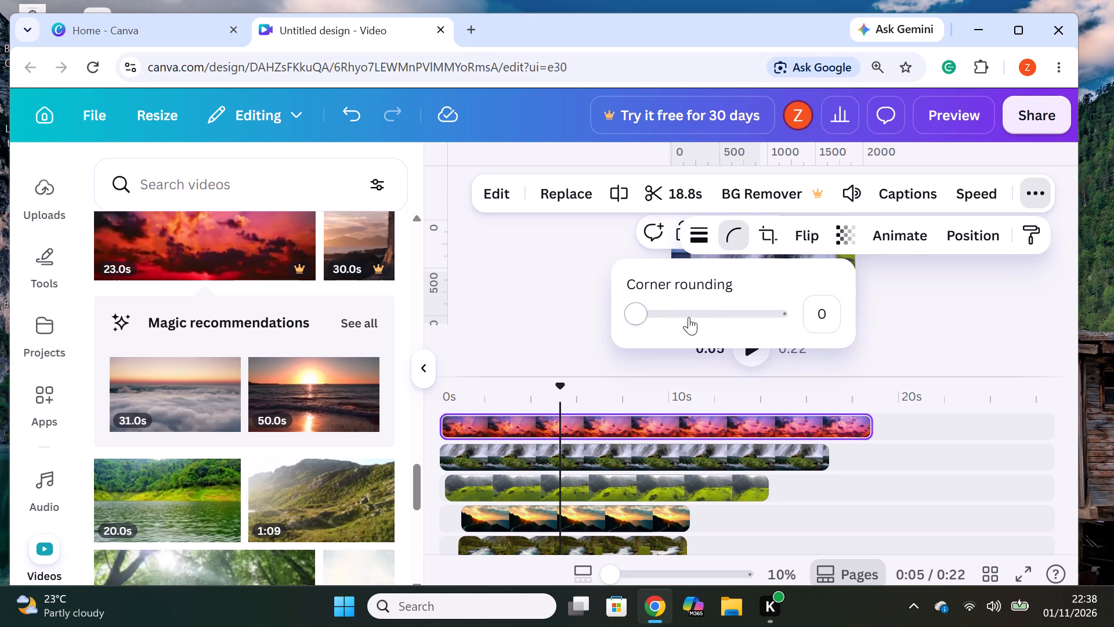
left_click_drag(634, 322, 803, 325)
left_click(880, 316)
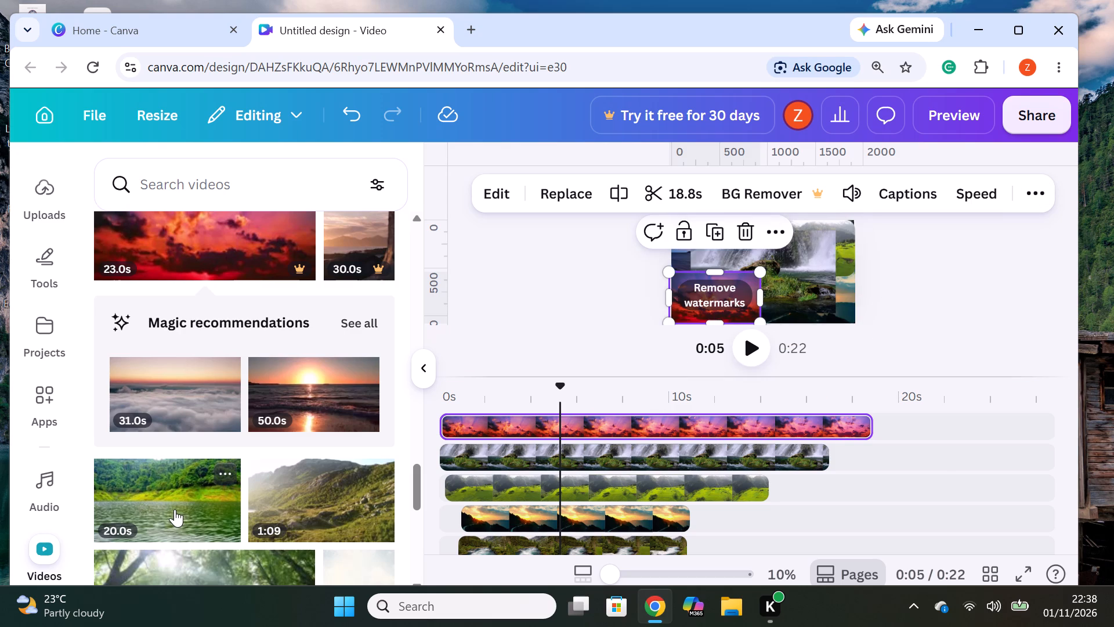
Add the 20.0s green lake and hills video on a new top track, starting at 0s.
left_click_drag(175, 509, 525, 437)
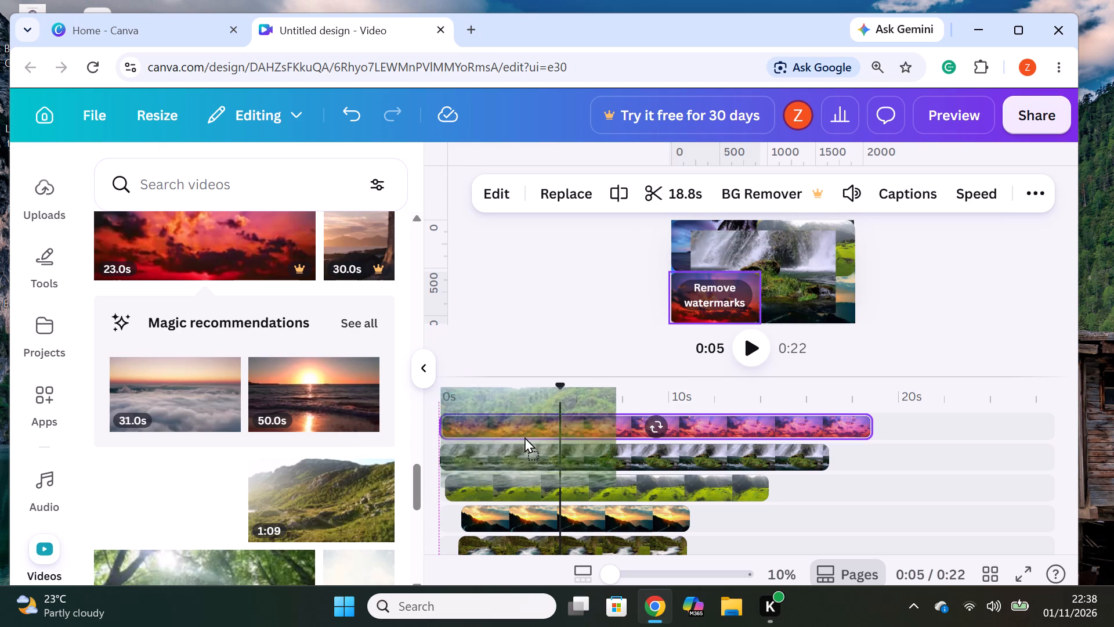
left_click_drag(525, 437, 547, 414)
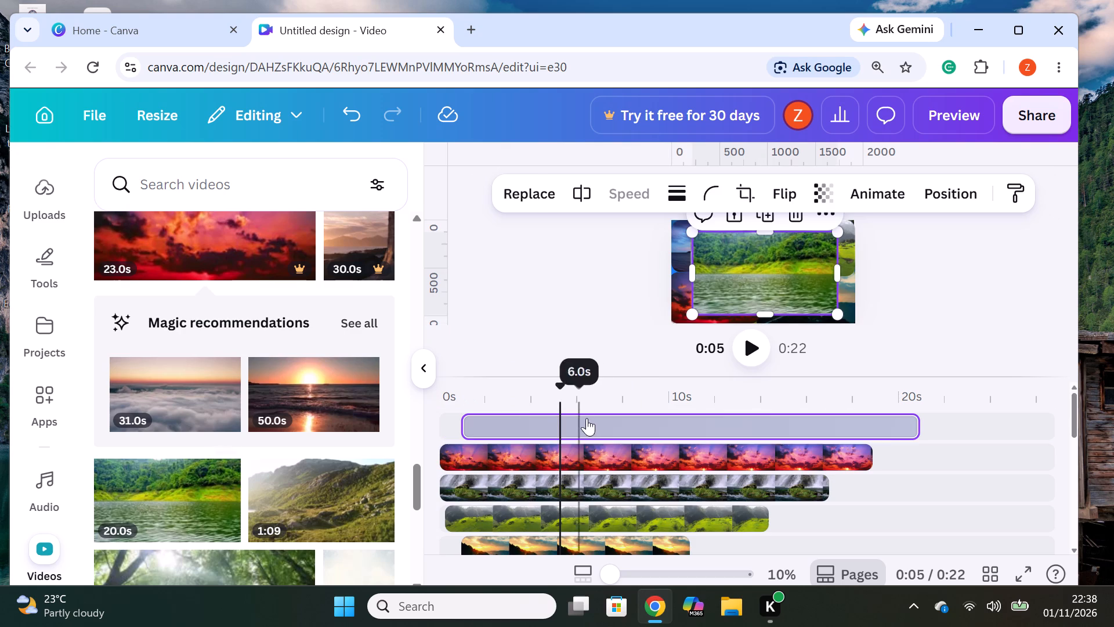
left_click_drag(620, 426, 601, 422)
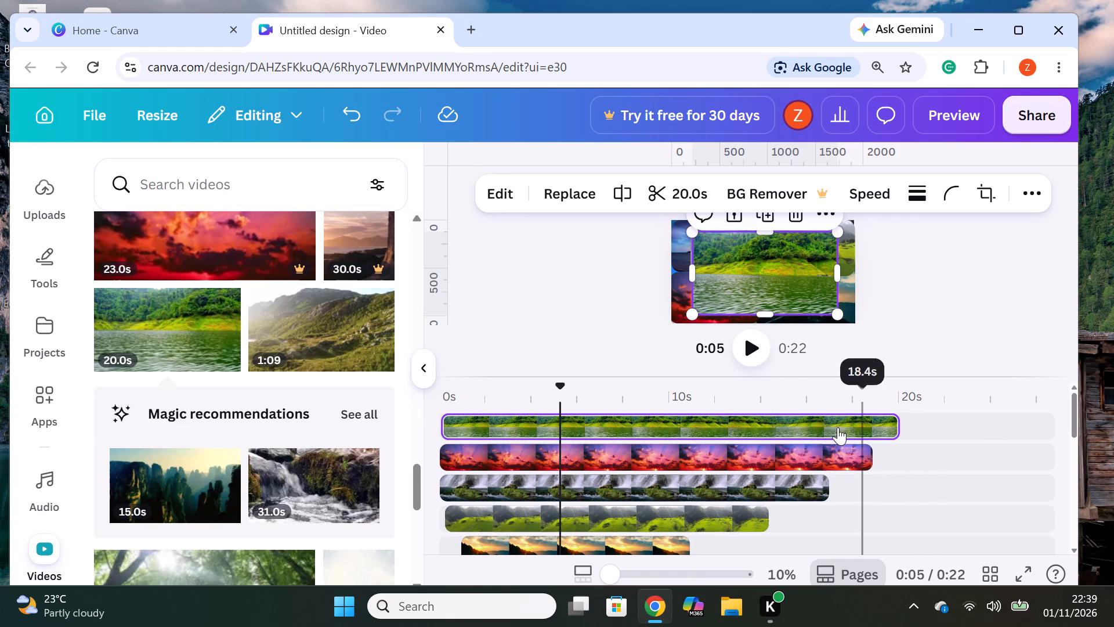
Resize the green lake clip to slightly over half the page's width.
left_click(712, 424)
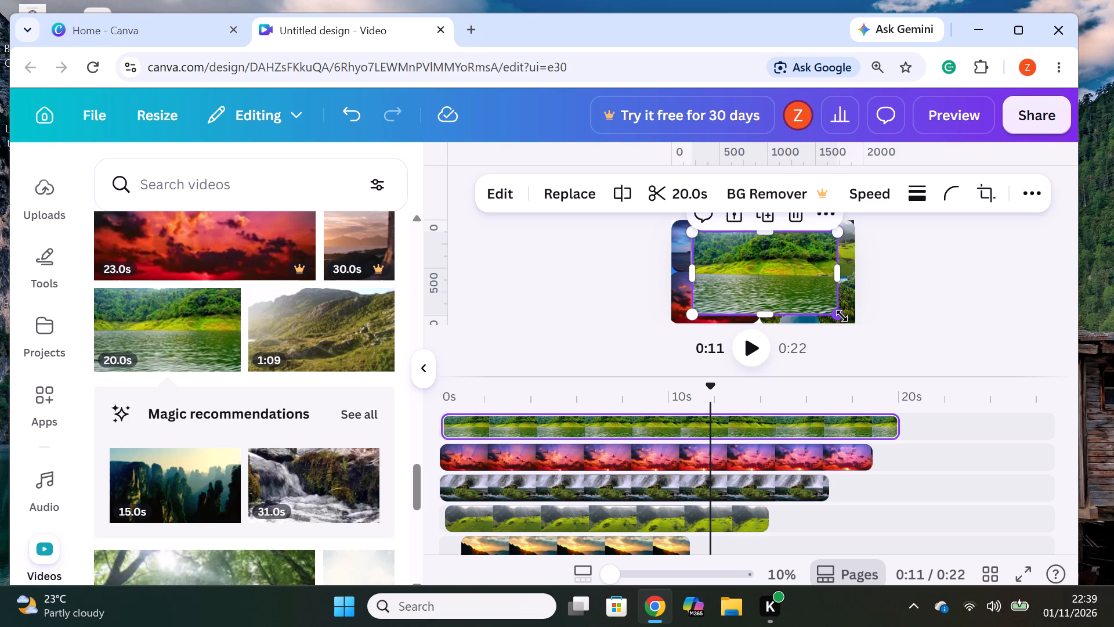
left_click_drag(841, 316, 802, 278)
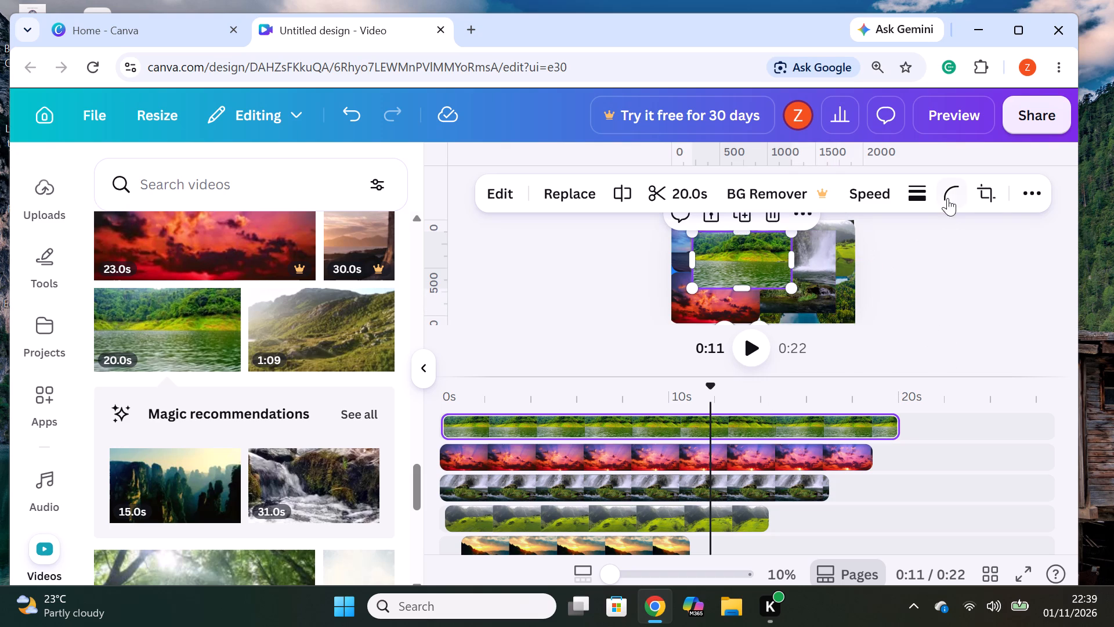
Set the green lake clip's corner rounding to 100.
left_click(952, 189)
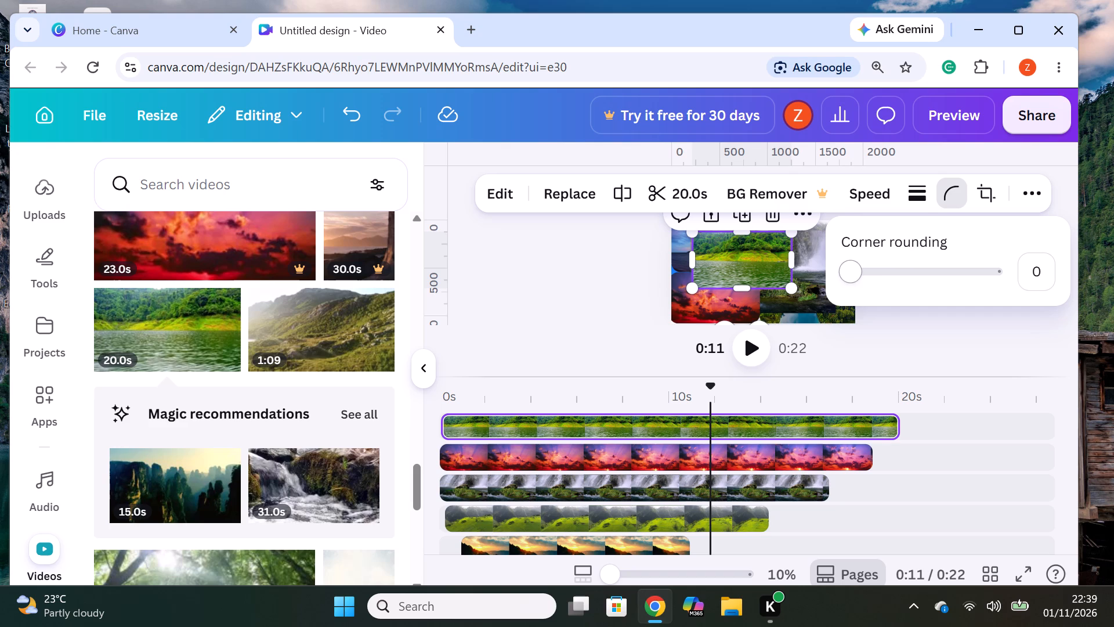
left_click_drag(847, 276, 1043, 277)
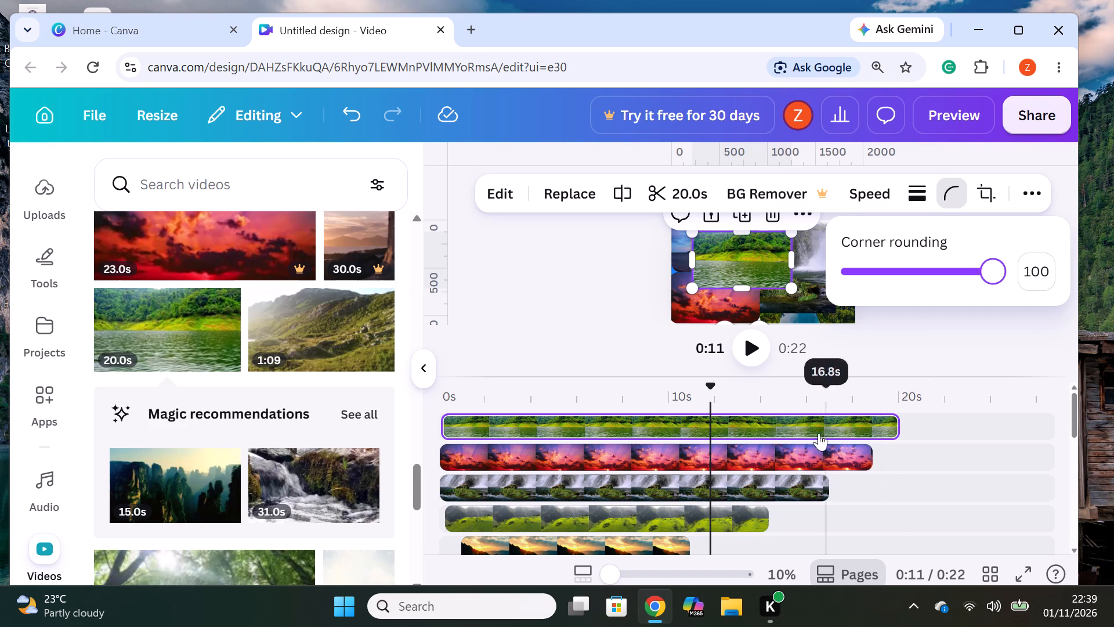
Place the green lake clip in the page's upper-right quadrant, beside the waterfall and above the stream clip.
left_click_drag(750, 253, 843, 236)
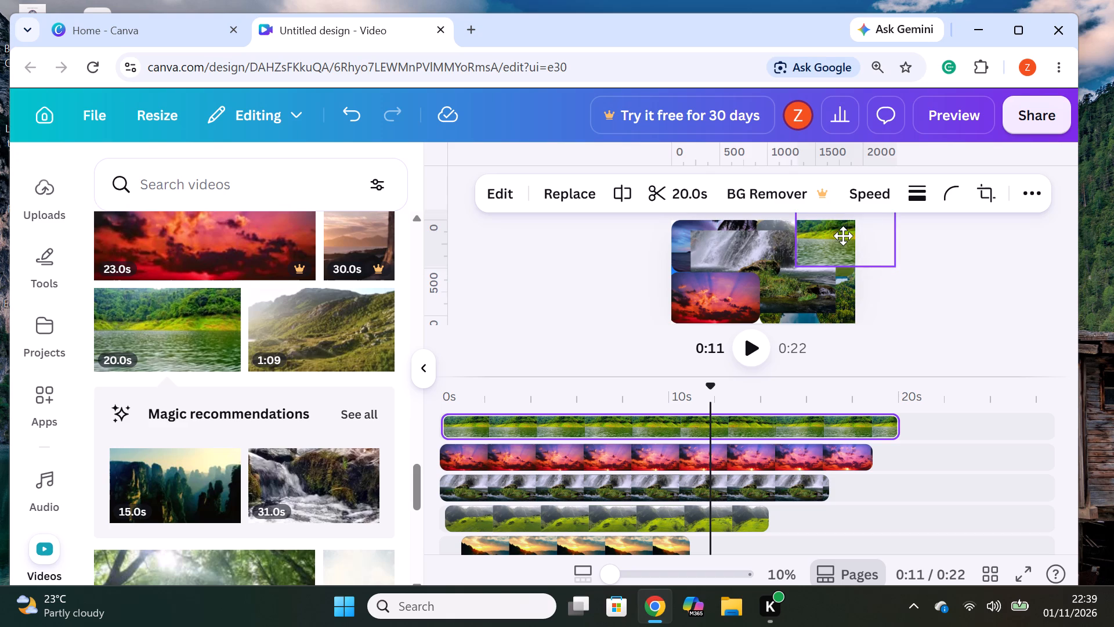
left_click_drag(843, 236, 816, 237)
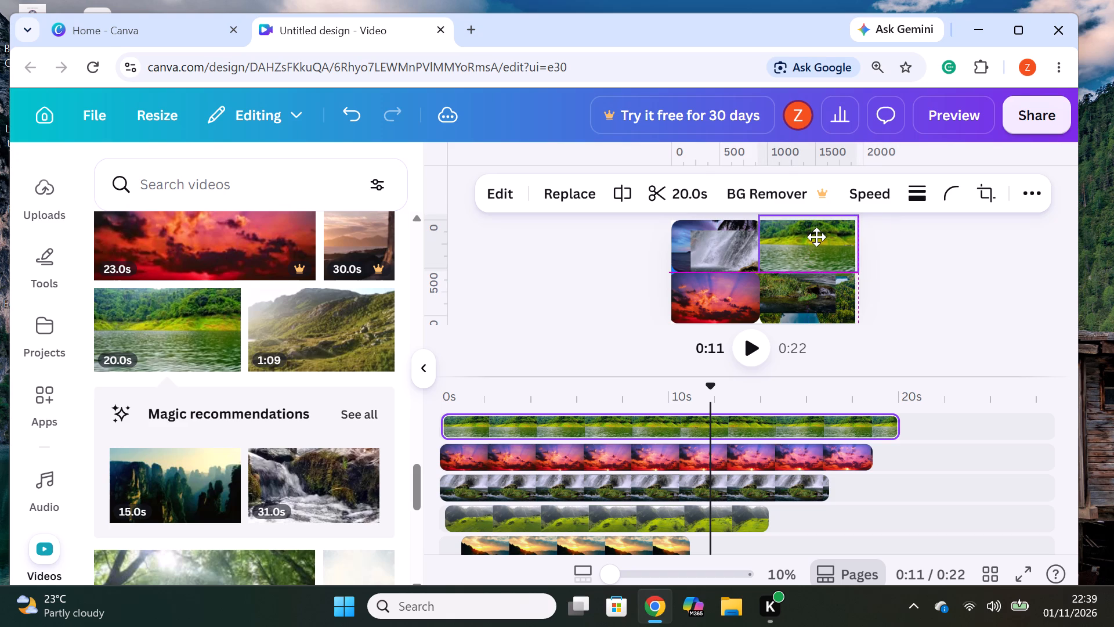
left_click_drag(816, 237, 814, 232)
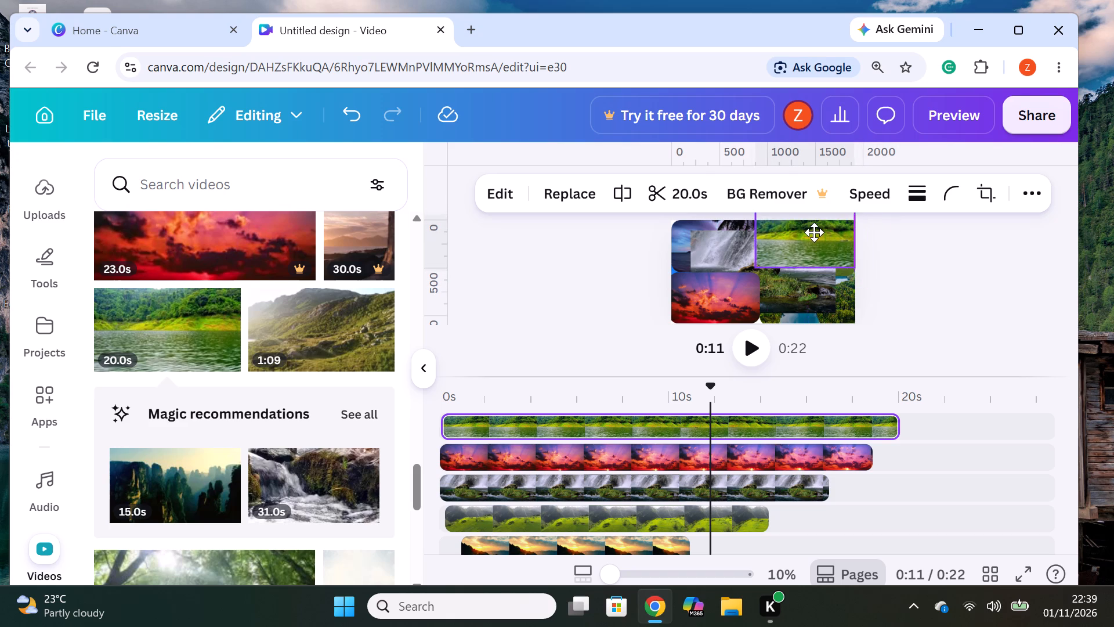
left_click_drag(814, 232, 812, 237)
left_click(960, 287)
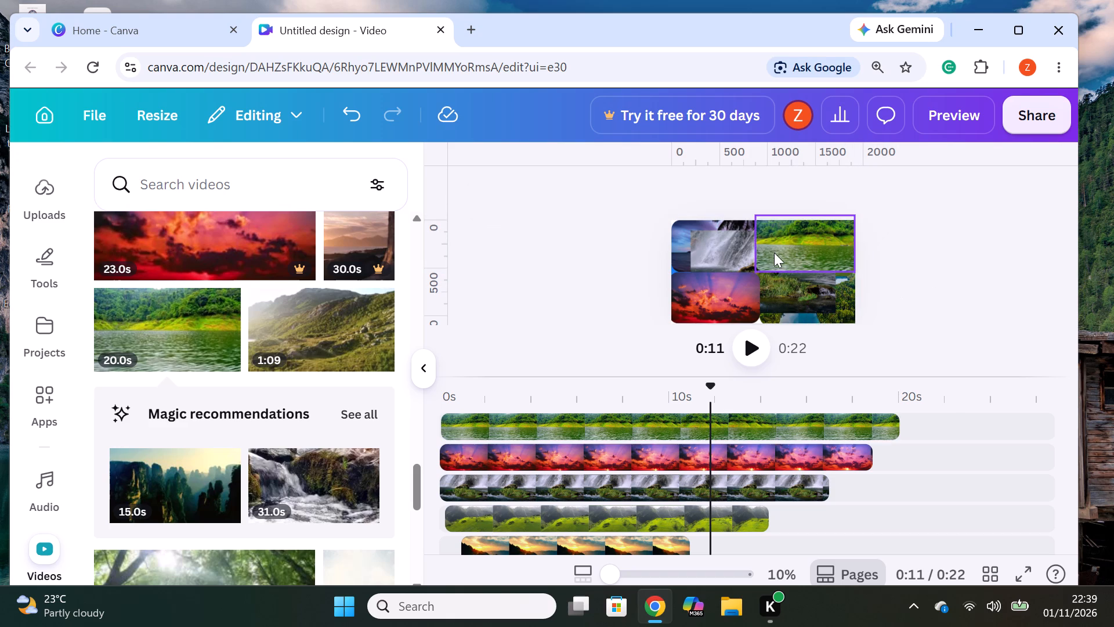
left_click(783, 252)
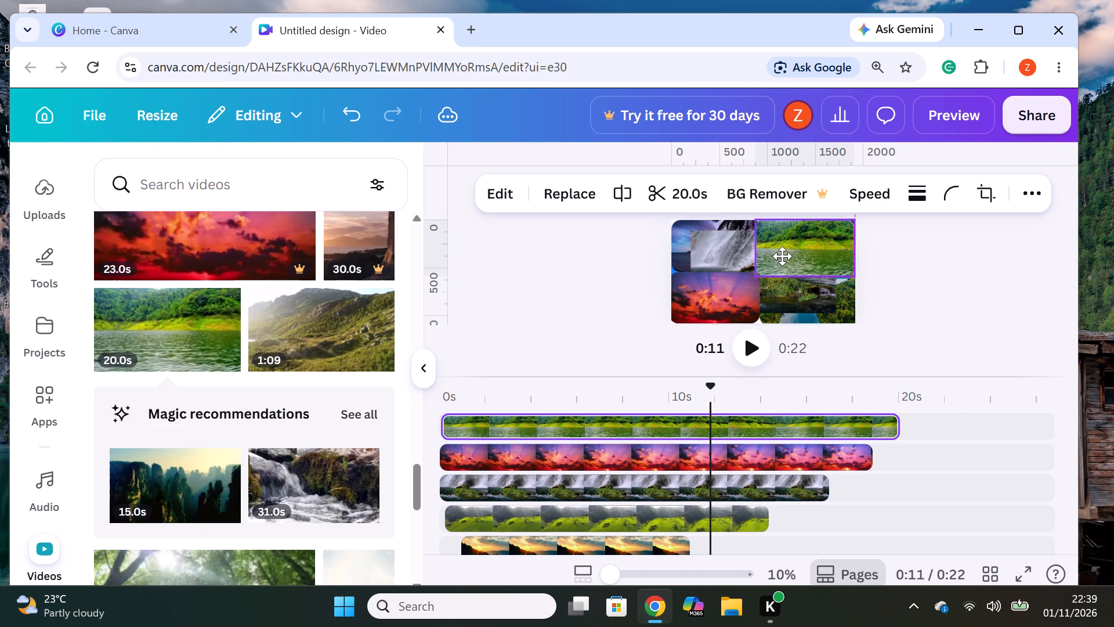
left_click(783, 258)
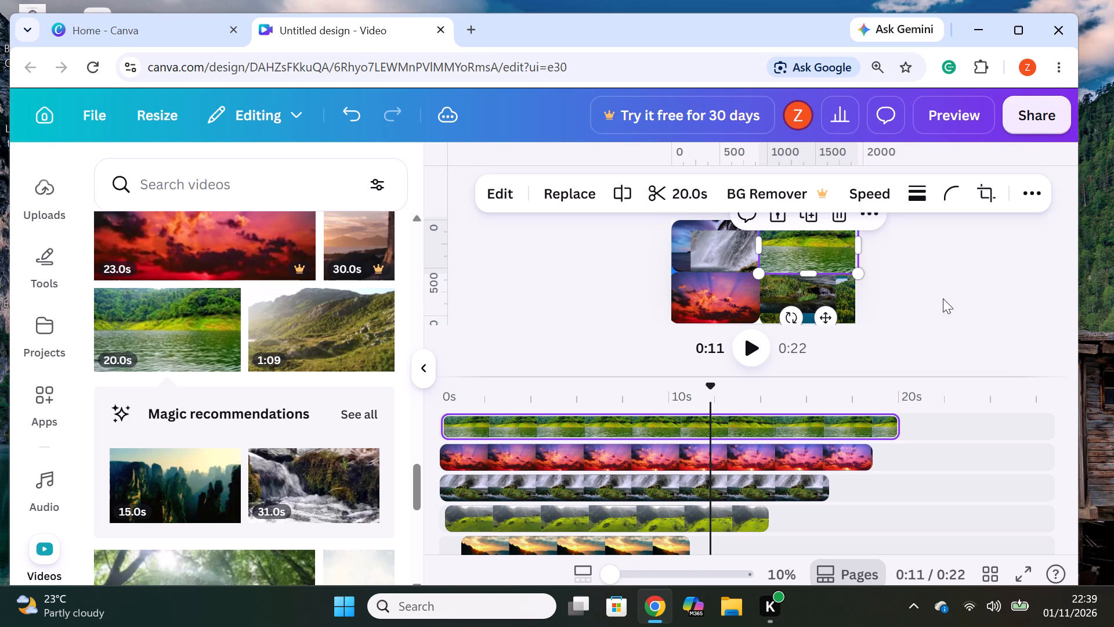
left_click(1008, 314)
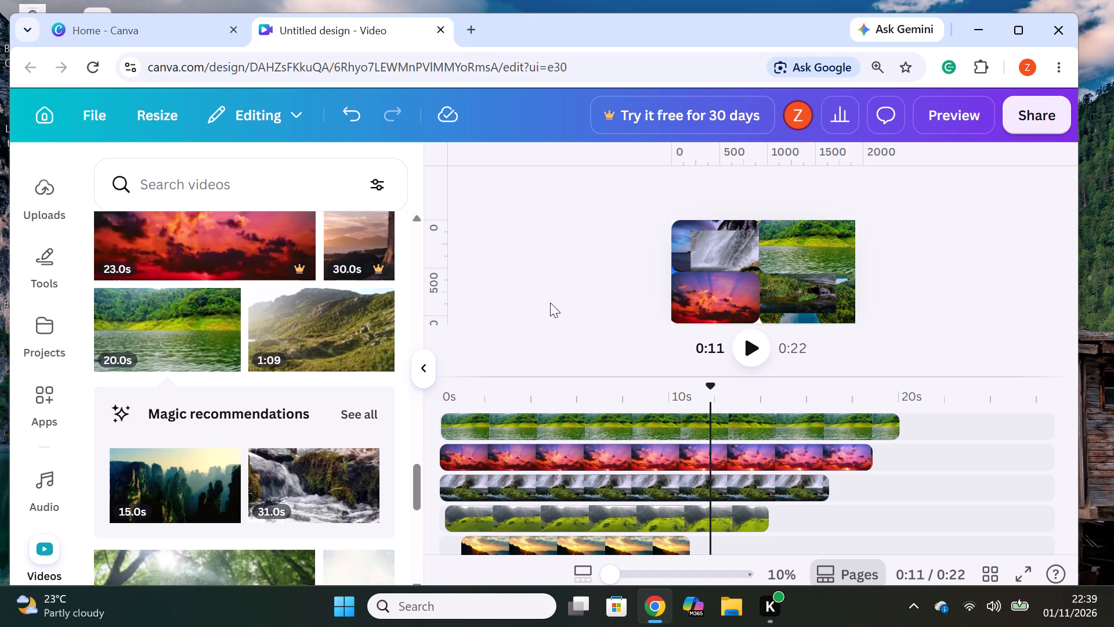
Add the 16.0s orange beach sunset video on a new top track, starting at 0s.
scroll(175, 476, "down", 2)
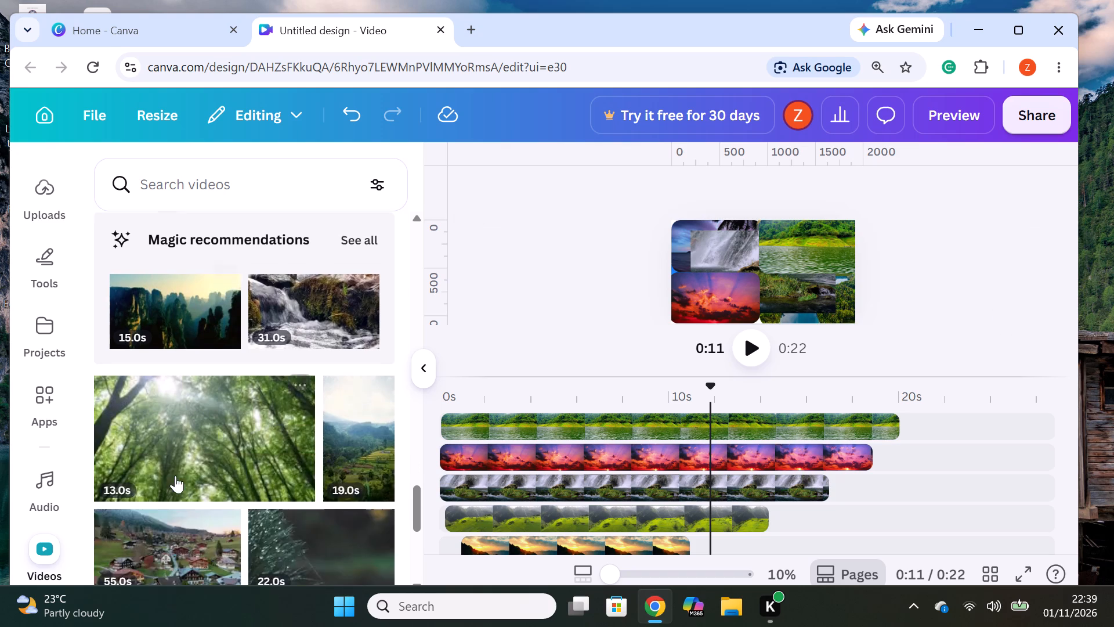
scroll(175, 475, "up", 1)
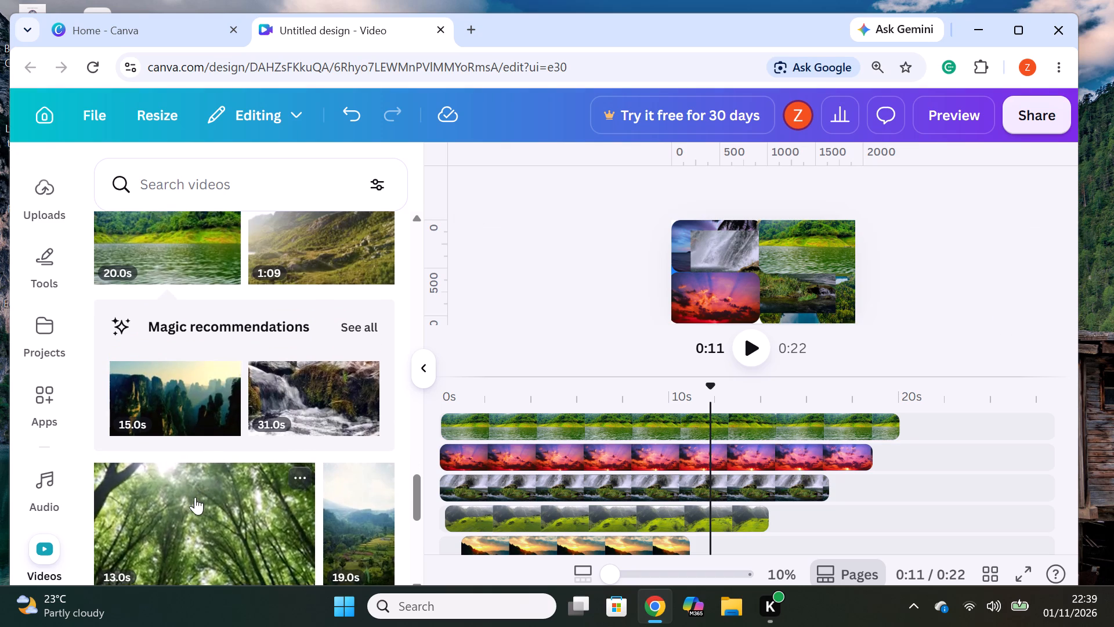
scroll(185, 482, "down", 2)
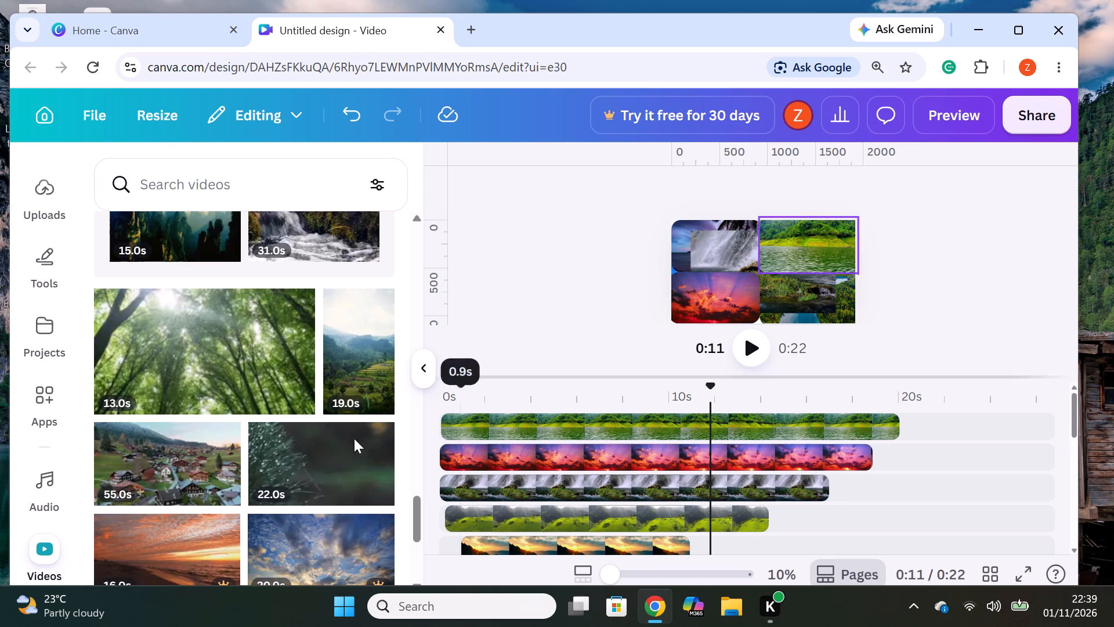
scroll(261, 464, "down", 3)
scroll(219, 247, "up", 1)
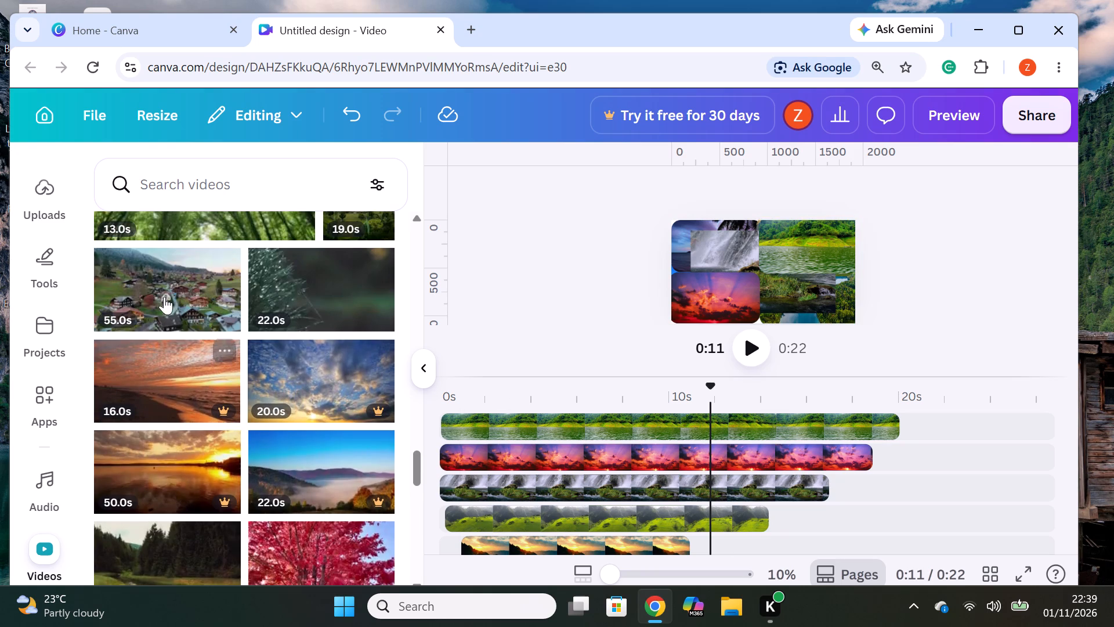
left_click_drag(154, 385, 154, 385)
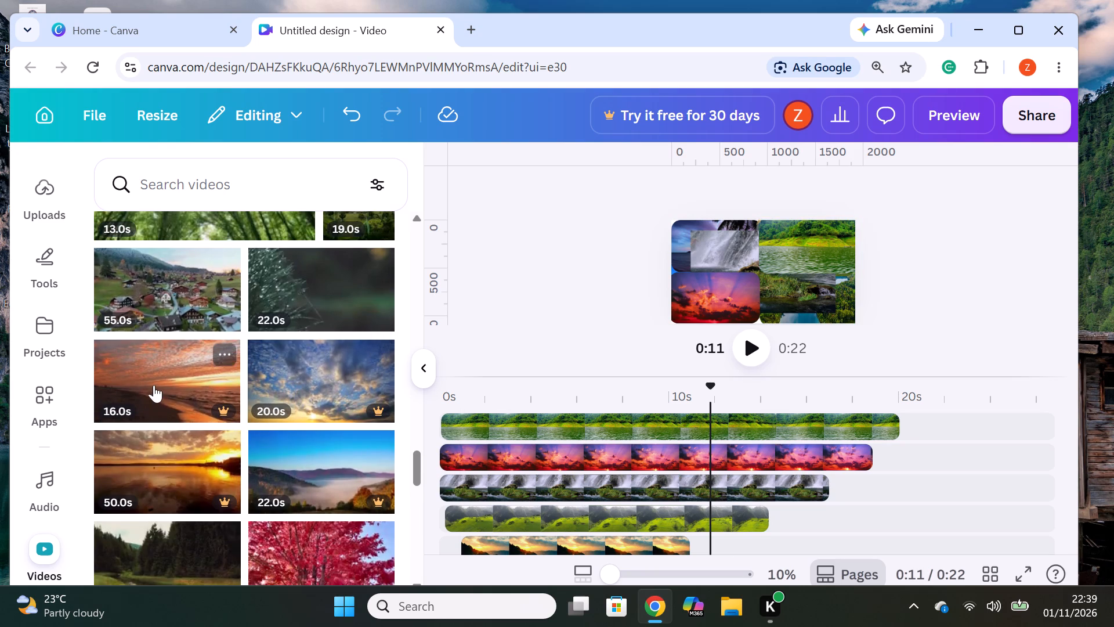
left_click_drag(154, 385, 479, 413)
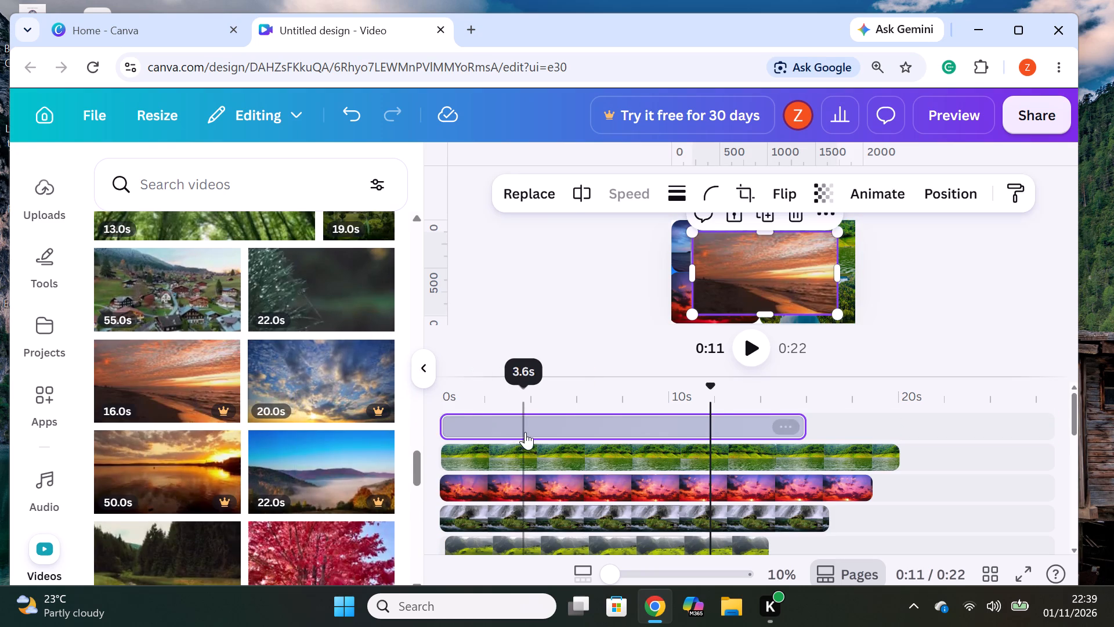
Resize the beach sunset clip to about 919 by 524 and place it in the page's upper-left corner.
left_click(530, 424)
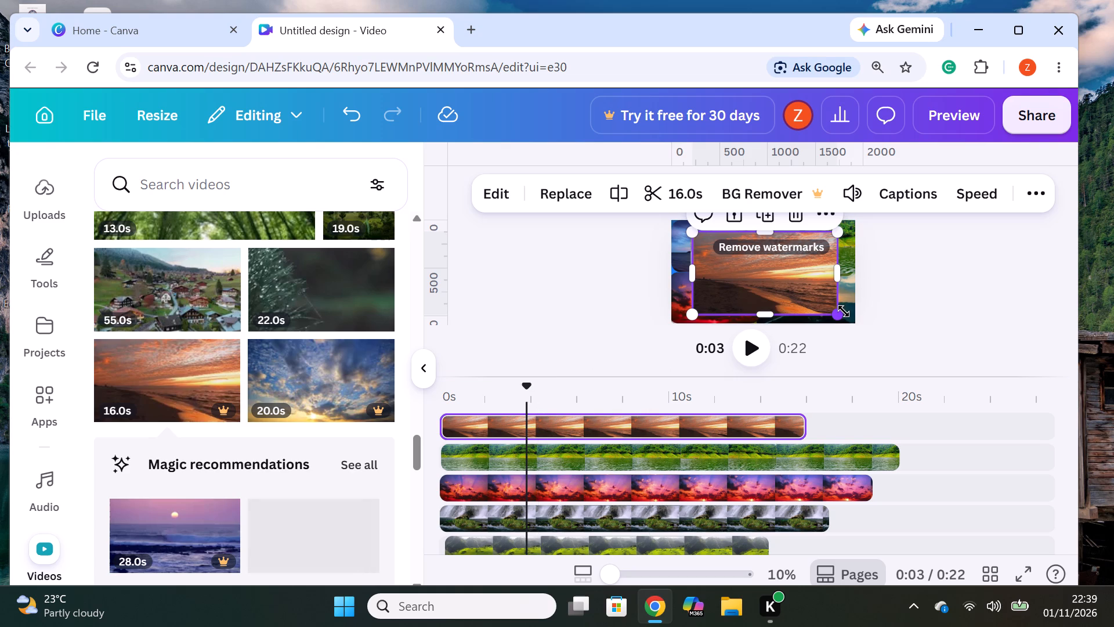
left_click_drag(844, 311, 788, 276)
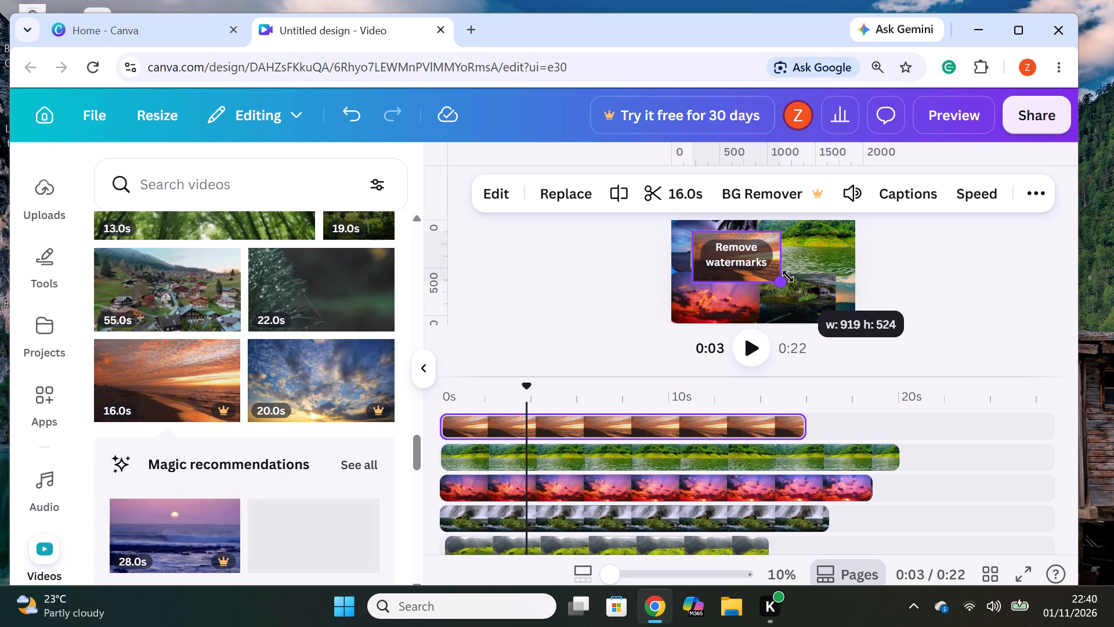
left_click_drag(764, 267, 726, 244)
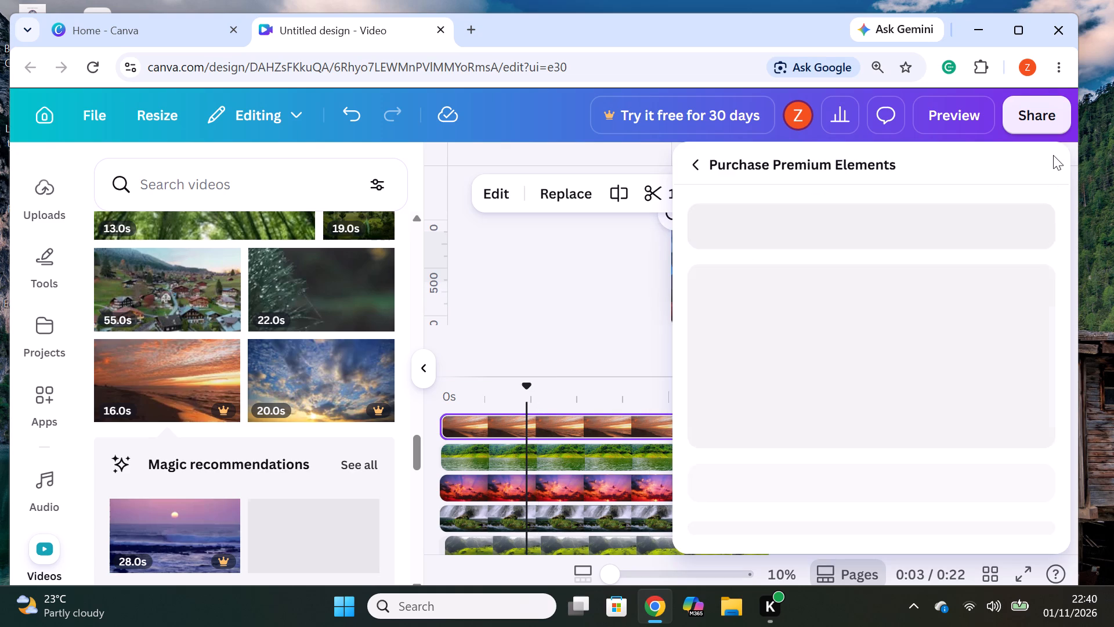
left_click(623, 295)
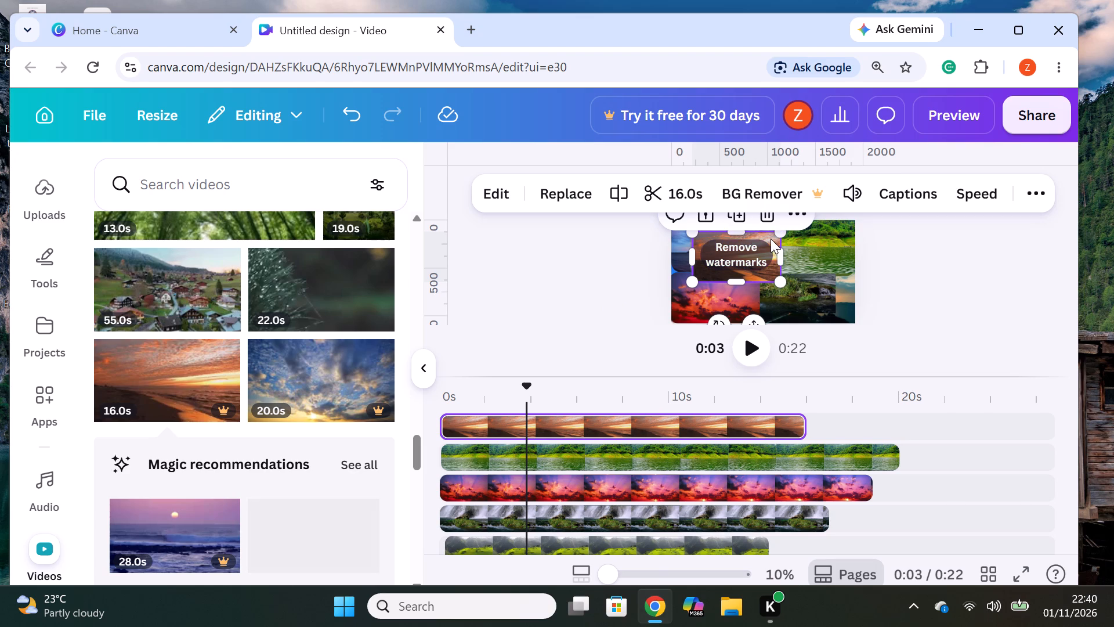
left_click_drag(771, 239, 765, 238)
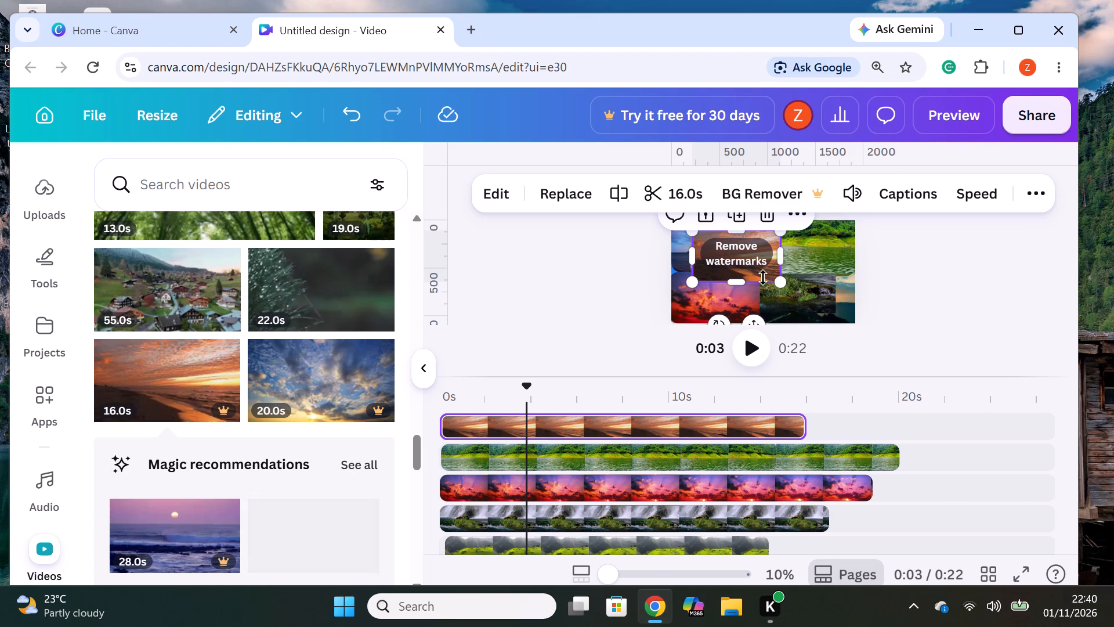
left_click_drag(768, 269, 753, 271)
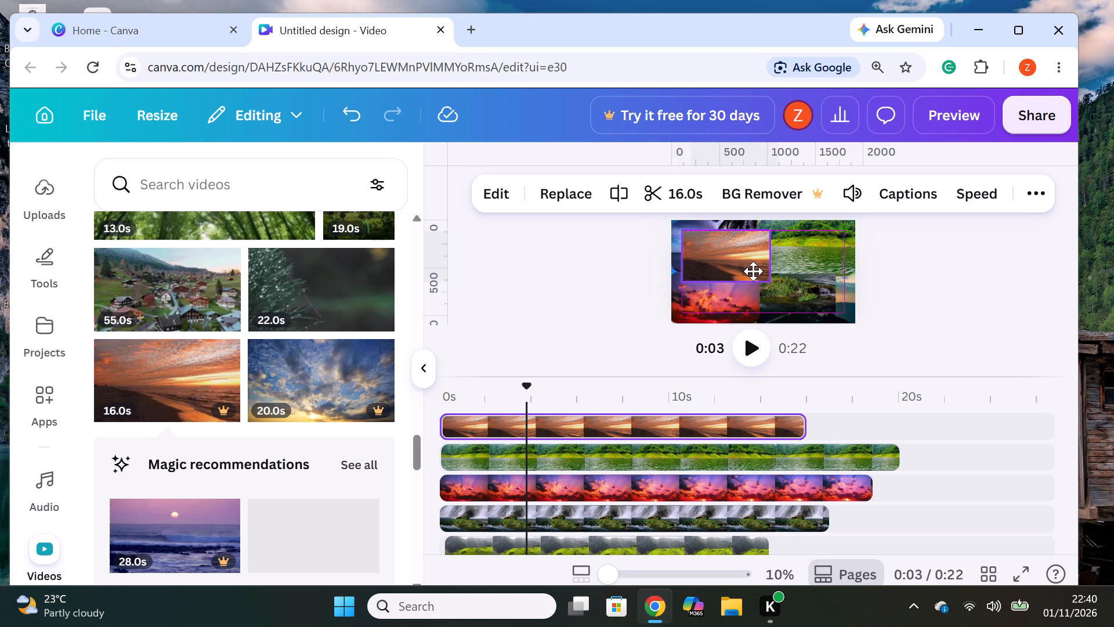
left_click_drag(753, 271, 746, 260)
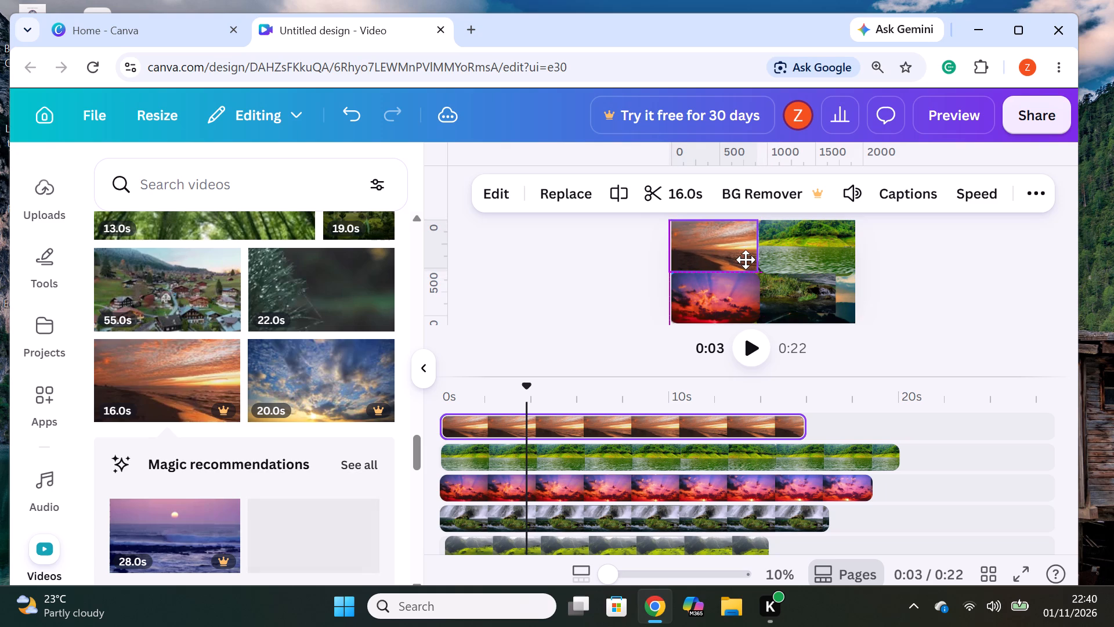
left_click_drag(746, 260, 748, 259)
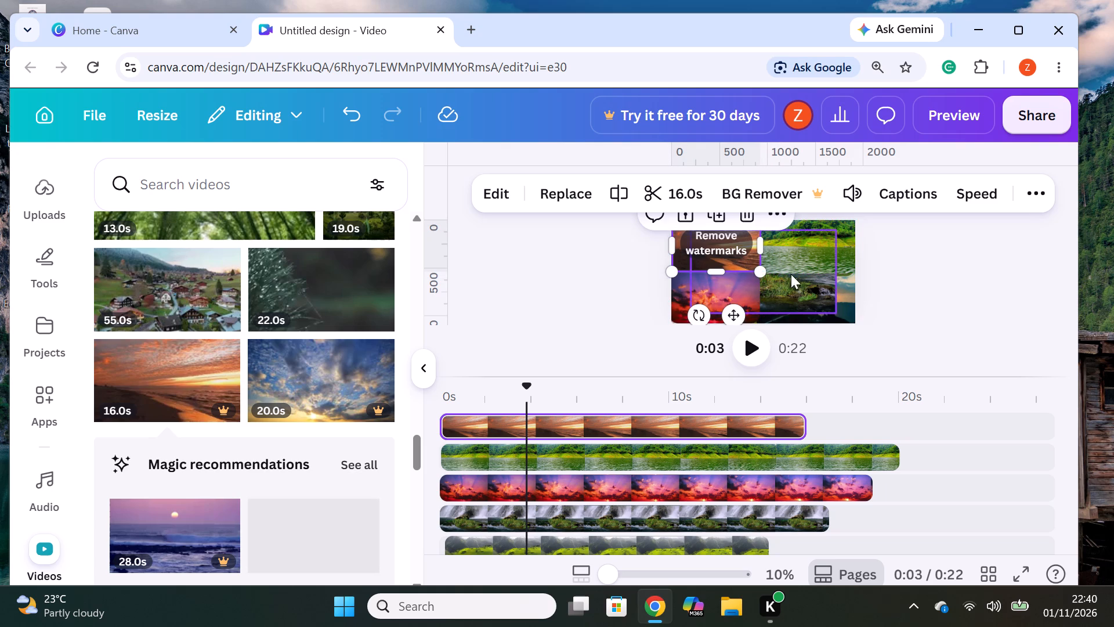
Set the corner rounding of the beach sunset clip to the maximum.
left_click(1035, 193)
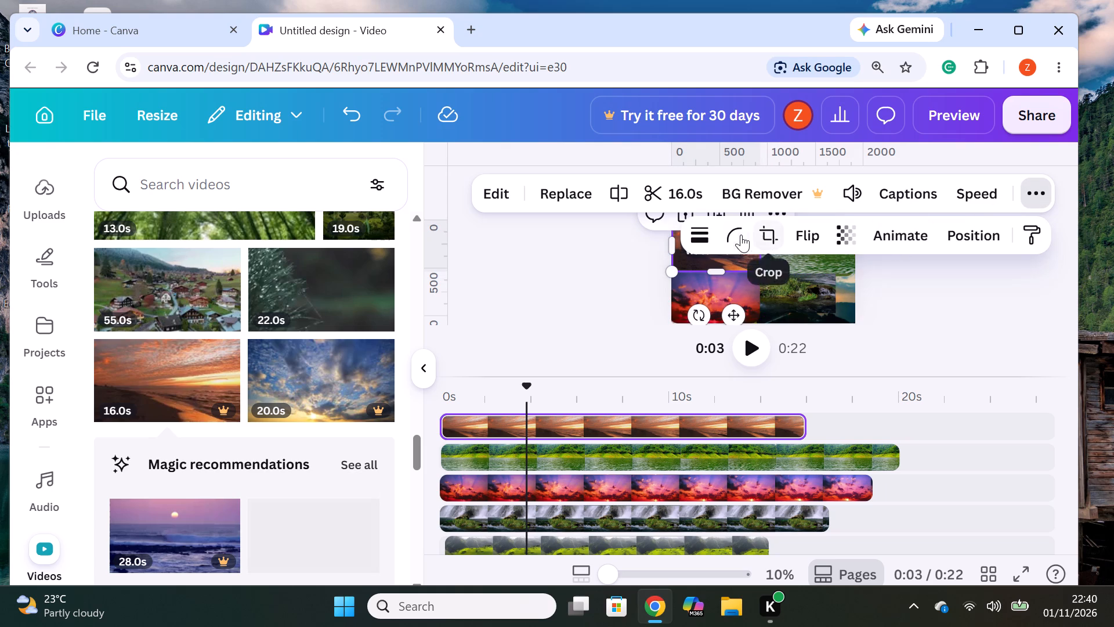
left_click(739, 233)
left_click_drag(641, 319, 649, 319)
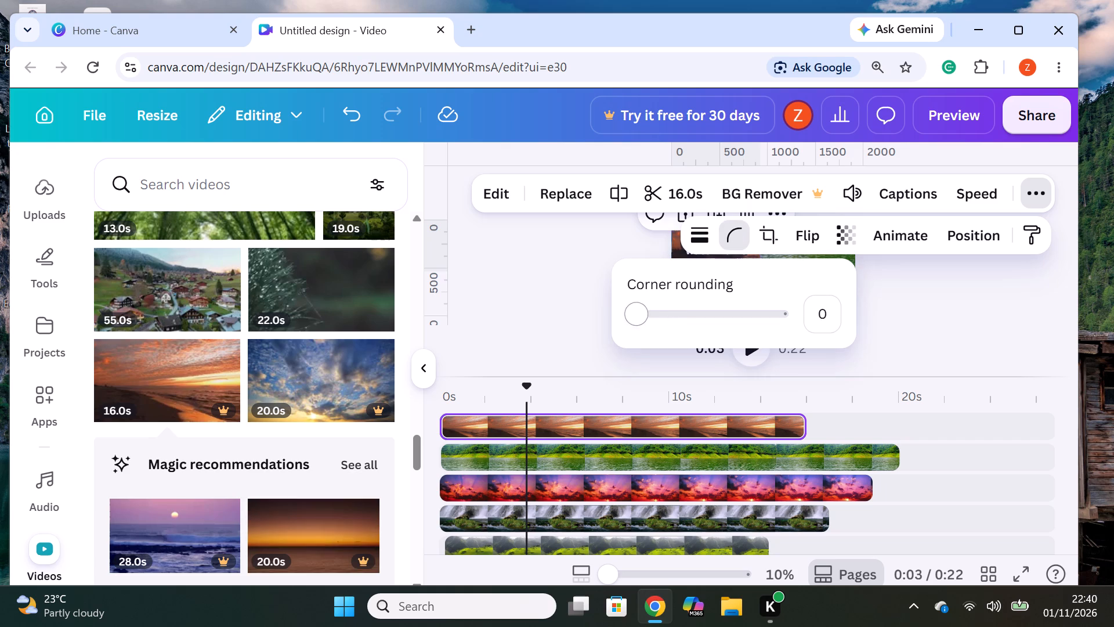
left_click_drag(649, 319, 853, 338)
left_click(938, 301)
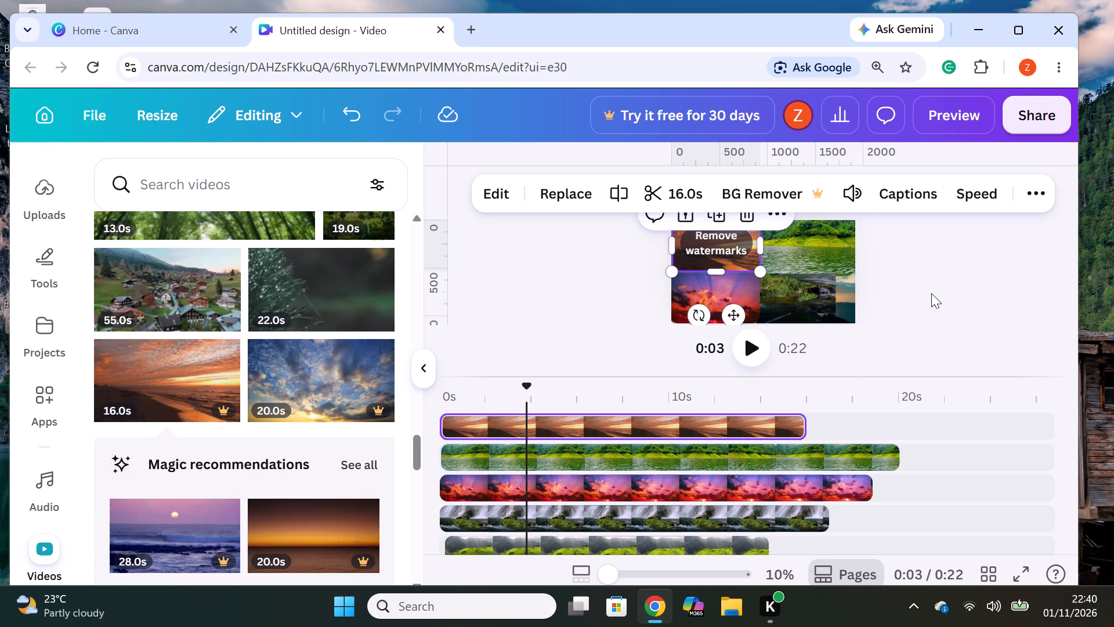
left_click(939, 298)
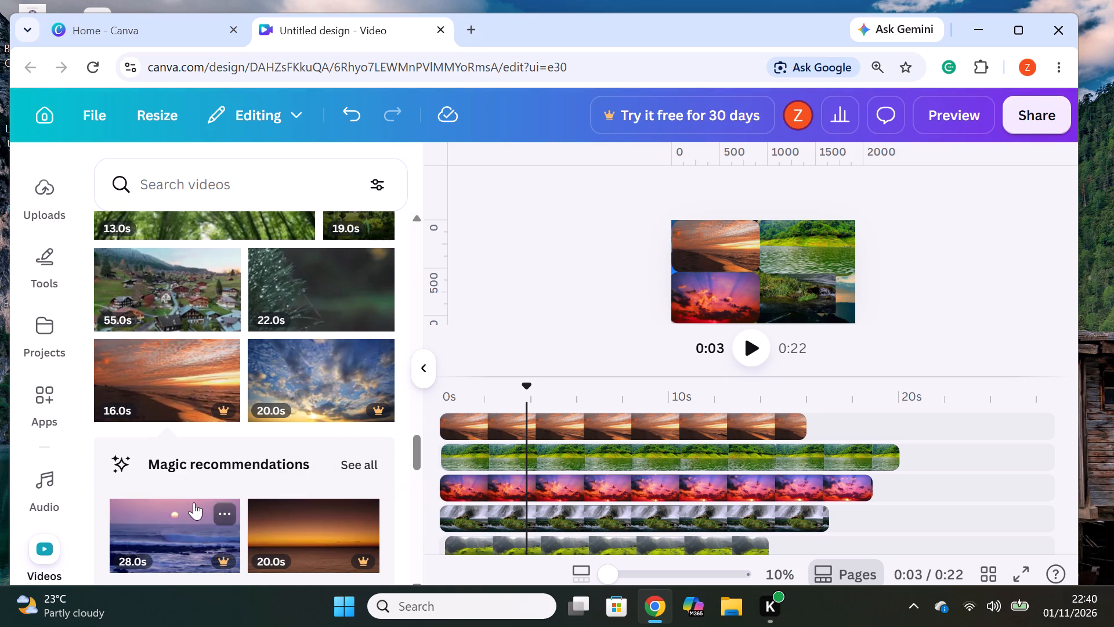
Add the 28.0s purple ocean sunset video on a new top track, starting at 0s.
left_click_drag(179, 535, 501, 414)
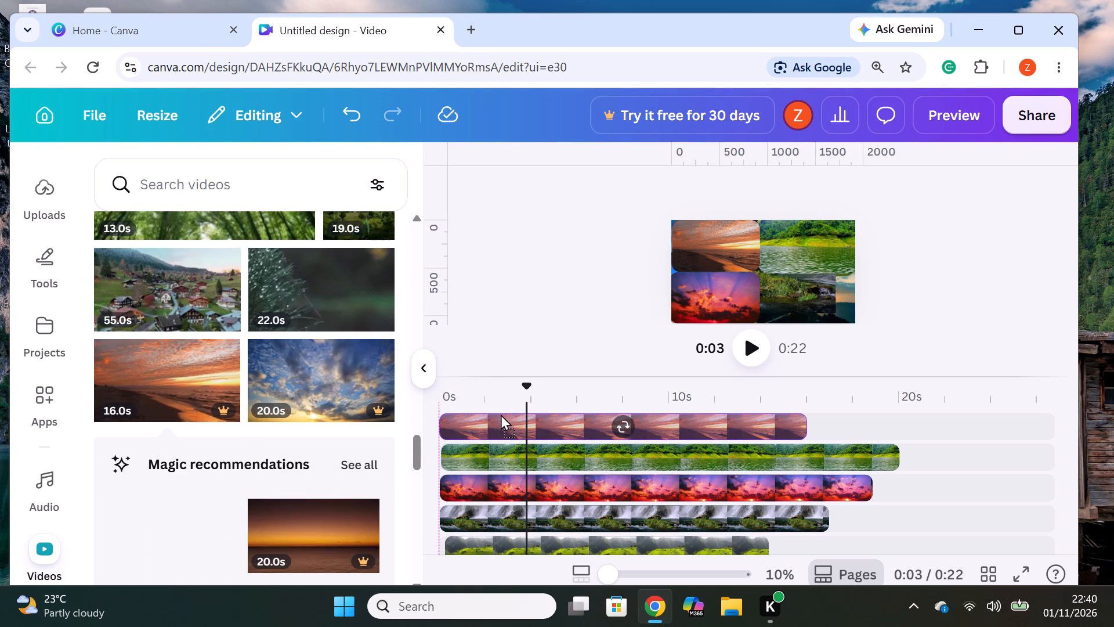
left_click_drag(501, 414, 487, 412)
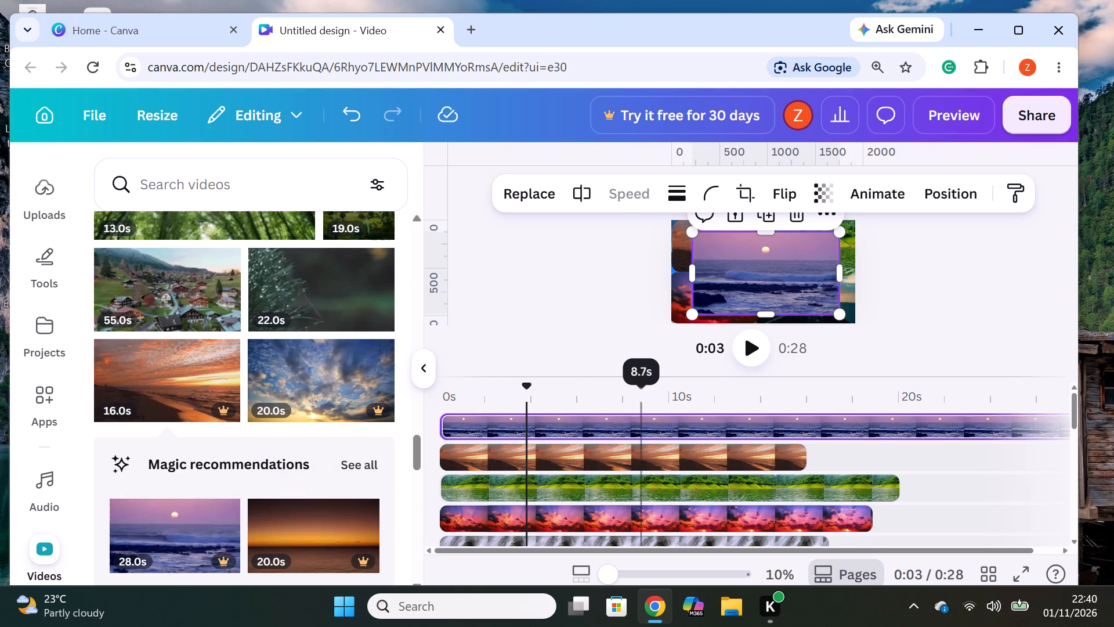
Split the purple ocean clip at about 19.5s and delete the part after the split.
left_click(889, 433)
right_click(888, 433)
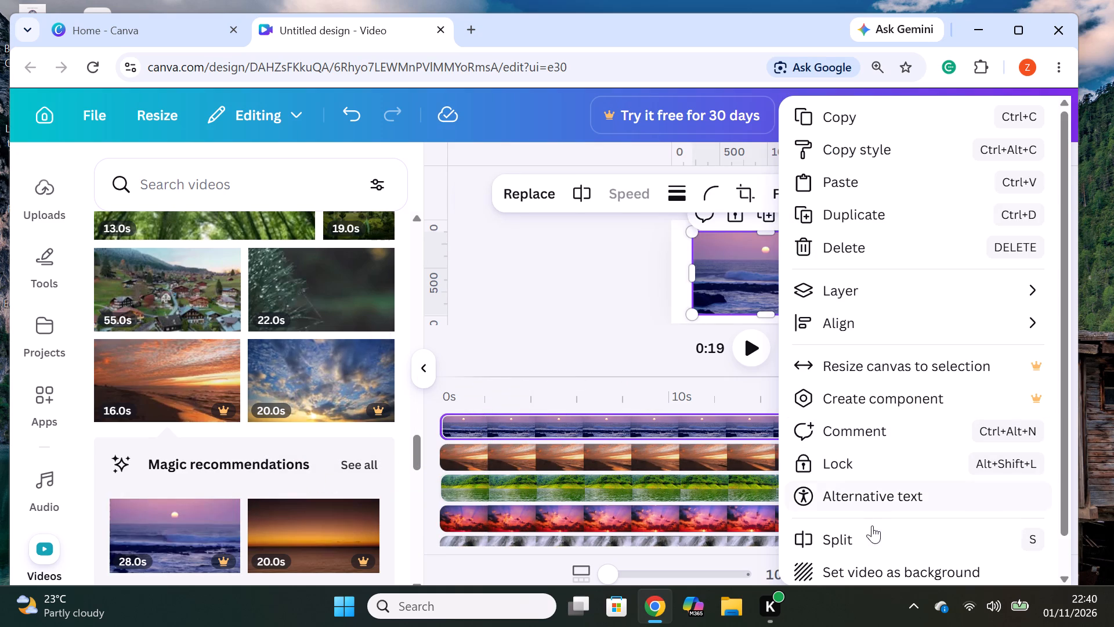
left_click(869, 528)
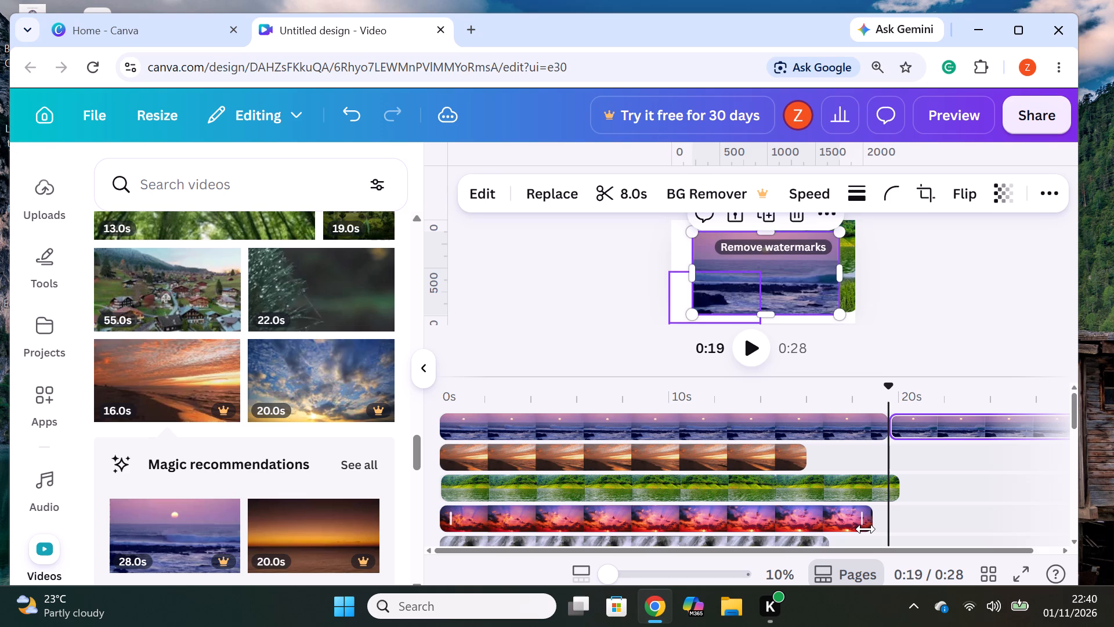
right_click(951, 430)
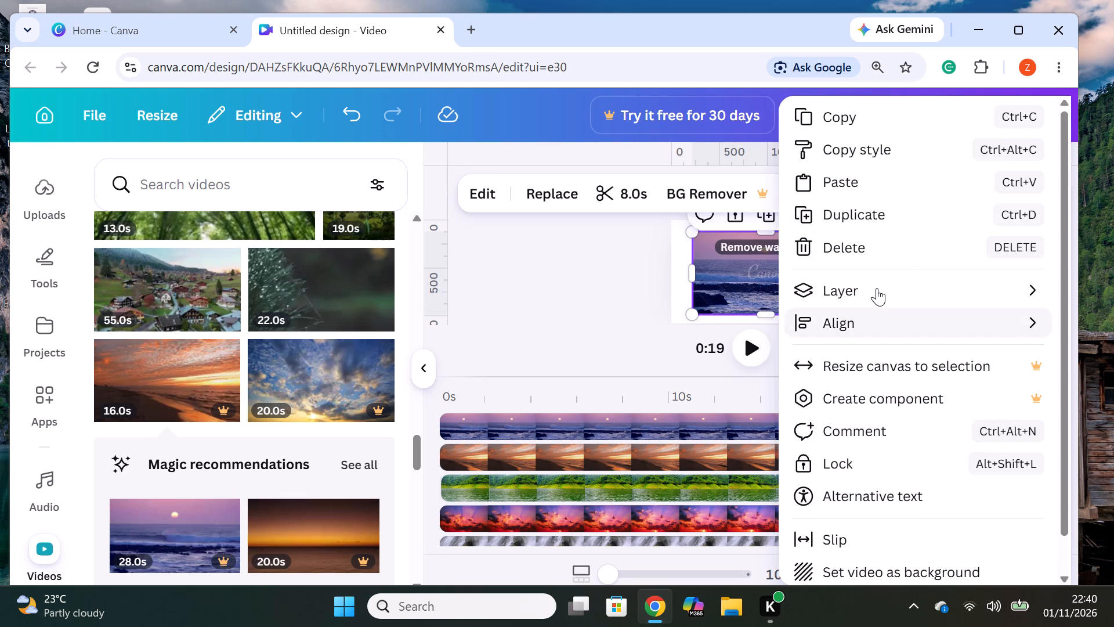
left_click(901, 246)
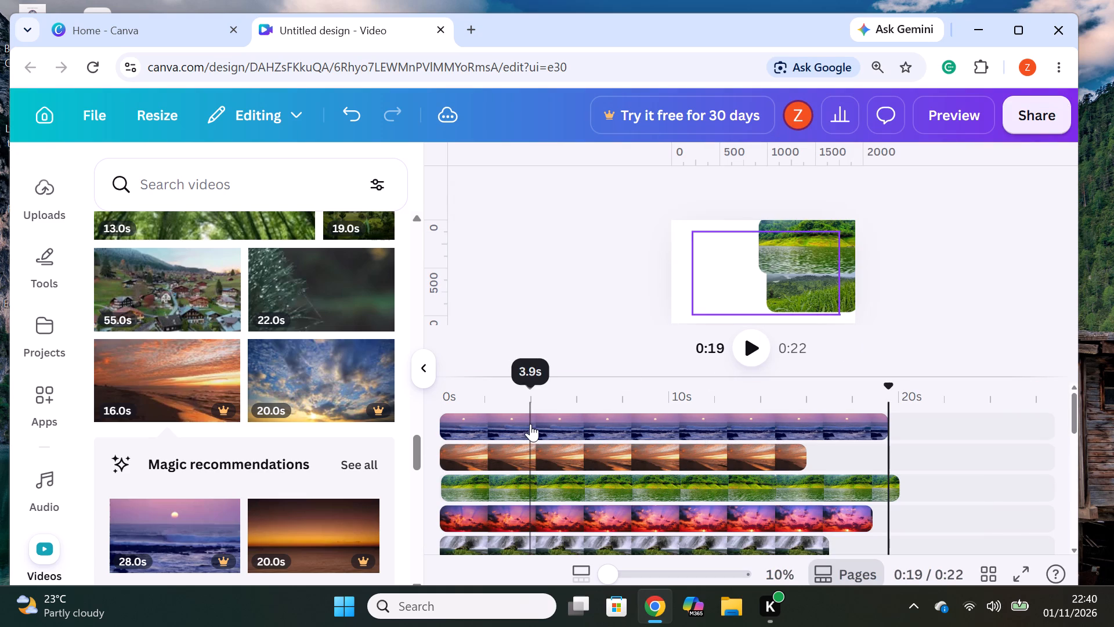
Go through the clips on the stacked tracks one by one to check where each sits on the page.
left_click(530, 424)
left_click(628, 460)
left_click(626, 500)
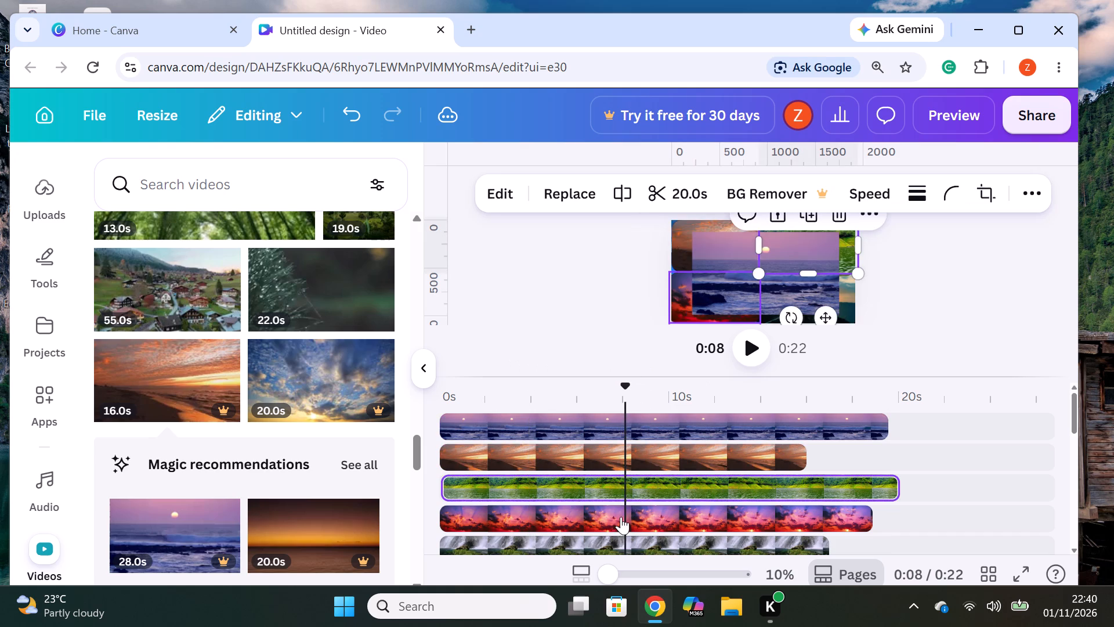
left_click(621, 519)
left_click(620, 558)
left_click_drag(621, 572, 601, 579)
scroll(661, 484, "down", 1)
left_click(655, 470)
left_click(645, 496)
left_click(636, 502)
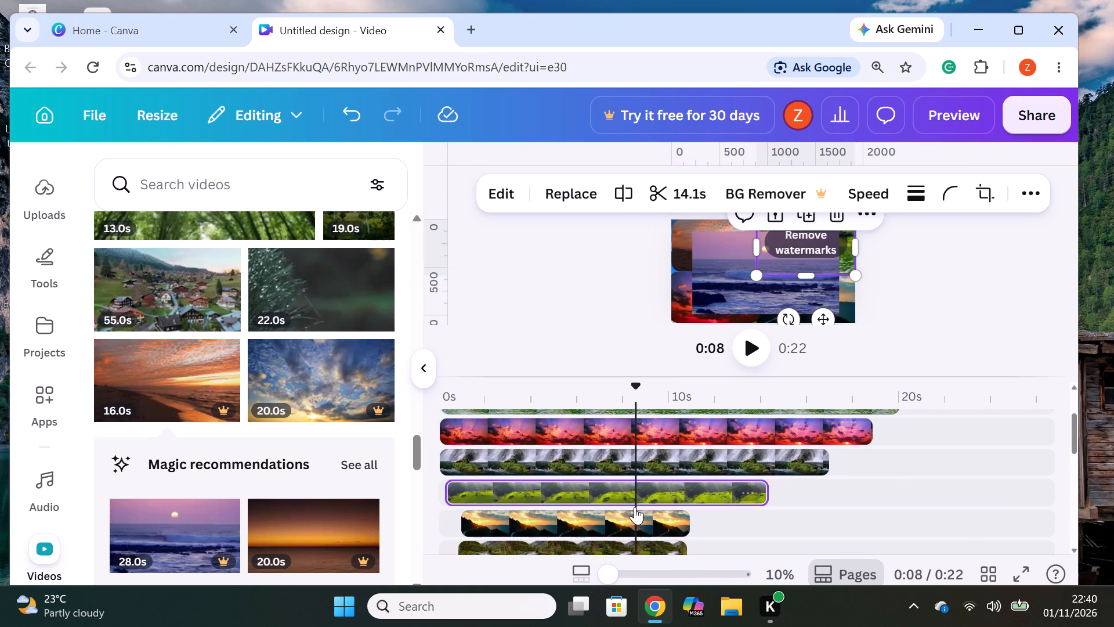
left_click(627, 516)
left_click(623, 540)
scroll(737, 409, "up", 1)
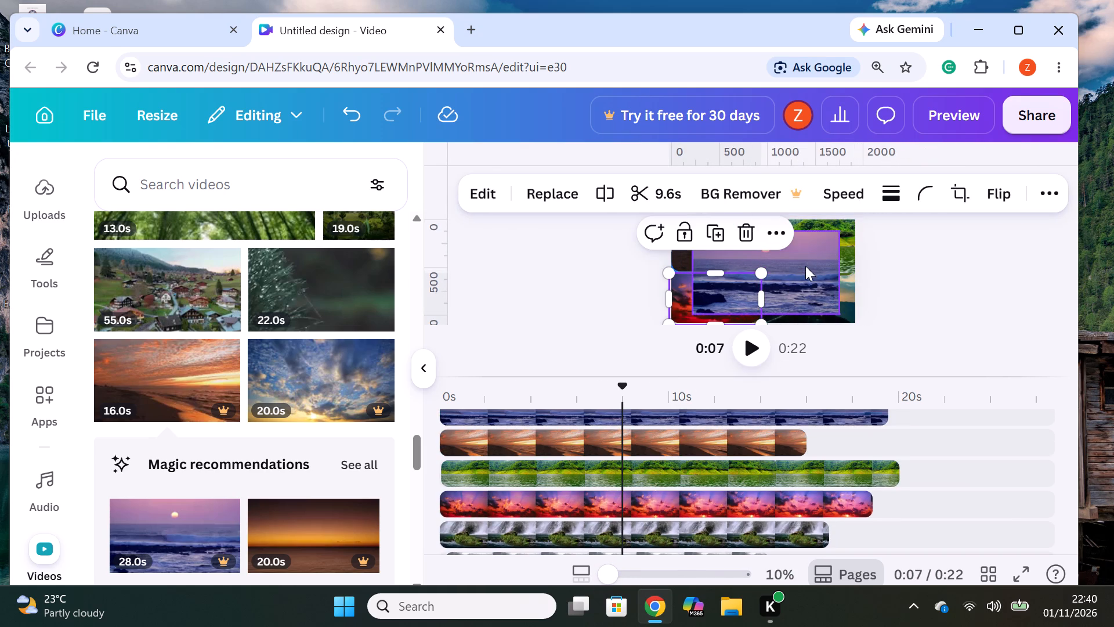
Shrink the purple ocean clip proportionally to slightly over half the page width.
left_click(805, 266)
left_click_drag(842, 311, 842, 311)
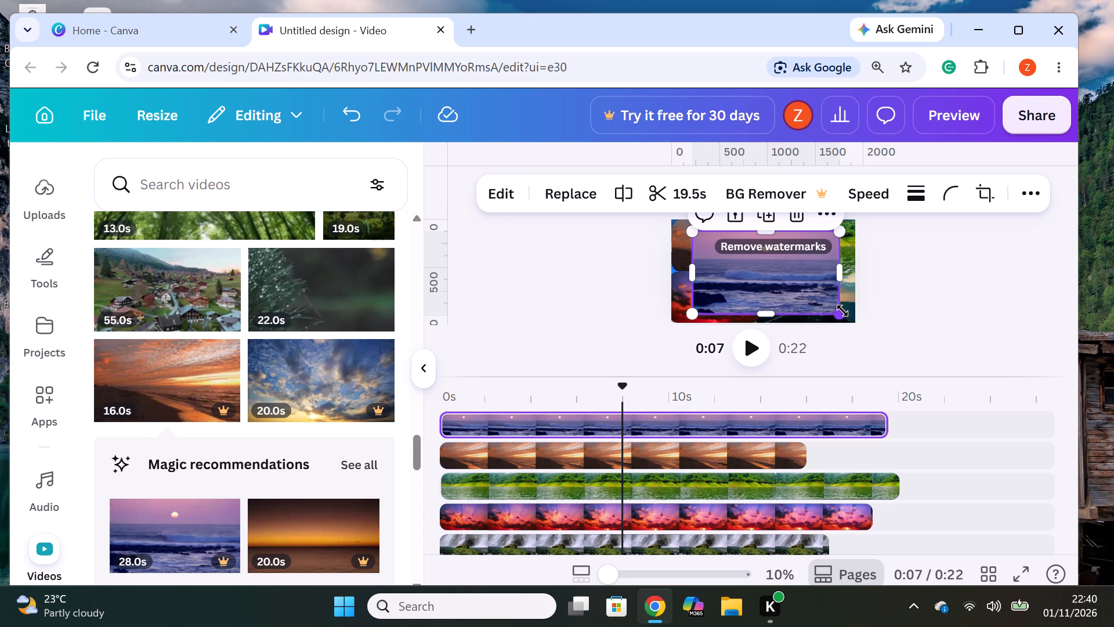
left_click_drag(842, 311, 806, 276)
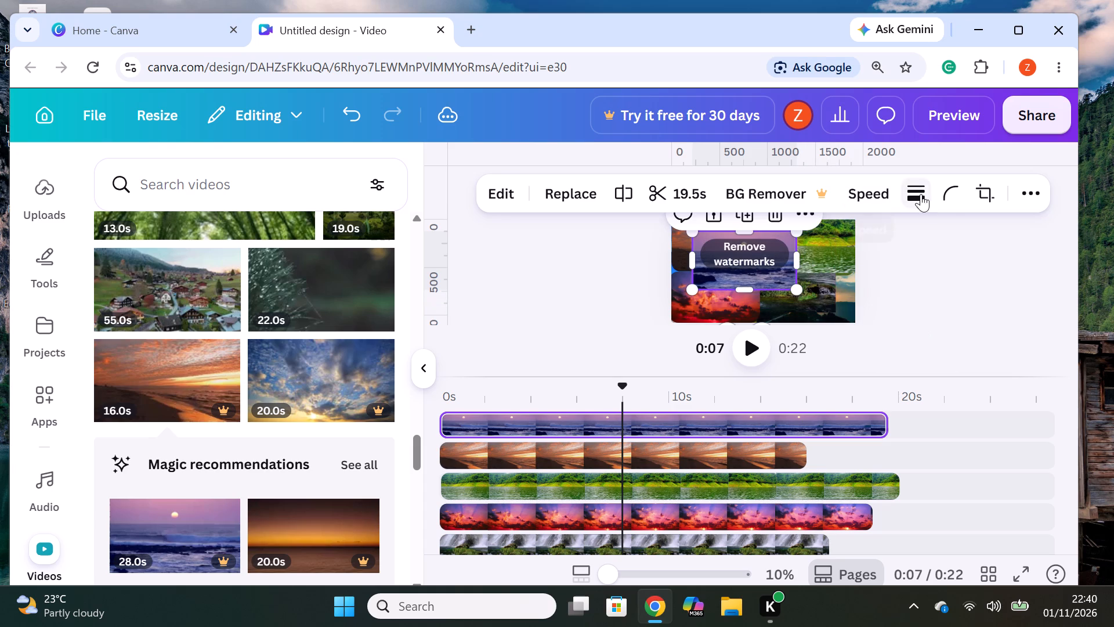
Set the corner rounding of the purple ocean clip to the maximum.
left_click(943, 188)
left_click_drag(860, 276, 870, 275)
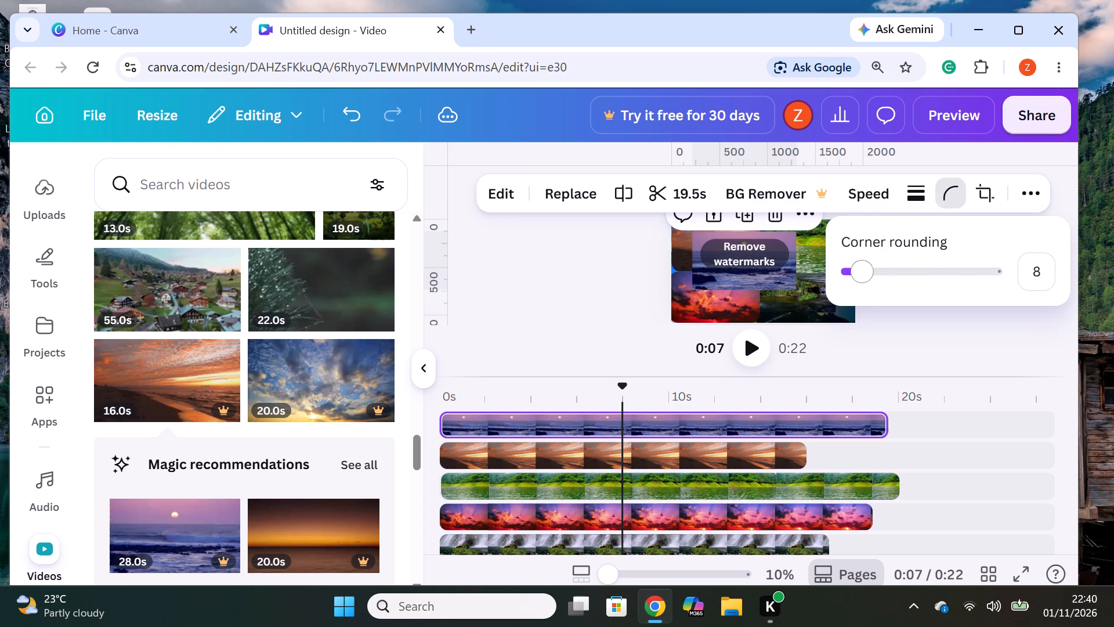
left_click_drag(870, 275, 950, 289)
left_click_drag(947, 273, 1008, 276)
left_click(964, 323)
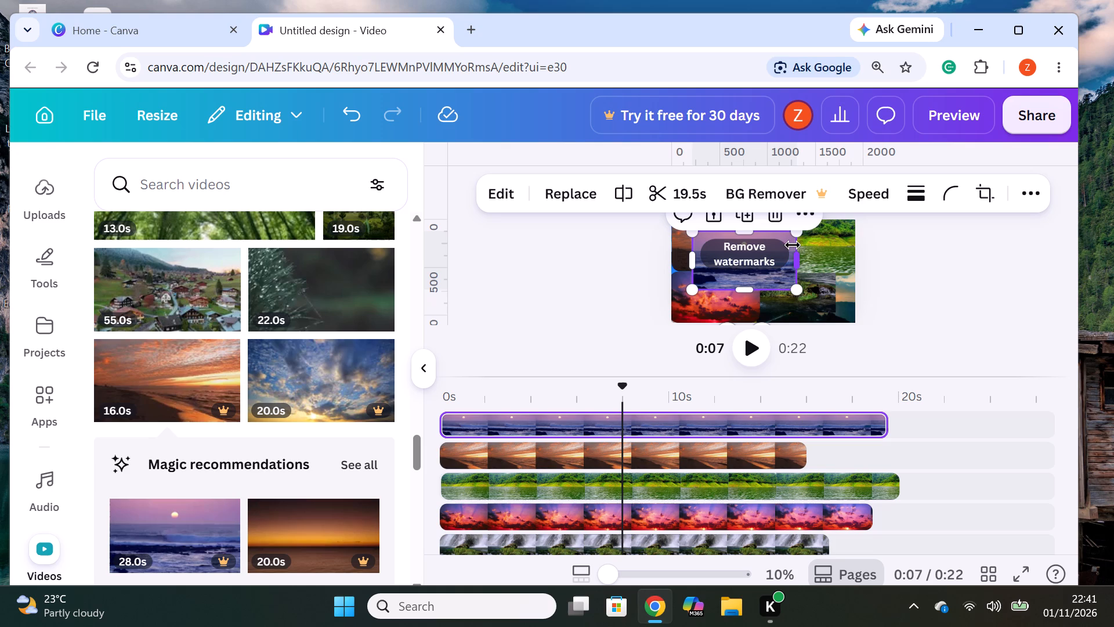
Place the purple ocean clip in the page's upper-right quadrant, beside the orange beach sunset clip.
left_click_drag(788, 244, 848, 232)
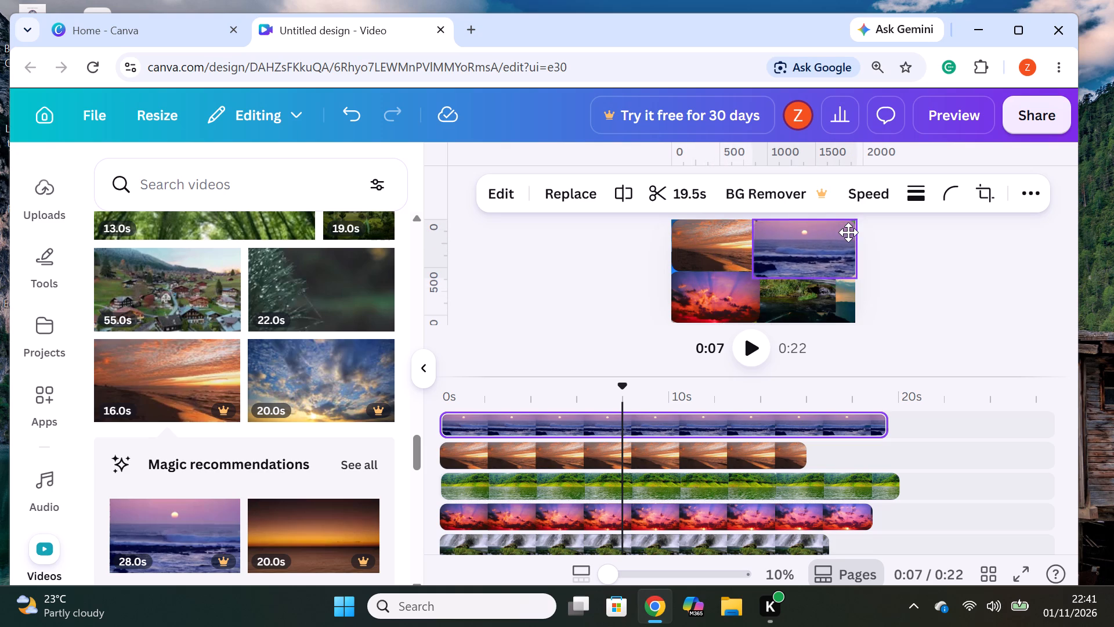
left_click_drag(848, 232, 849, 229)
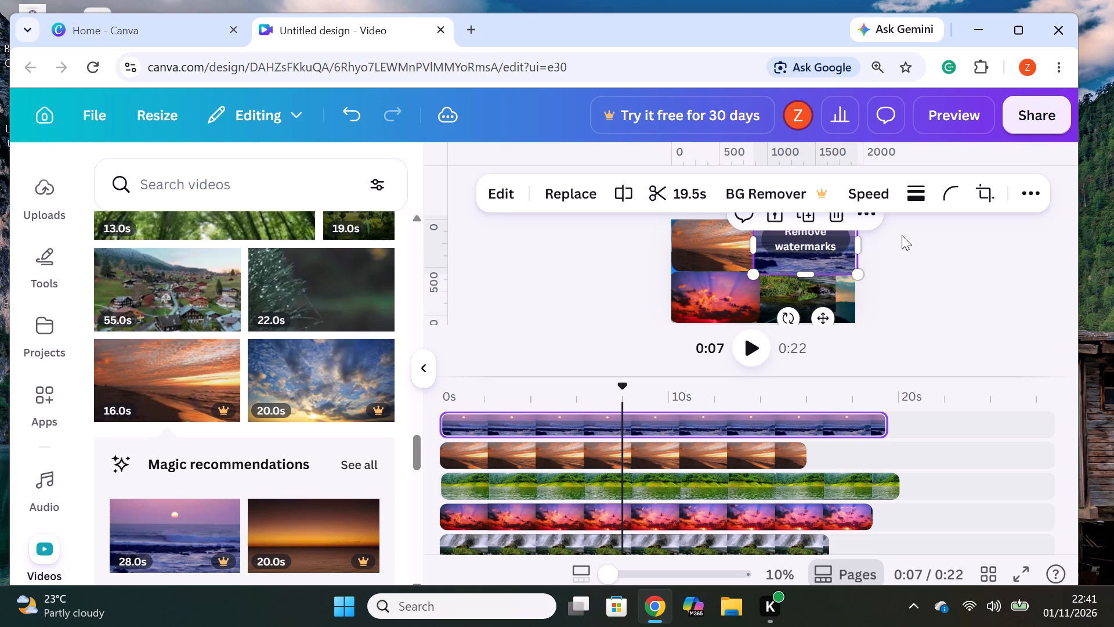
left_click(969, 270)
left_click_drag(795, 259, 801, 257)
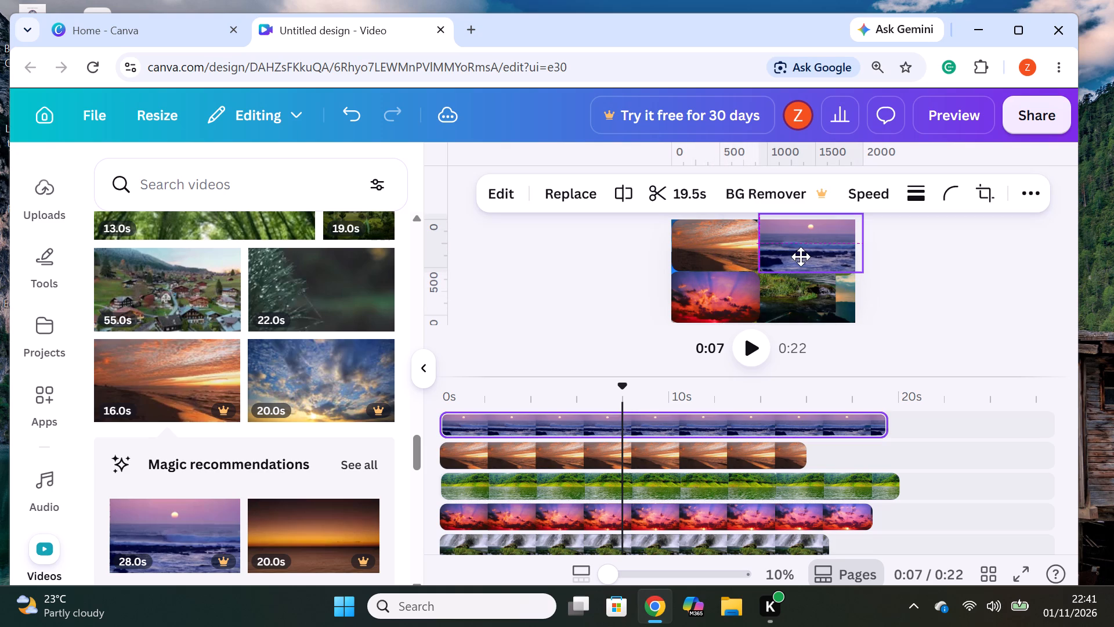
left_click_drag(801, 257, 801, 257)
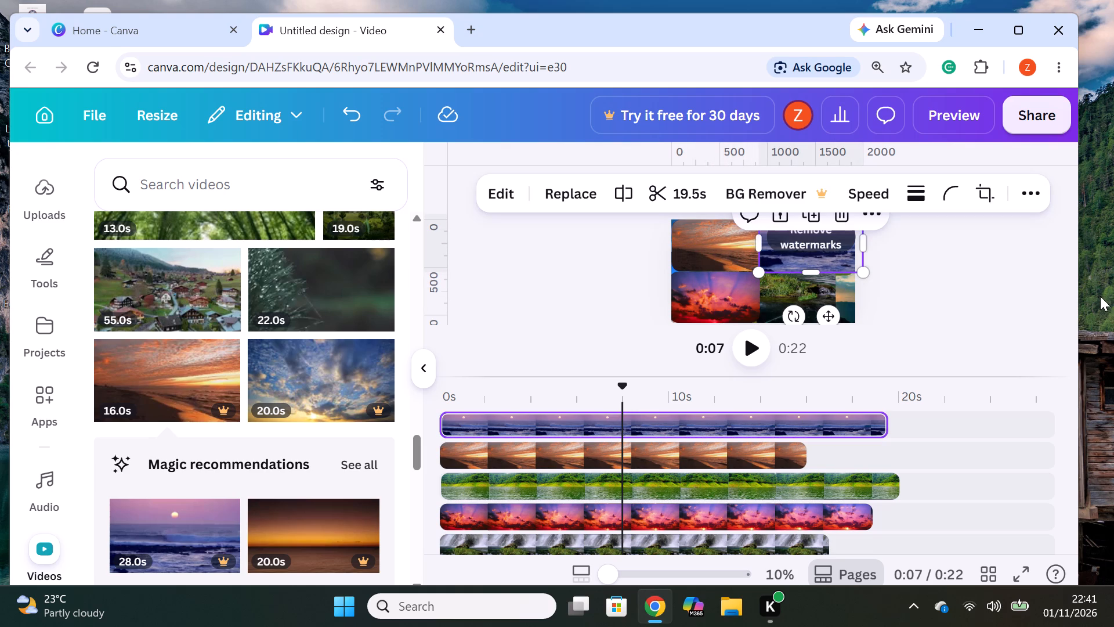
left_click(996, 300)
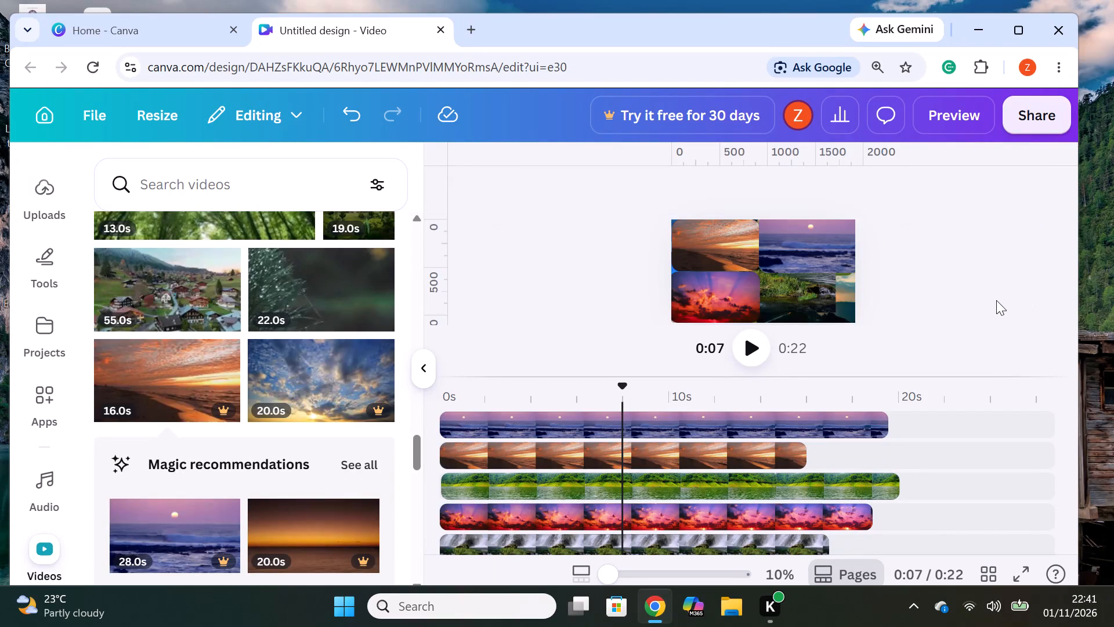
Add the 22.0s misty mountain valley video on a new top track, starting close to 0s.
scroll(212, 529, "down", 3)
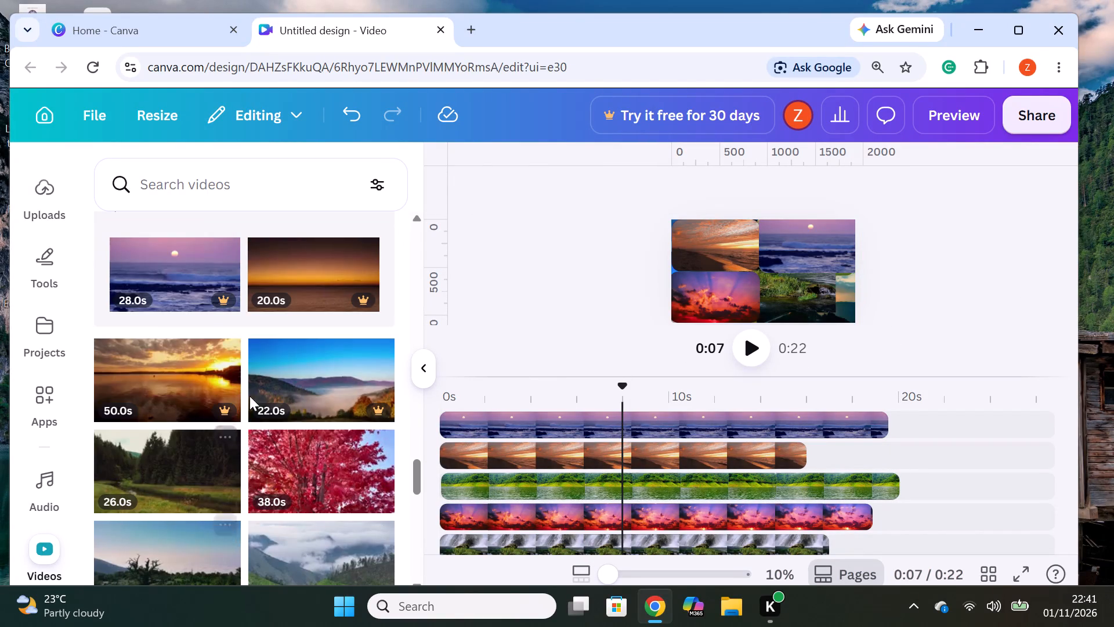
left_click_drag(308, 398, 565, 415)
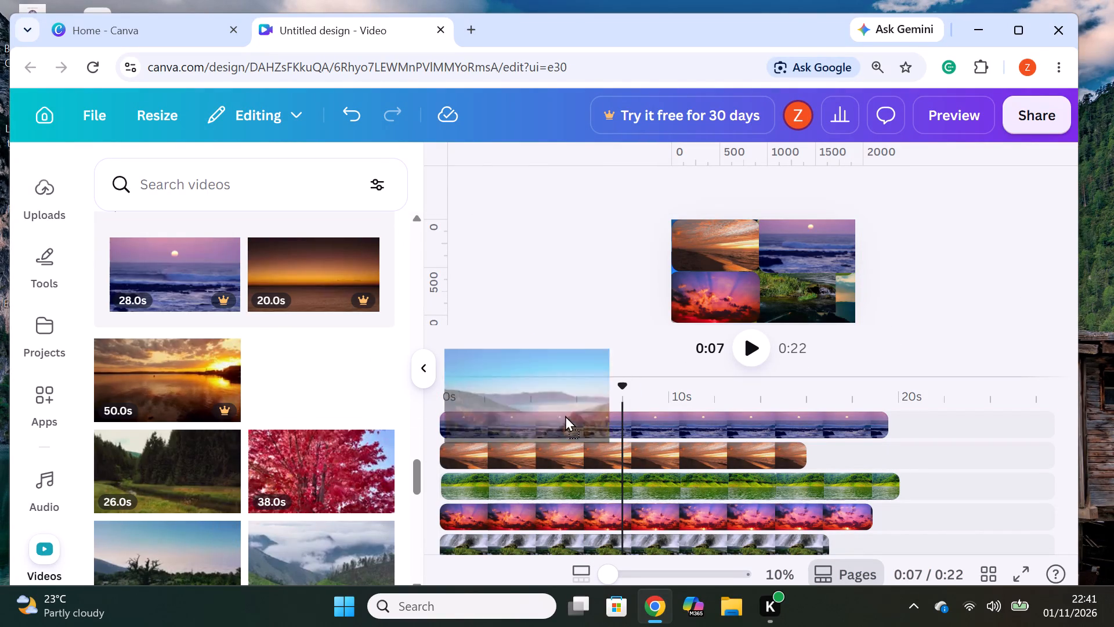
left_click_drag(565, 415, 583, 410)
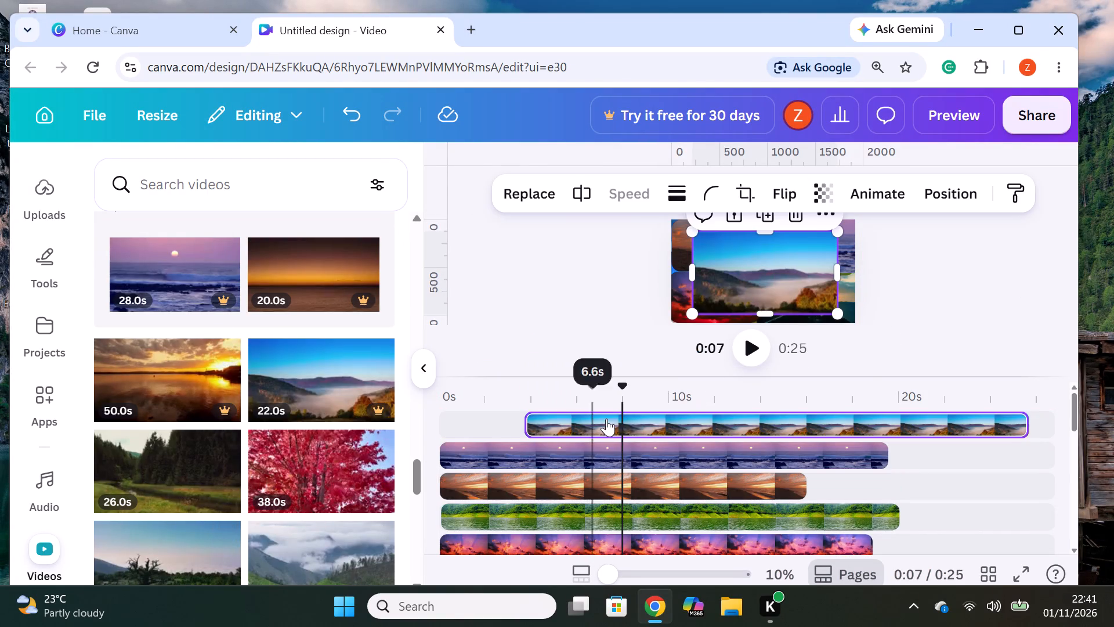
left_click_drag(648, 415, 576, 415)
left_click(576, 415)
left_click_drag(552, 424, 538, 422)
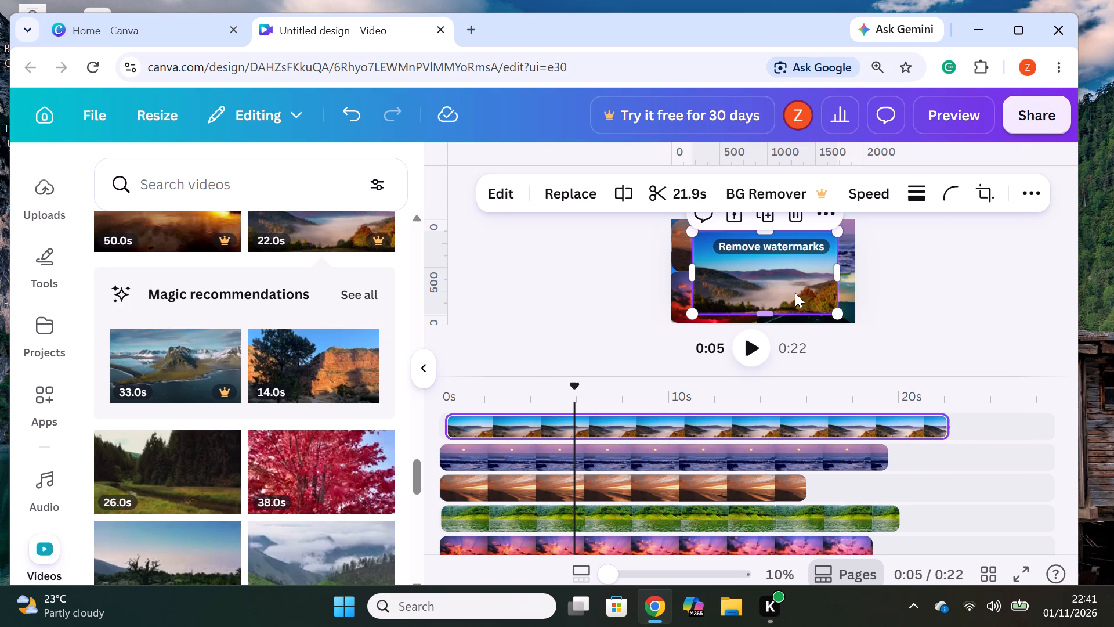
Shrink the misty valley clip to about half the page width and set its corner rounding to the maximum.
left_click_drag(837, 309, 798, 269)
left_click(955, 193)
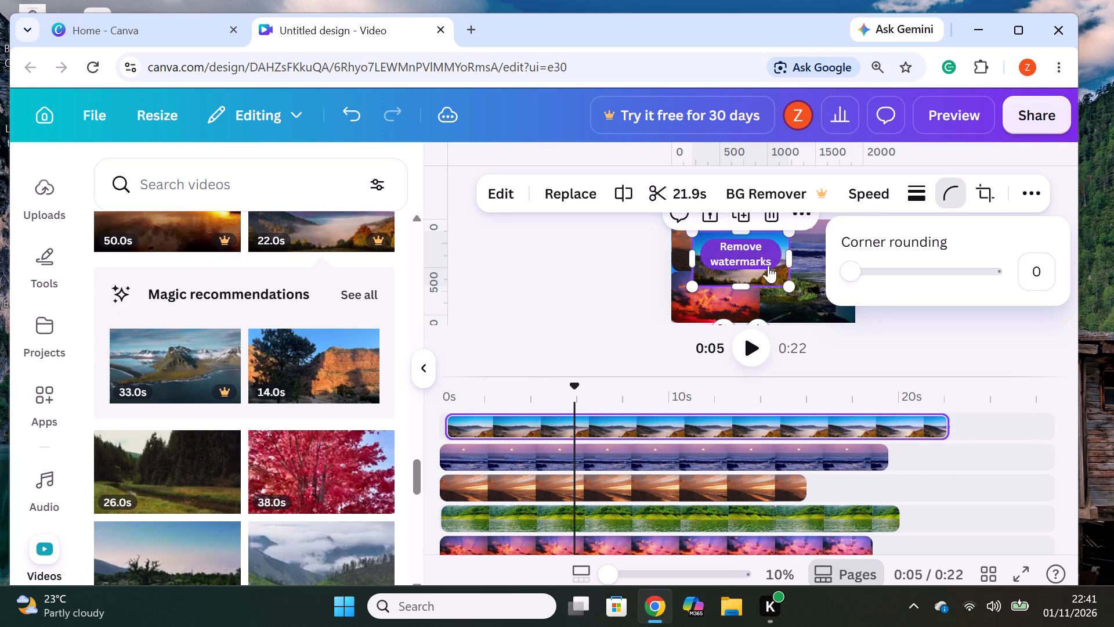
left_click_drag(857, 274, 1020, 291)
left_click(982, 322)
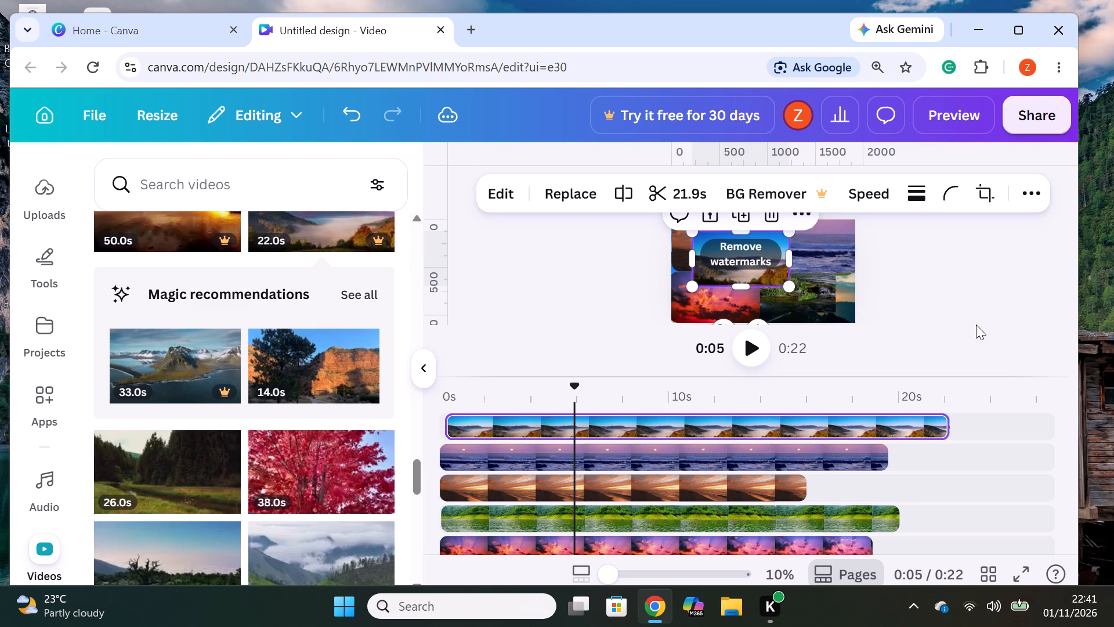
Place the misty valley clip in the page's lower-left quadrant, over the pink sky clip and below the beach sunset.
left_click_drag(765, 272, 729, 309)
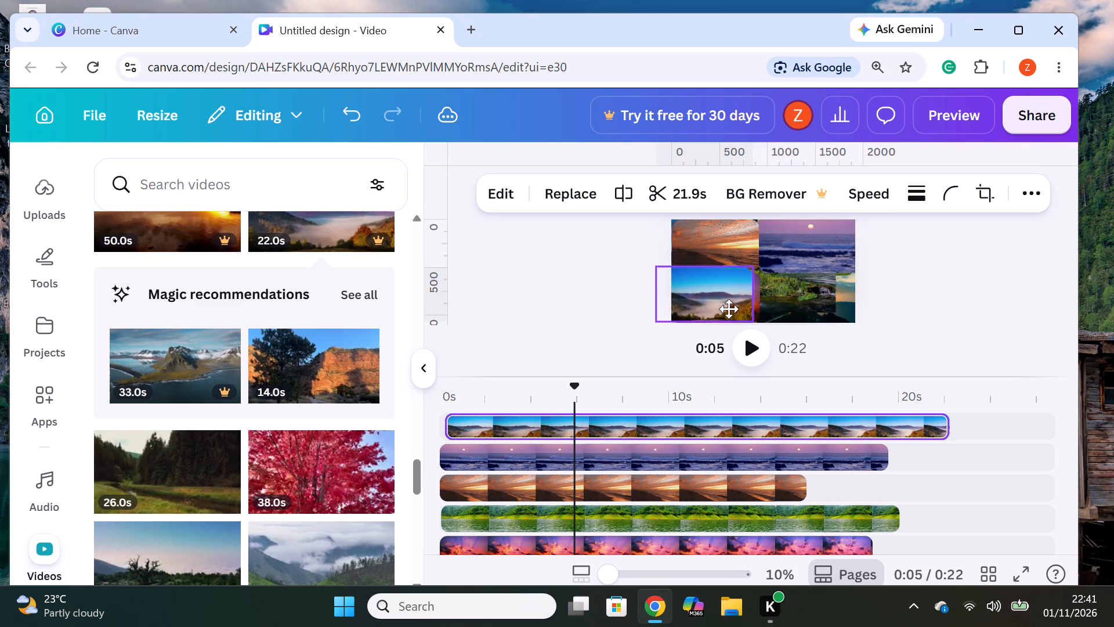
left_click_drag(729, 309, 735, 308)
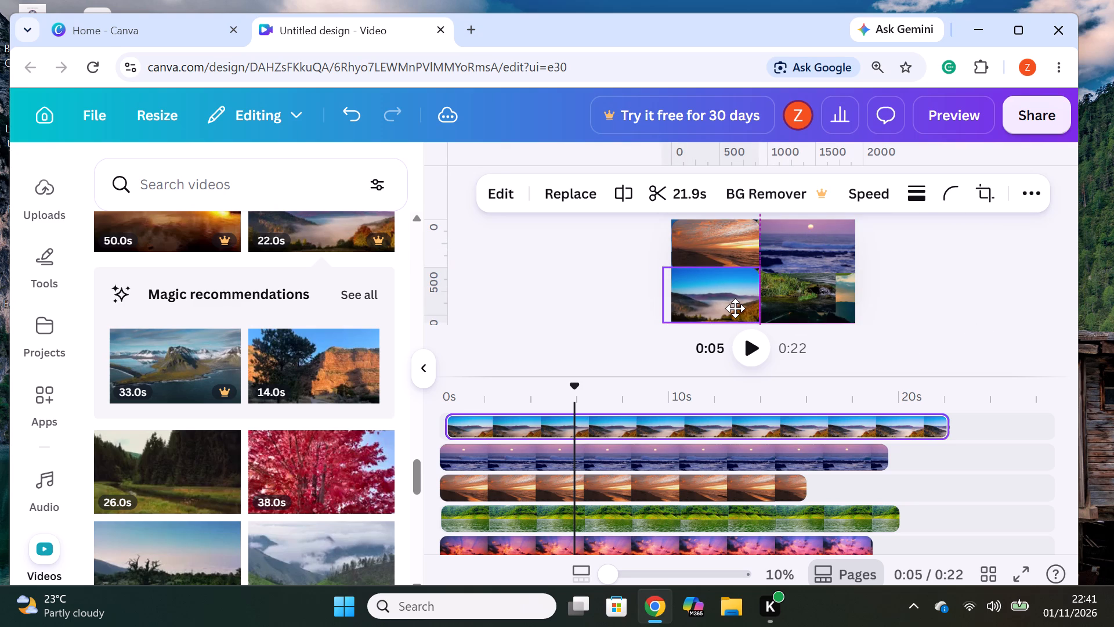
left_click_drag(735, 308, 741, 312)
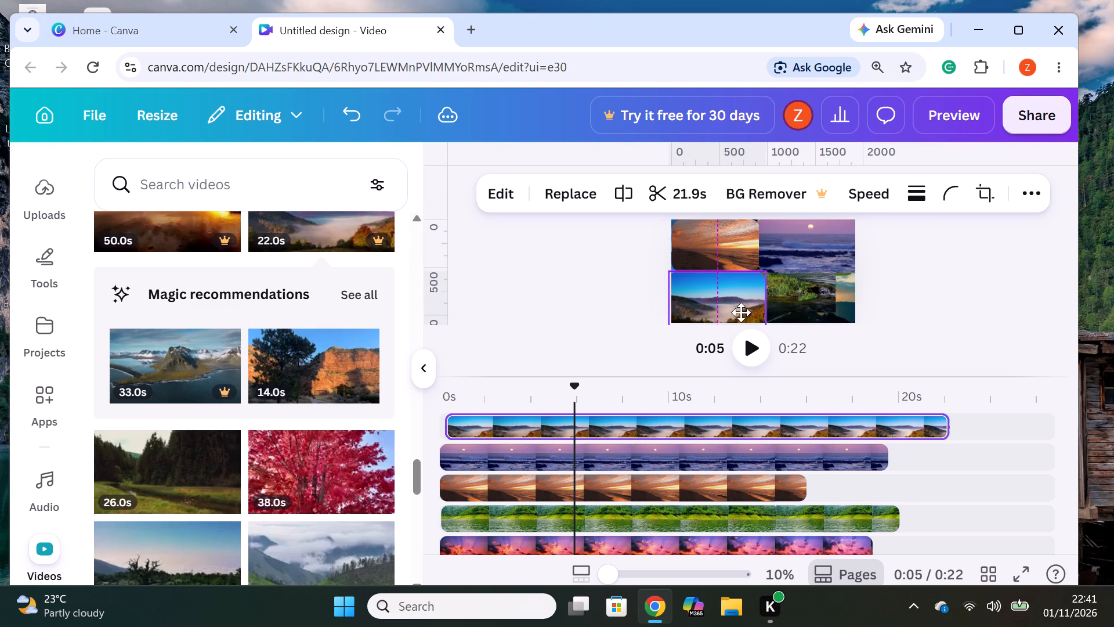
left_click_drag(741, 312, 739, 307)
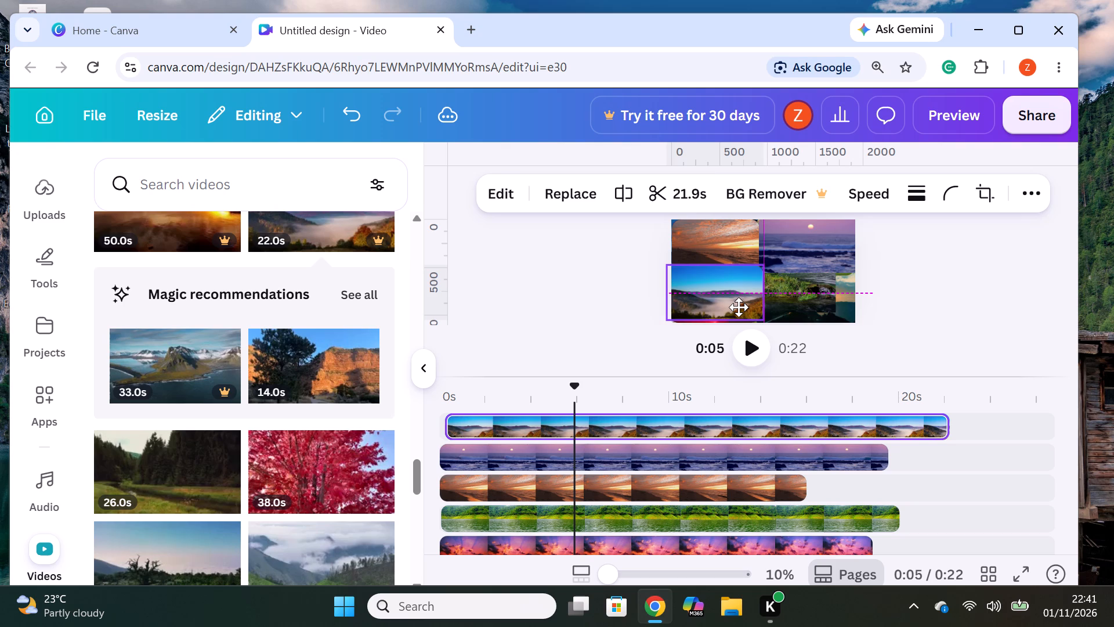
left_click_drag(739, 307, 737, 310)
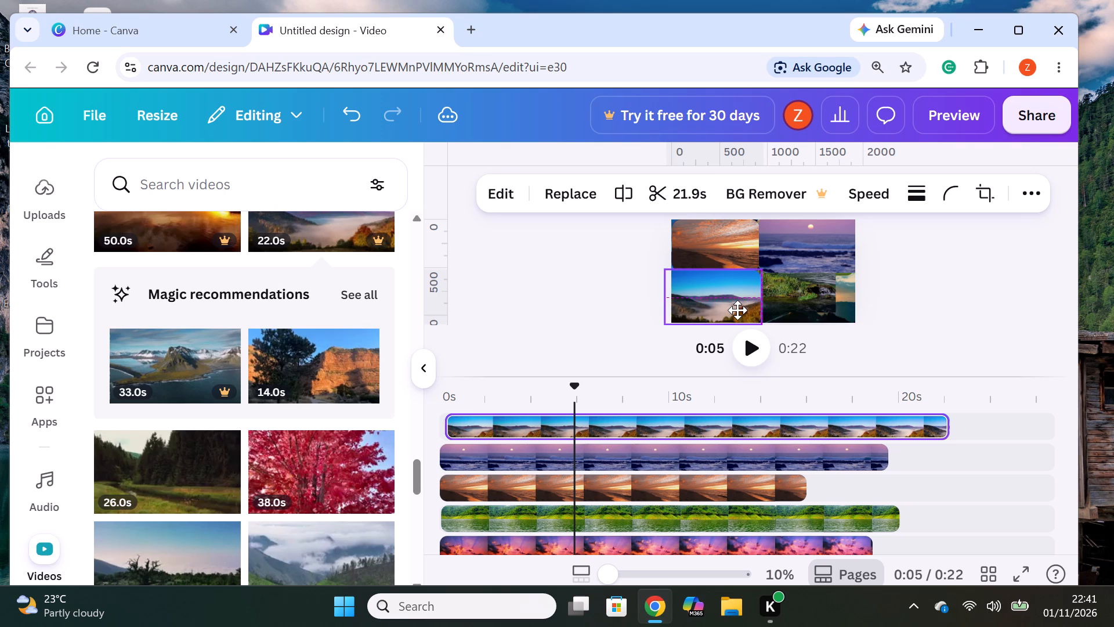
left_click_drag(737, 310, 739, 309)
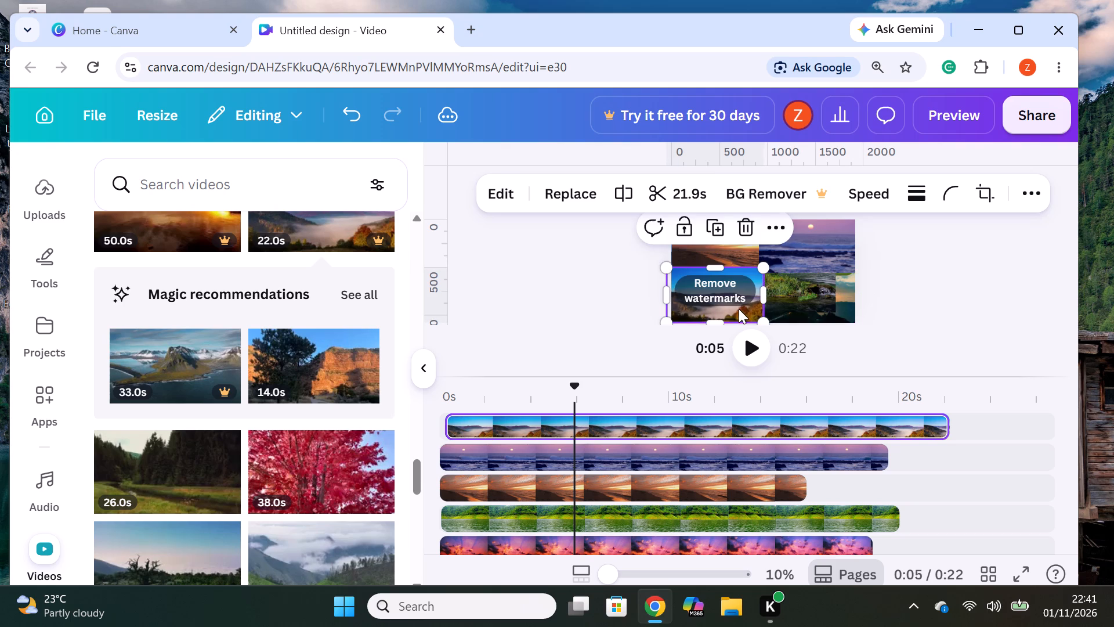
left_click(992, 295)
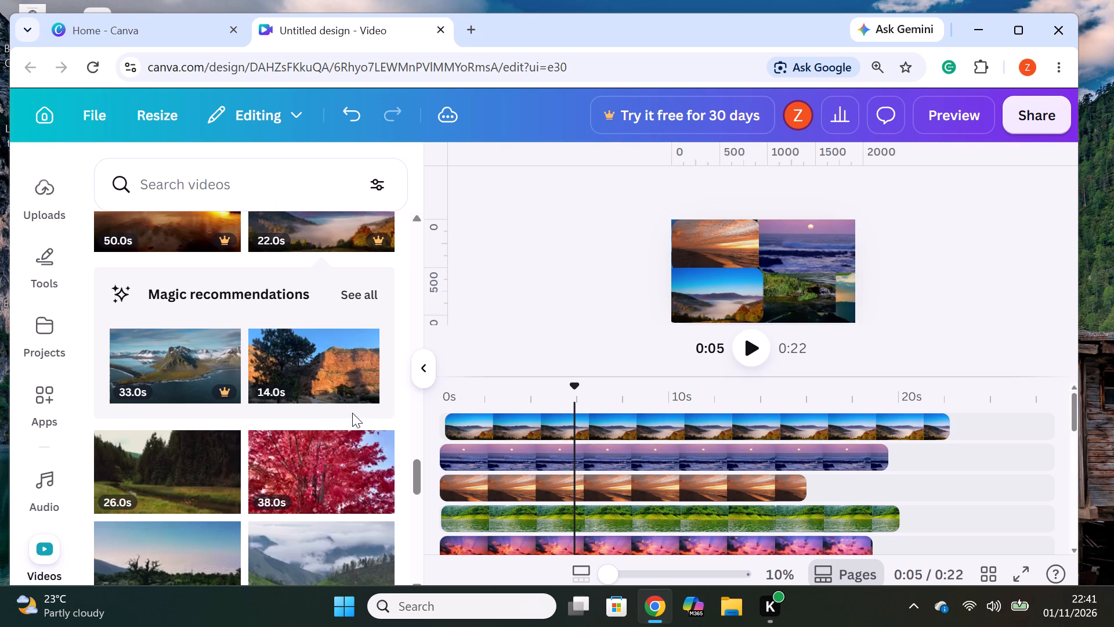
Add the 8.0s waterfall pool video on a new top track, starting at about 1s.
scroll(345, 416, "down", 2)
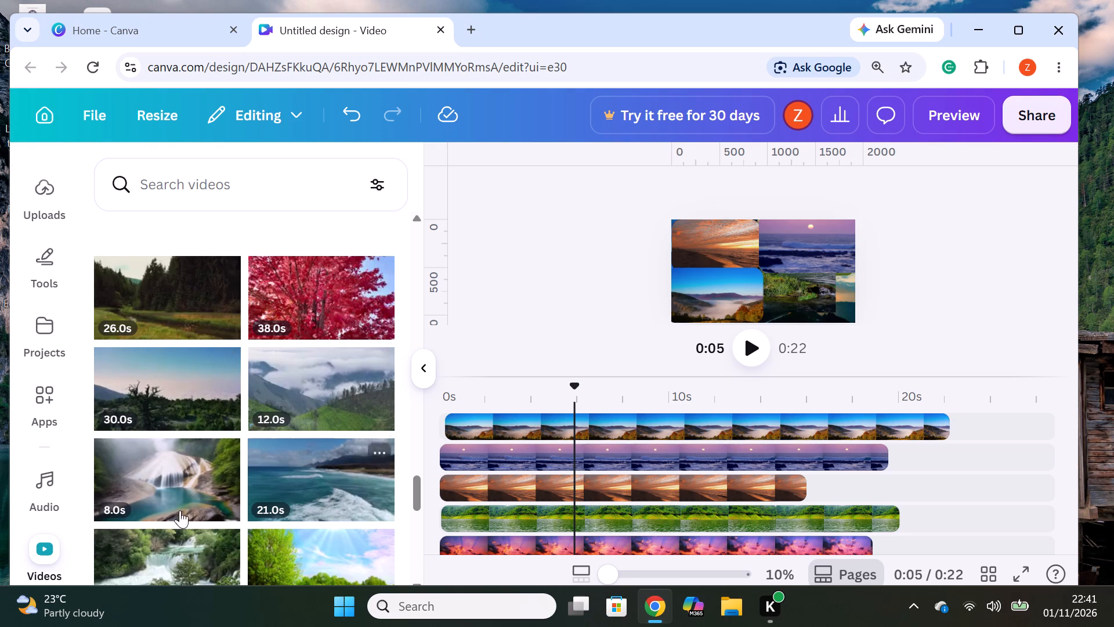
left_click_drag(197, 505, 535, 427)
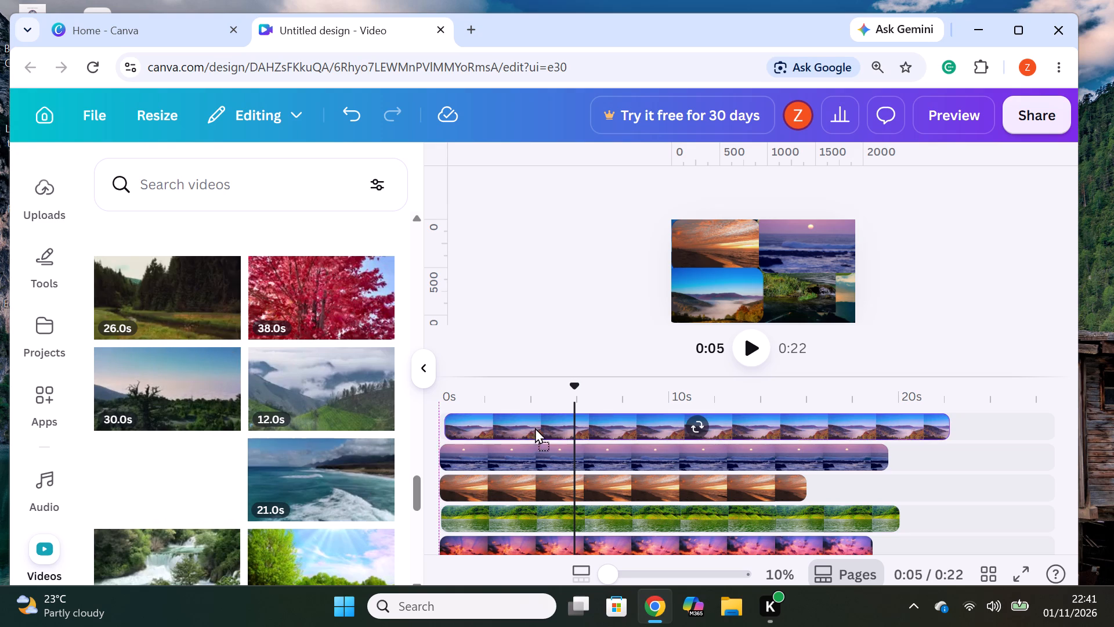
left_click_drag(535, 427, 558, 415)
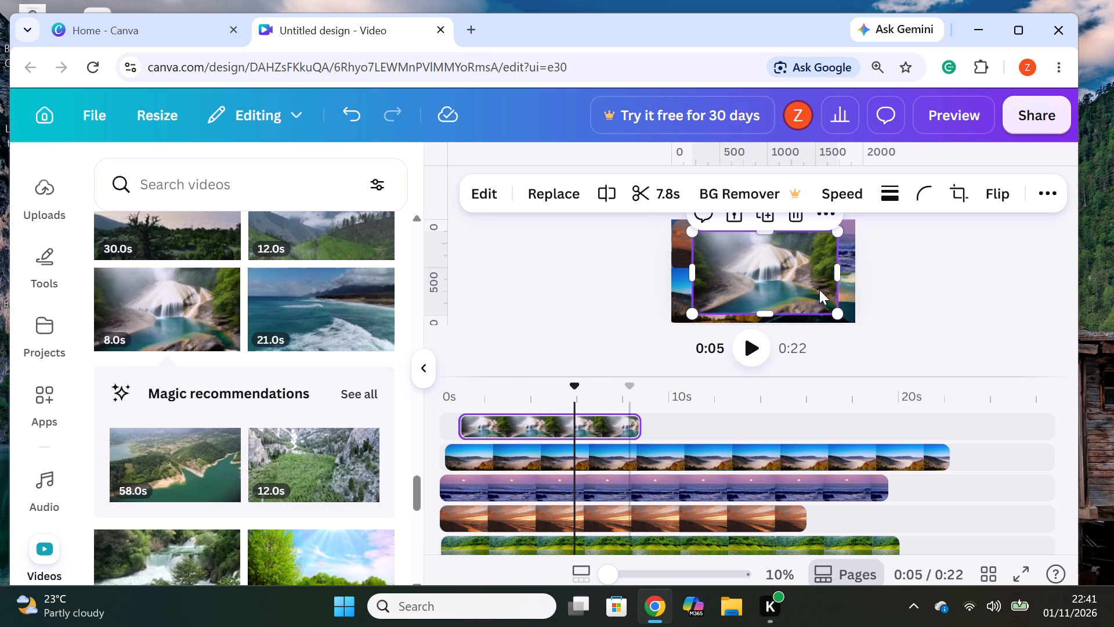
Shrink the waterfall pool clip proportionally to about half the page width.
left_click_drag(834, 313, 793, 272)
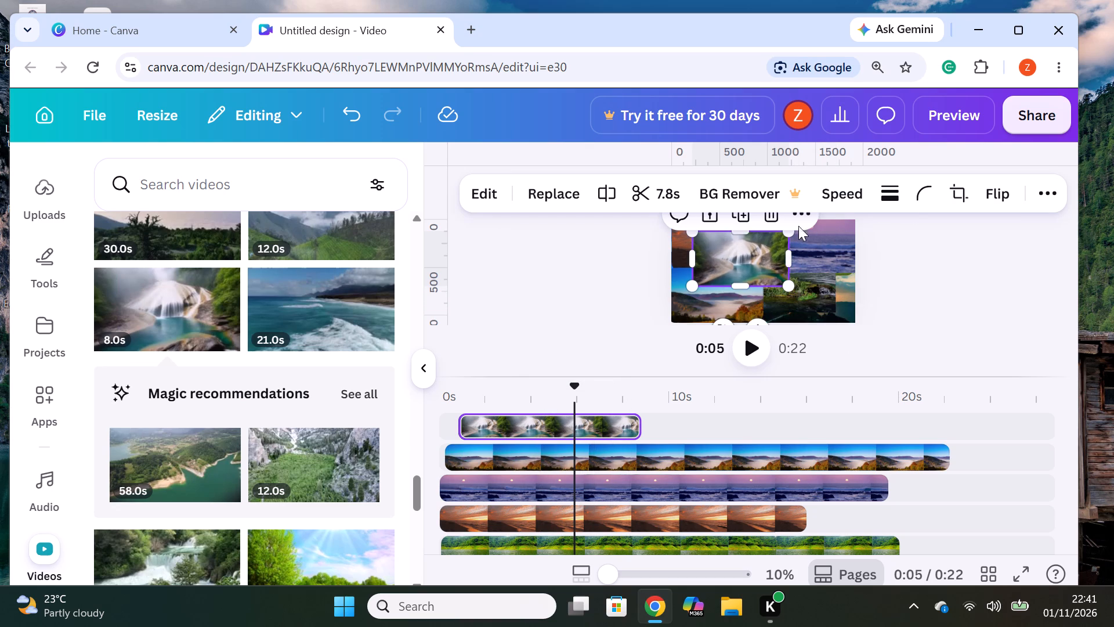
Set the waterfall pool clip's corner rounding to the maximum and place it in the page's upper-right quadrant.
left_click(931, 195)
left_click(809, 289)
left_click_drag(822, 275, 1015, 290)
left_click(989, 346)
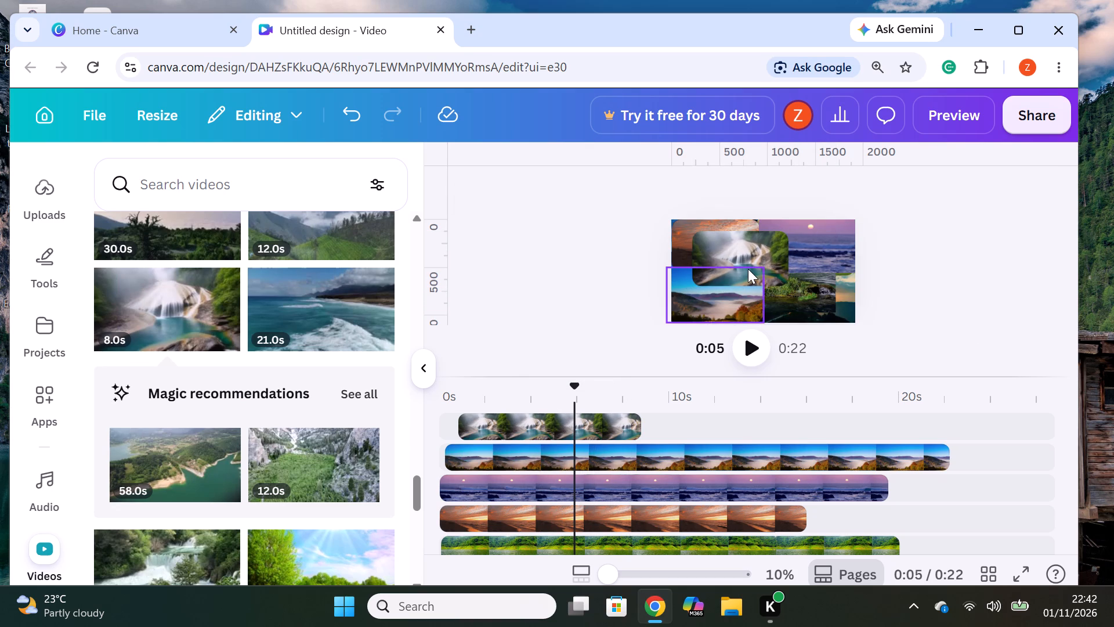
left_click_drag(747, 268, 811, 253)
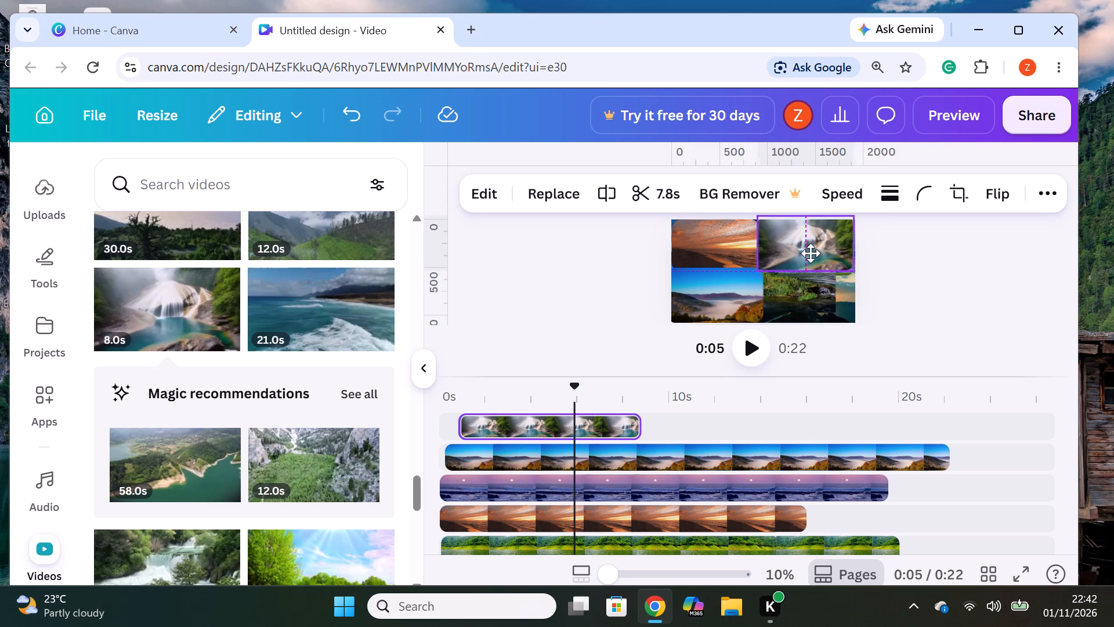
left_click_drag(811, 253, 808, 253)
left_click(815, 251)
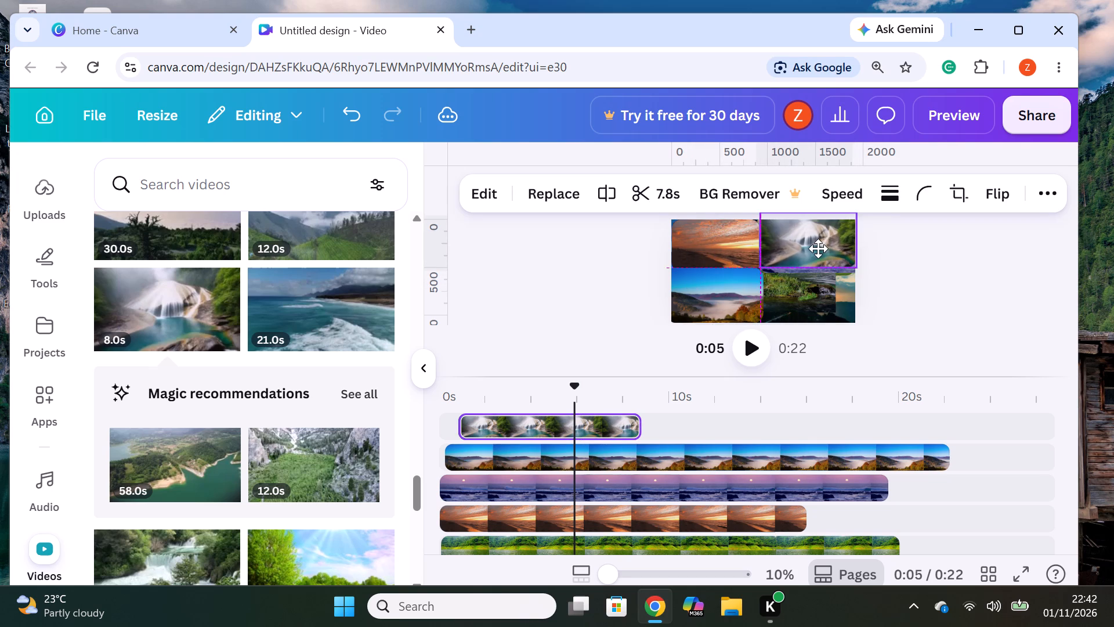
left_click(932, 280)
Add the 22.0s green meadow video on a new top track, starting at about 1.5s.
scroll(371, 355, "down", 2)
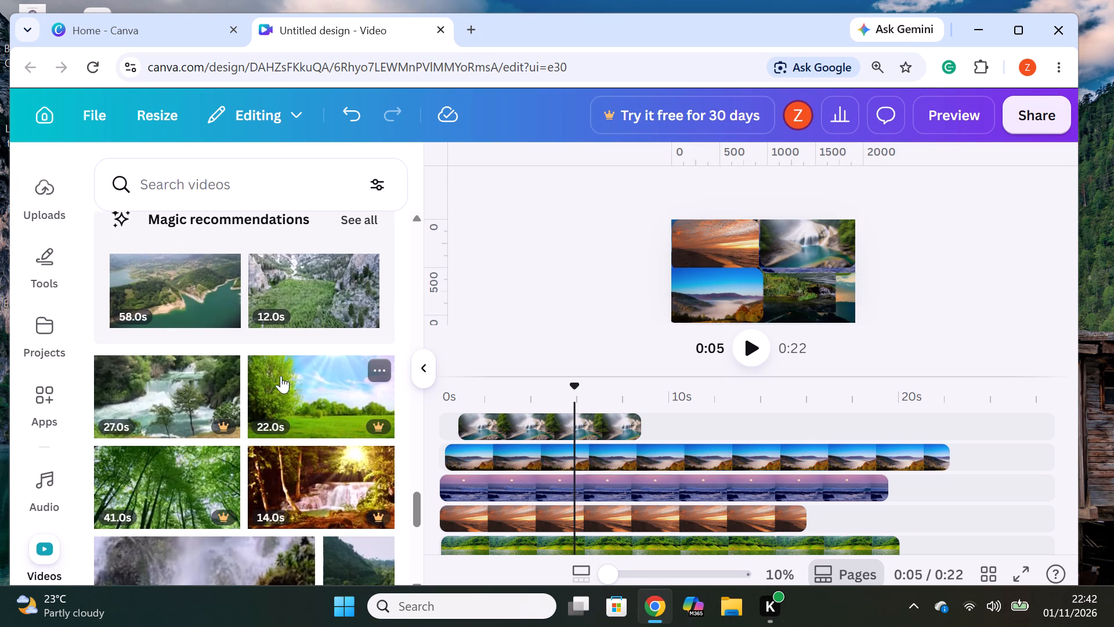
left_click_drag(290, 392, 471, 398)
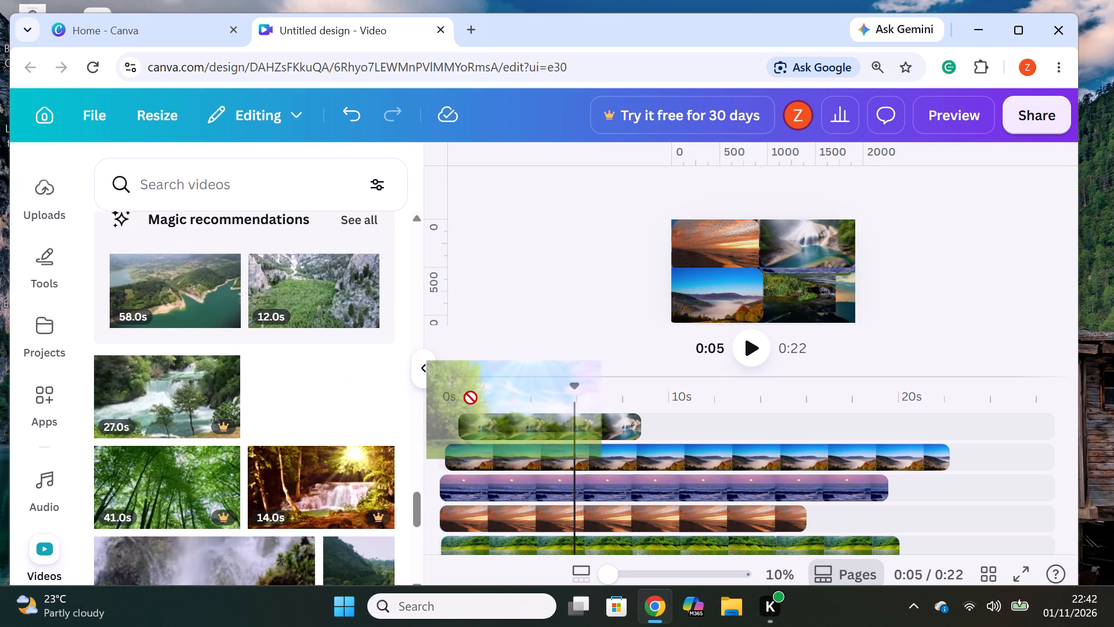
left_click_drag(471, 398, 519, 414)
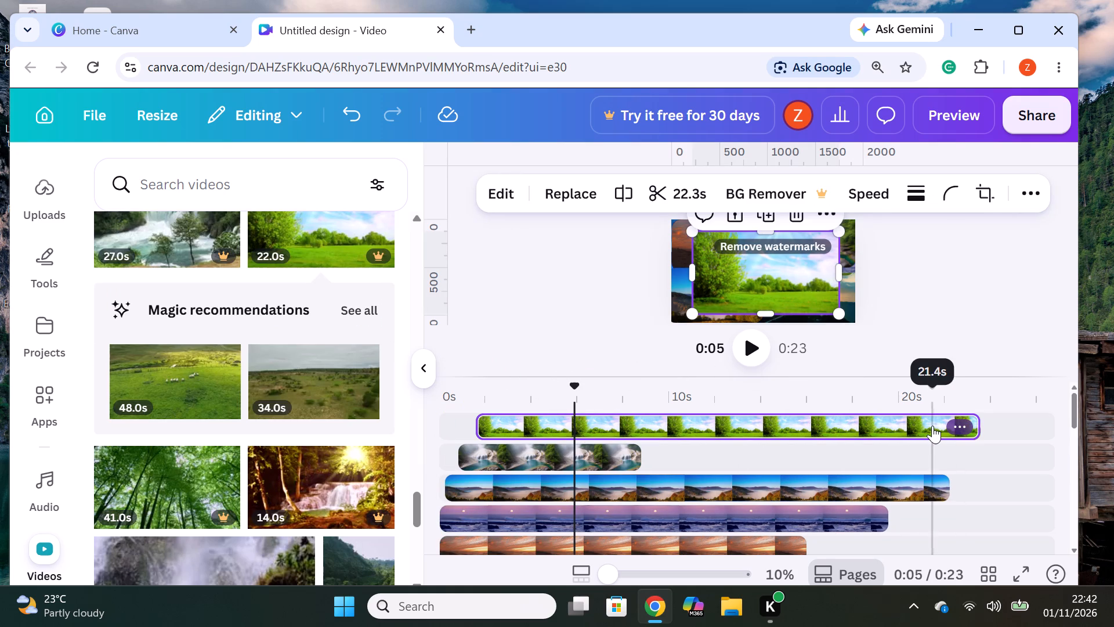
Split the green meadow clip at about 21.4s and delete the short piece after the split.
left_click(932, 426)
right_click(929, 426)
left_click(921, 544)
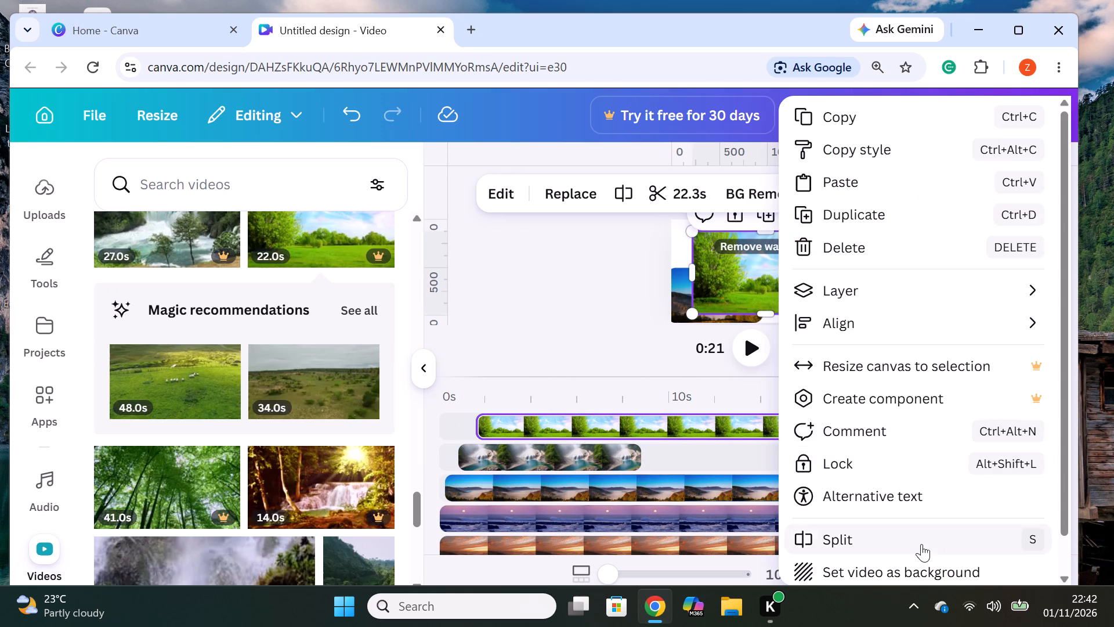
right_click(947, 426)
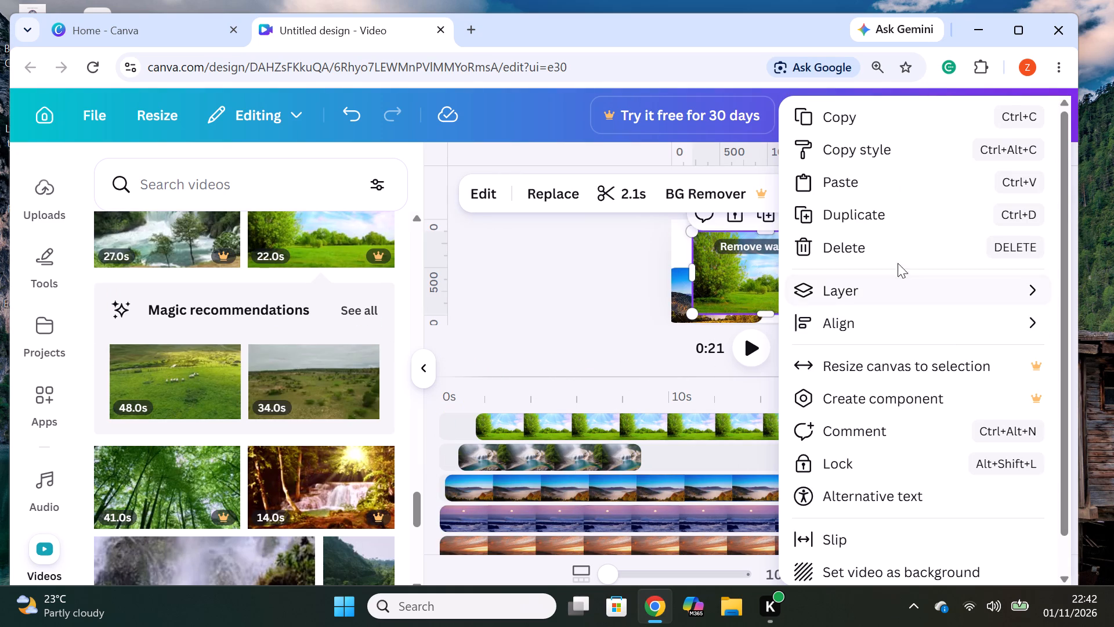
left_click(898, 253)
Shrink the green meadow clip proportionally to about half the page width and set its corner rounding to the maximum.
left_click(768, 437)
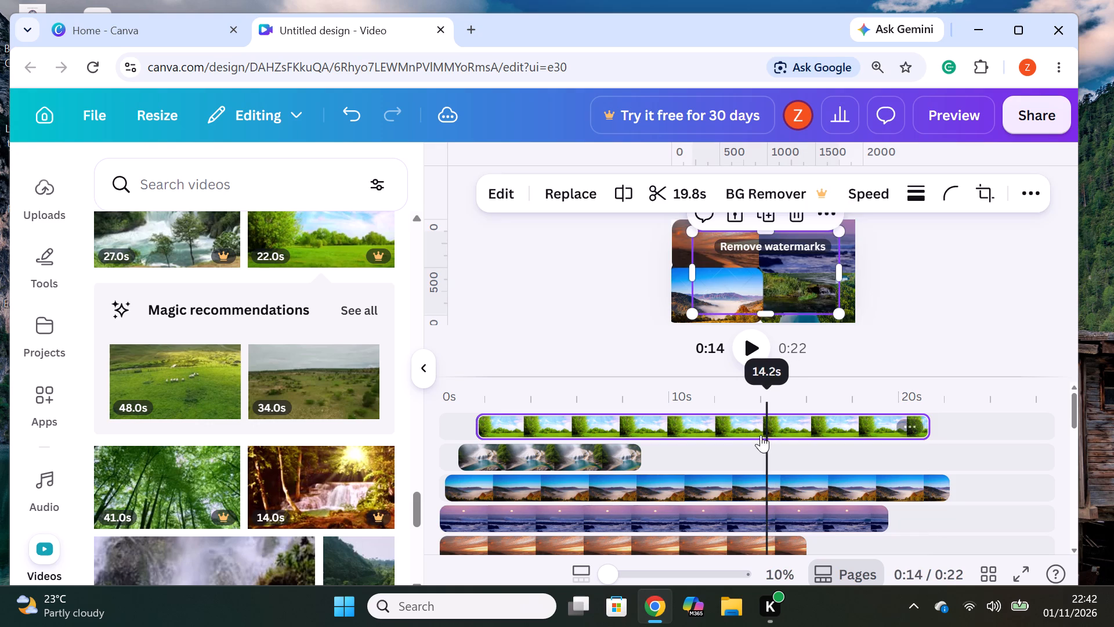
left_click_drag(836, 310, 791, 264)
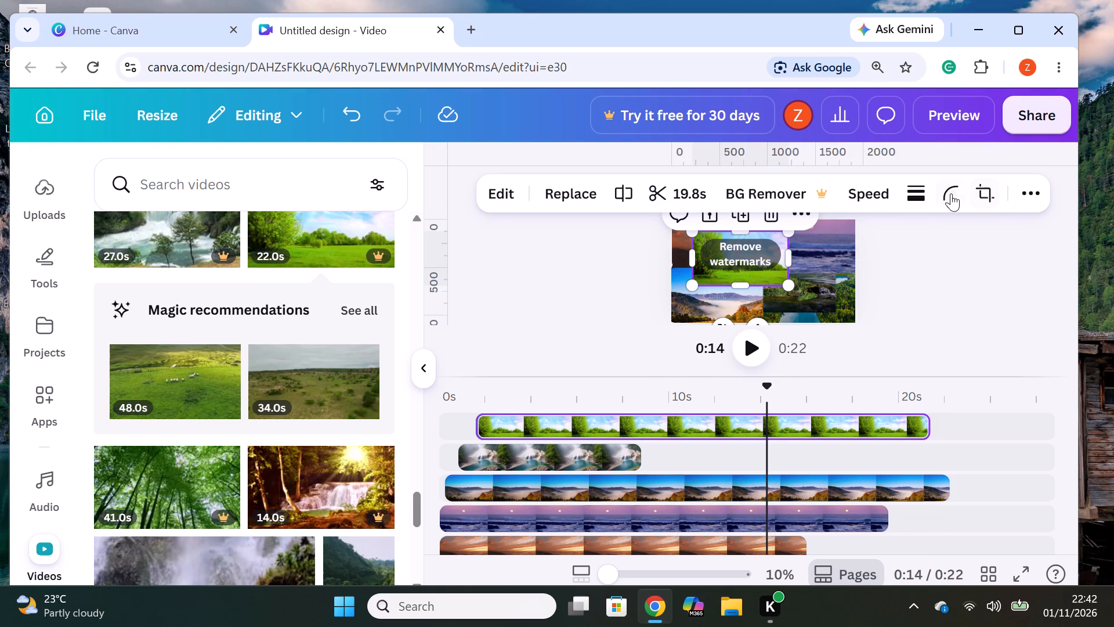
left_click(950, 193)
left_click_drag(847, 271, 1085, 291)
left_click(1033, 330)
Place the green meadow clip in the page's lower-right quadrant, beside the misty valley and below the beach sunset.
left_click_drag(744, 266, 815, 302)
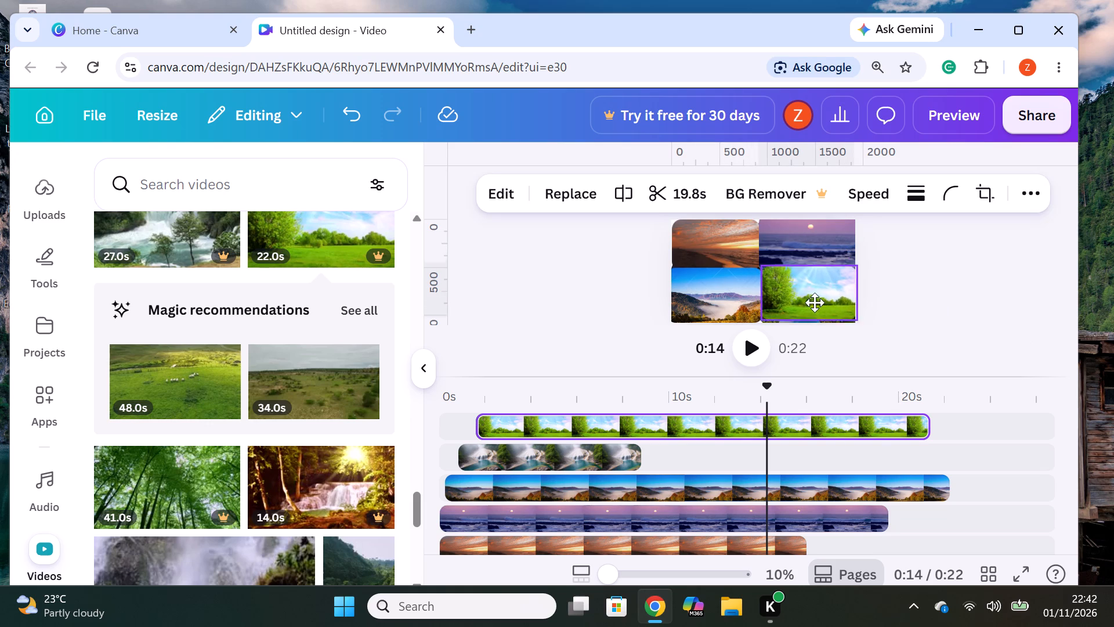
left_click_drag(815, 302, 812, 304)
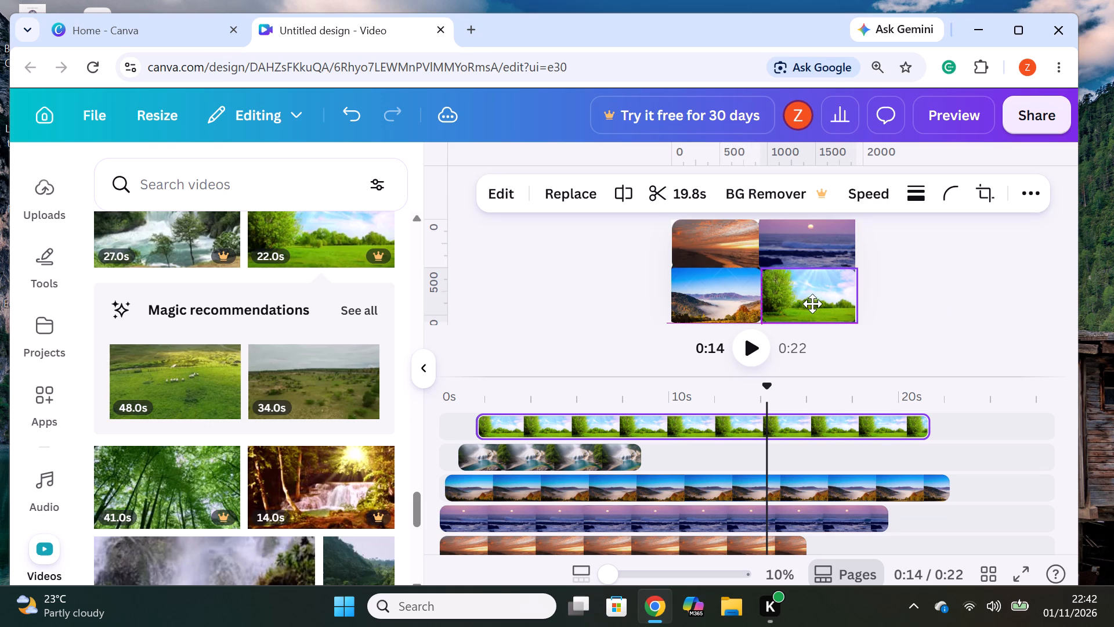
left_click_drag(812, 304, 811, 305)
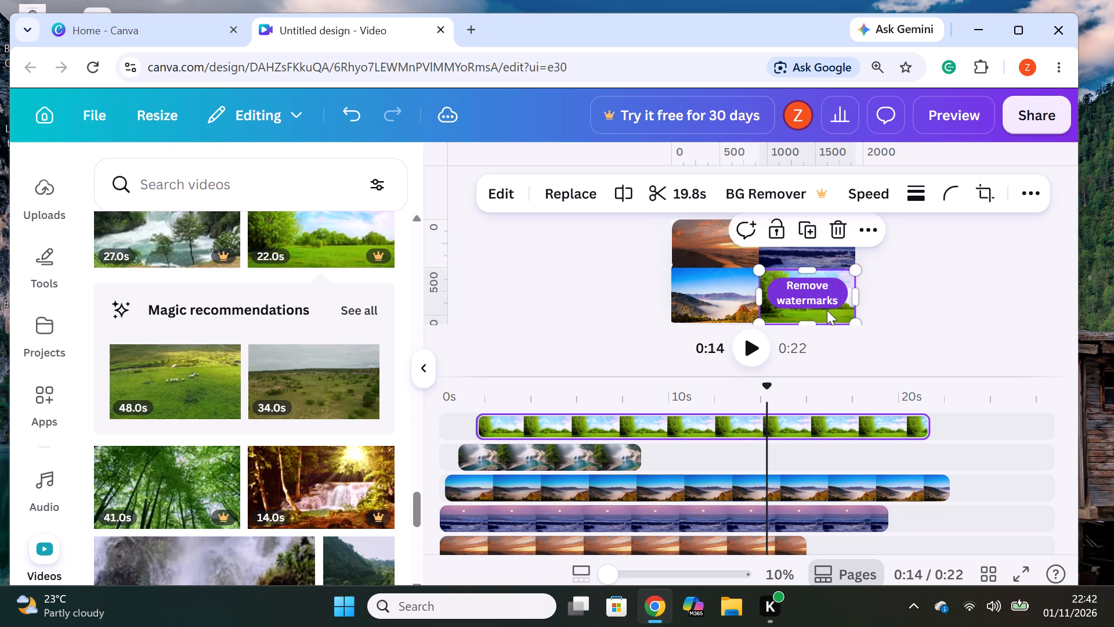
left_click(911, 305)
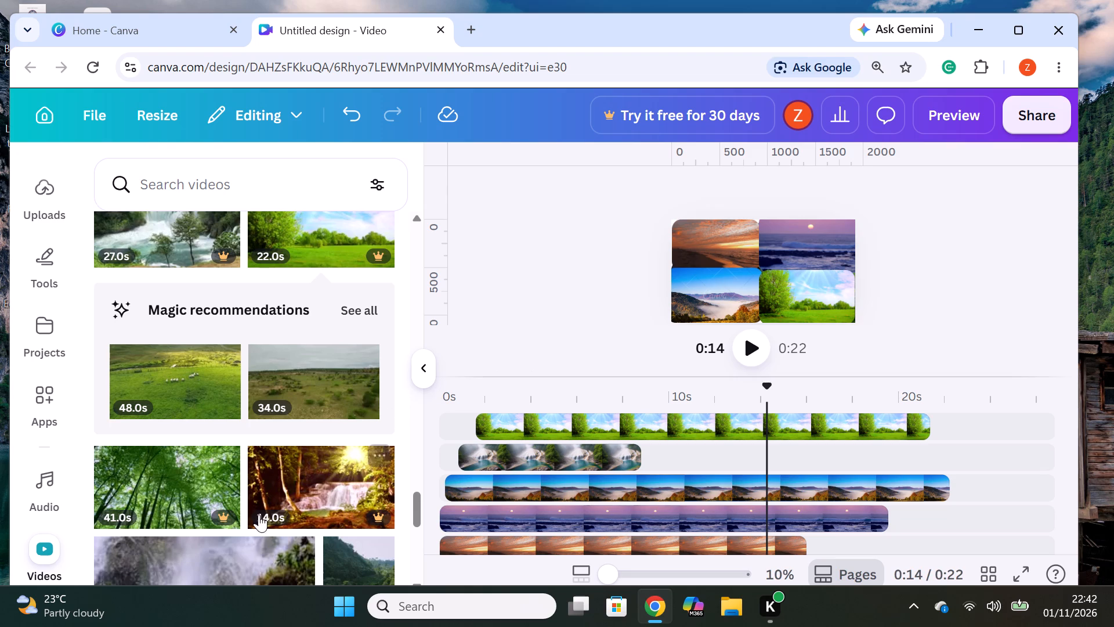
Add the 1:00 rocky waterfall video on a new top track, starting at about 0.5s.
scroll(228, 518, "down", 1)
left_click_drag(186, 508, 396, 483)
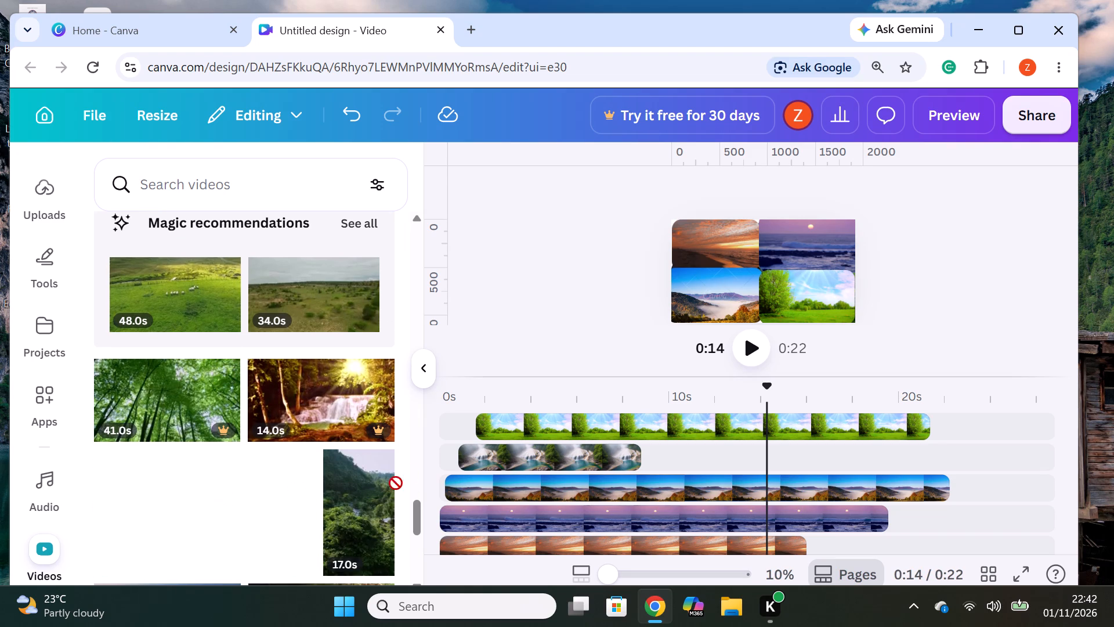
left_click_drag(396, 483, 542, 417)
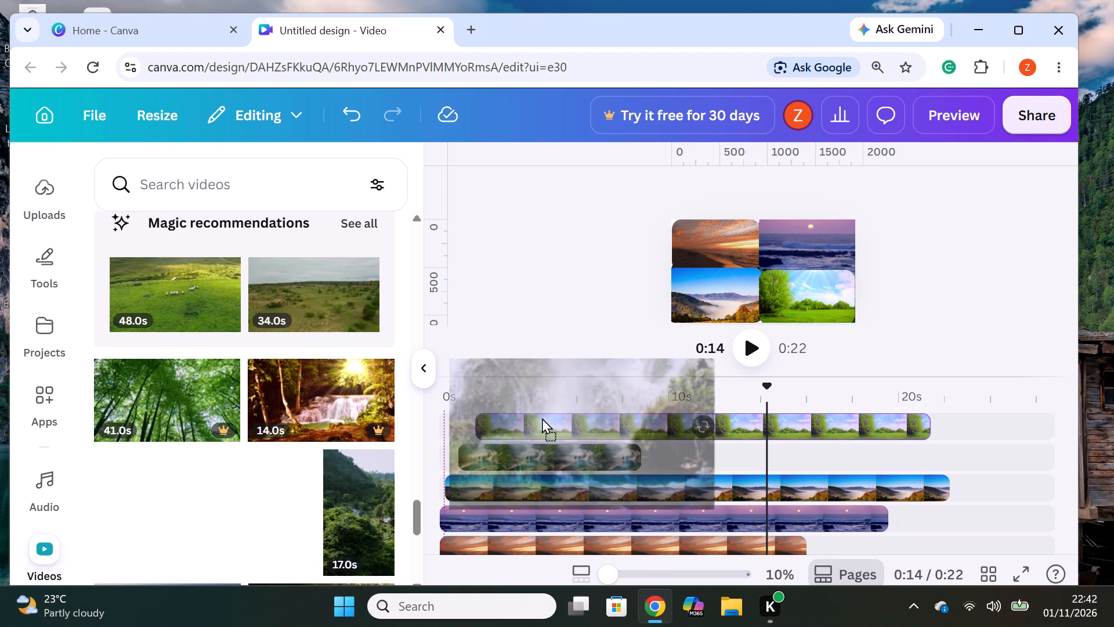
left_click_drag(542, 417, 543, 412)
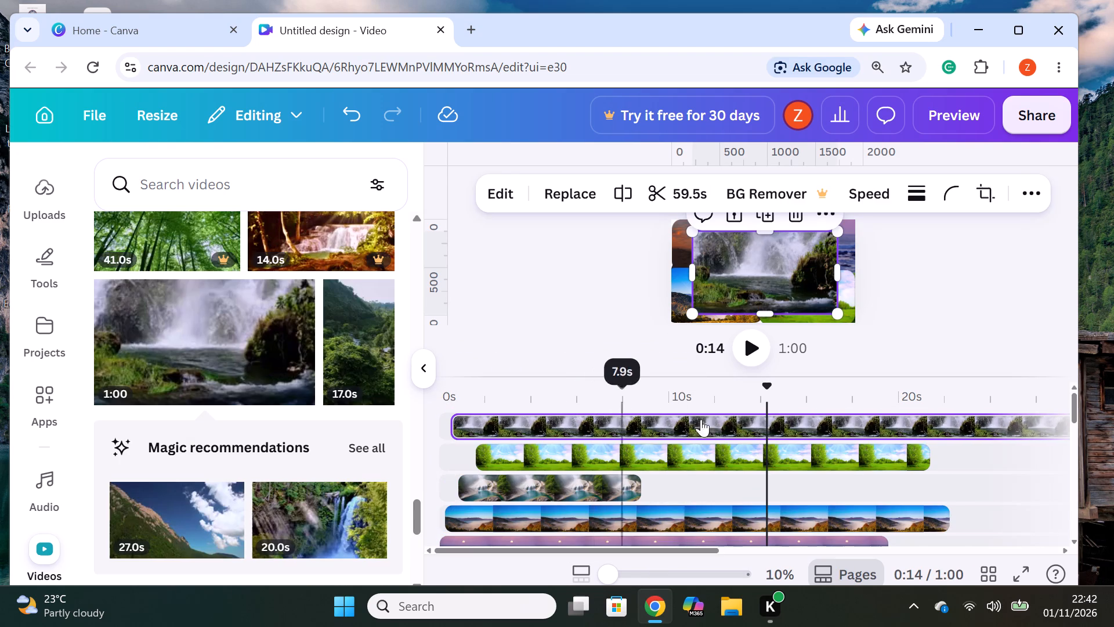
Shrink the rocky waterfall clip proportionally to about 60% of the page width and set its corner rounding to the maximum.
left_click(791, 430)
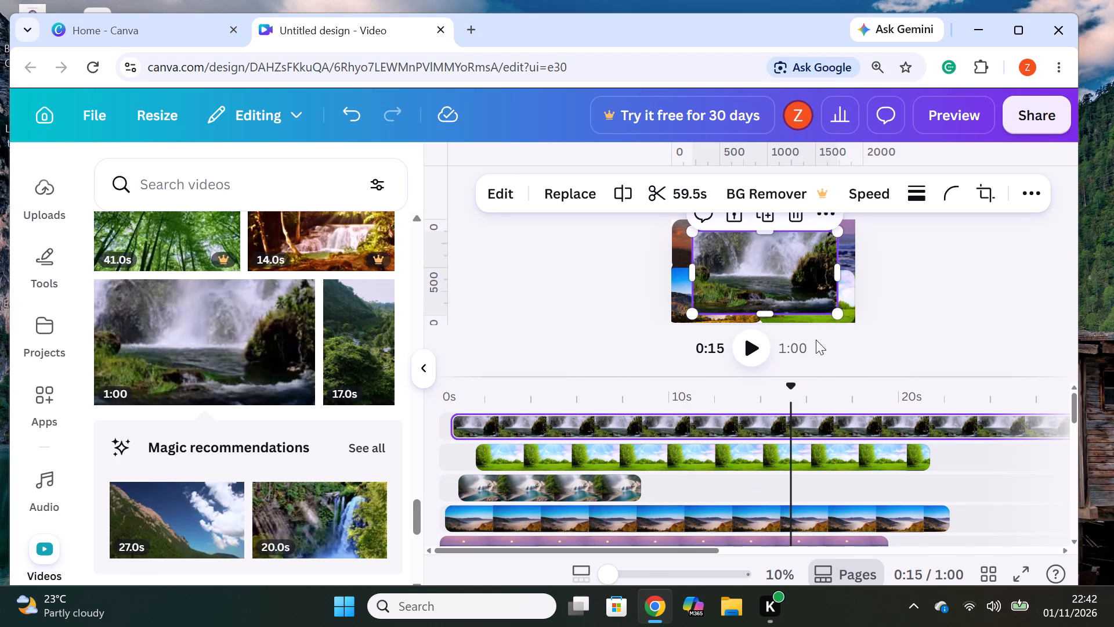
left_click_drag(838, 312, 809, 275)
left_click(942, 201)
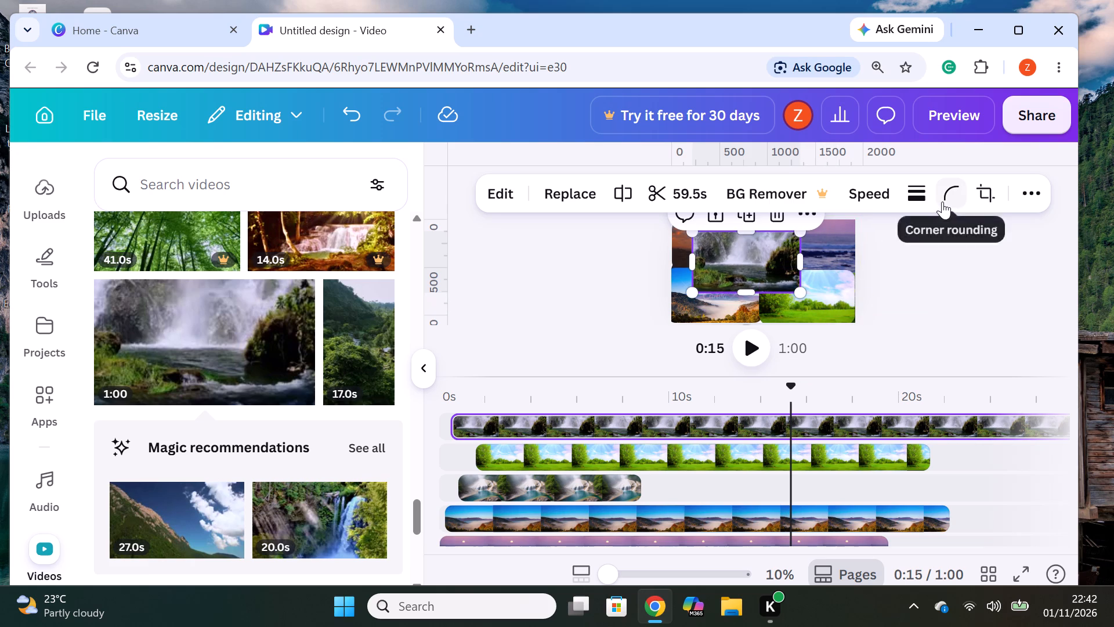
left_click_drag(854, 276, 1030, 298)
left_click(1008, 310)
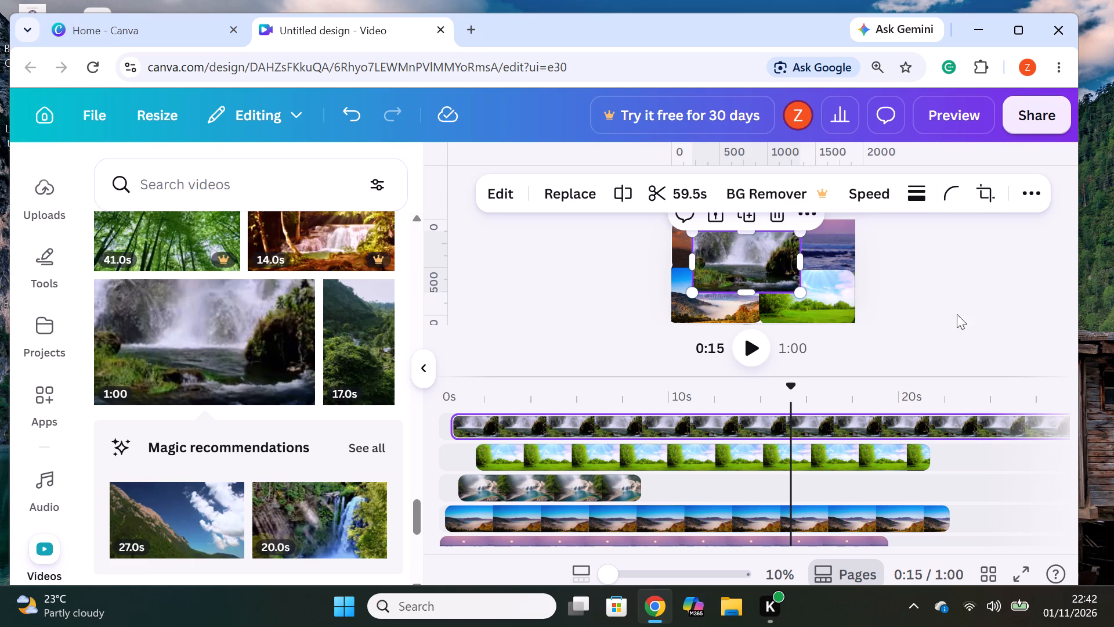
Fit the rocky waterfall clip into the page's lower-left quadrant, over the misty valley clip, shrinking it to about half the page width.
left_click_drag(761, 254, 741, 282)
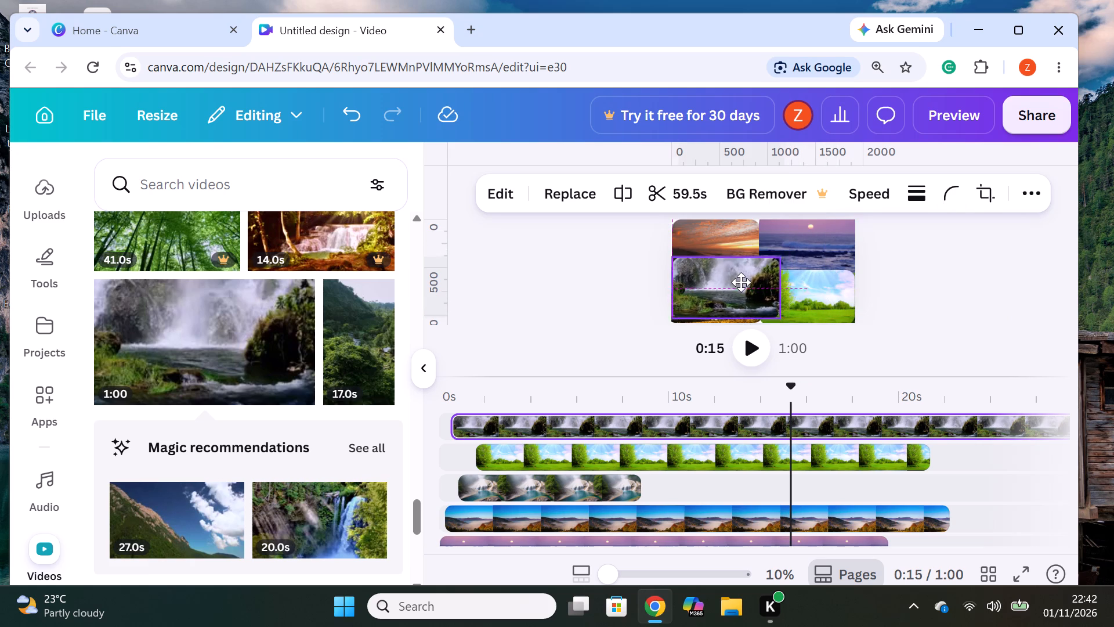
left_click_drag(741, 282, 743, 281)
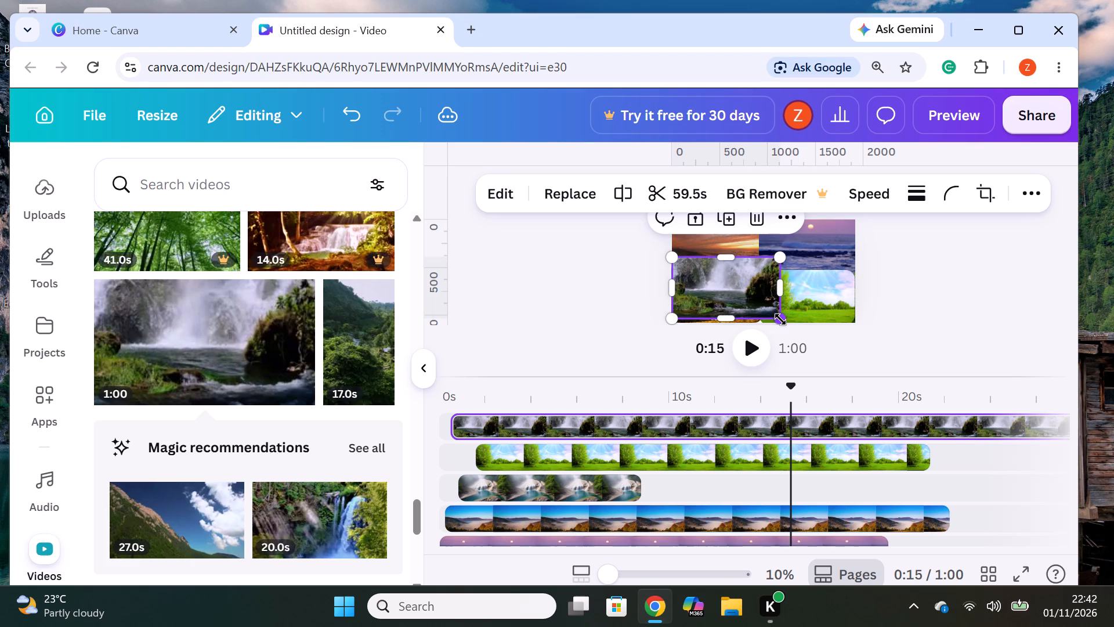
left_click_drag(779, 318, 766, 304)
left_click_drag(718, 291, 720, 304)
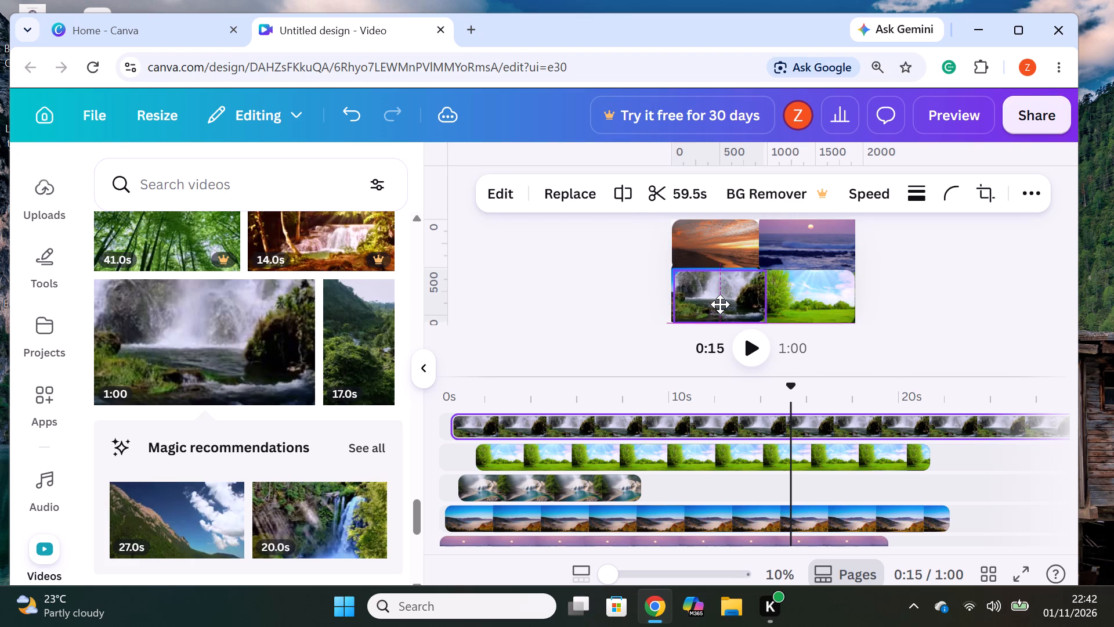
left_click_drag(720, 304, 716, 301)
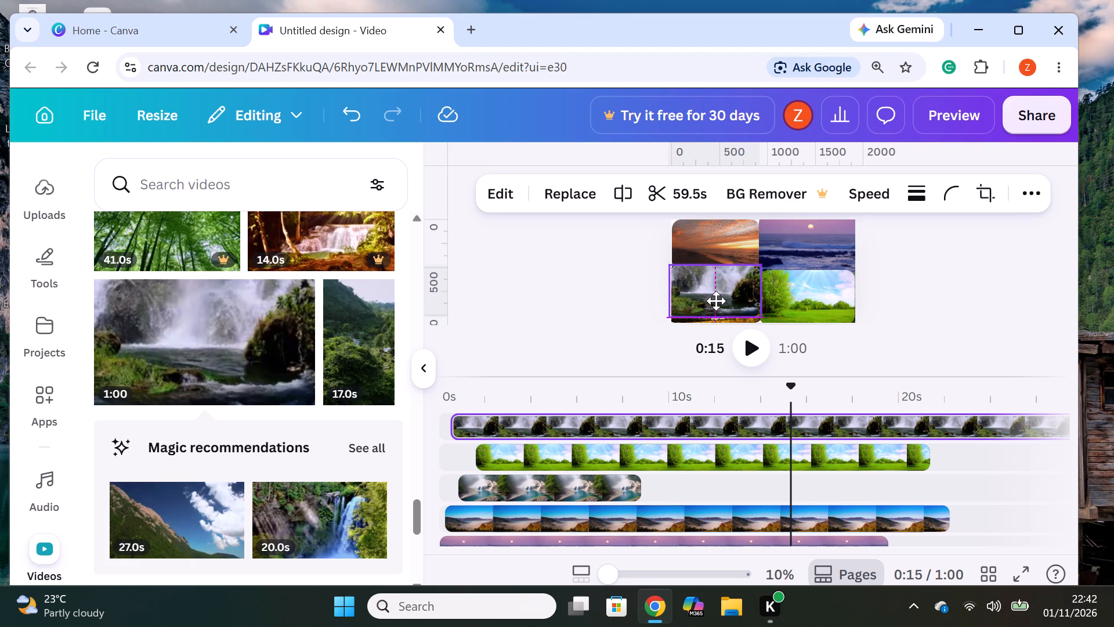
left_click_drag(716, 301, 717, 302)
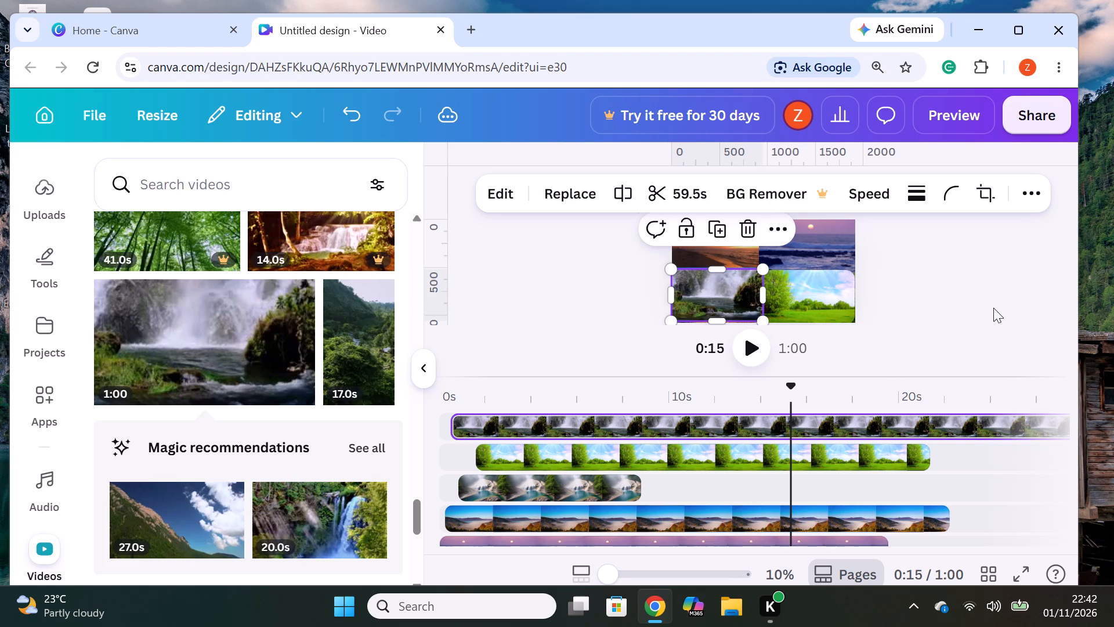
left_click(993, 308)
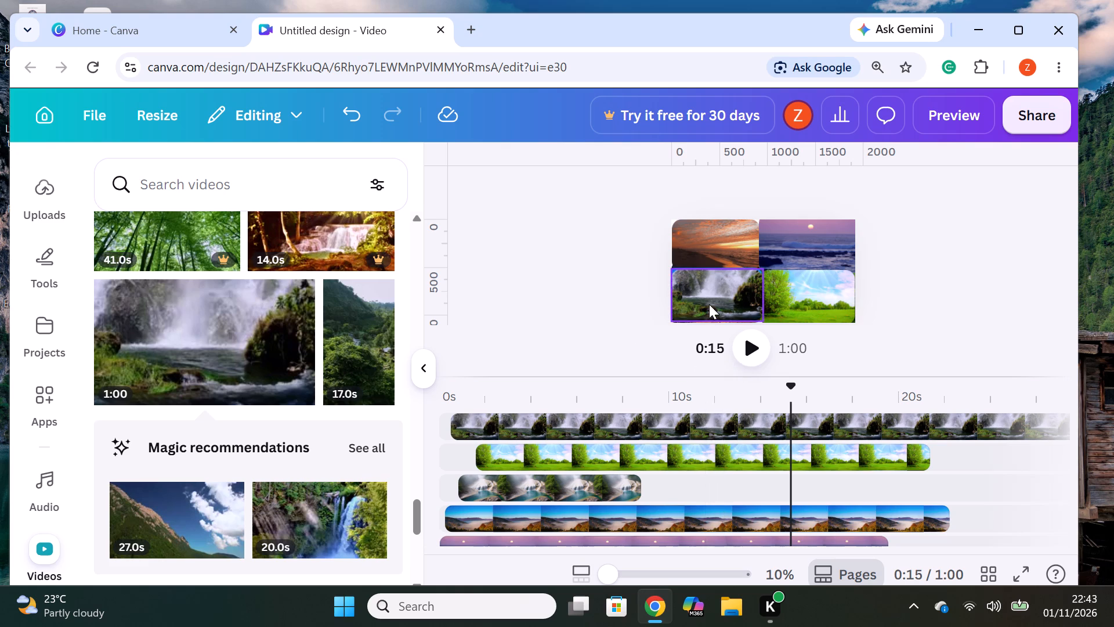
Add the 1:00 shaded forest waterfall video on a new top track, starting at about 0.3s.
scroll(270, 395, "down", 3)
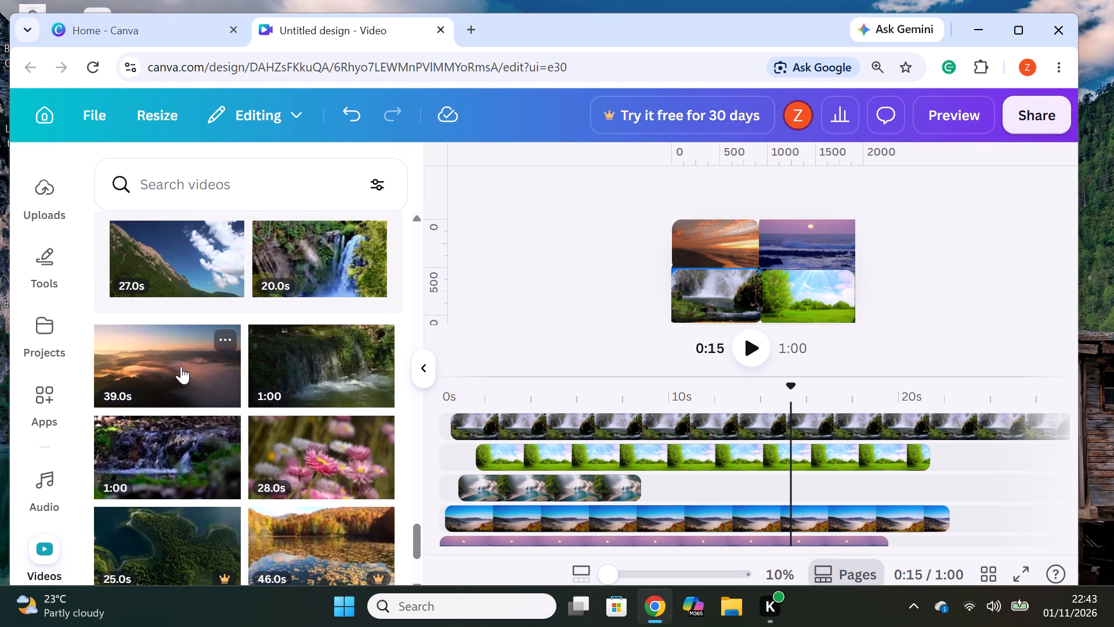
scroll(303, 381, "down", 2)
scroll(302, 382, "up", 2)
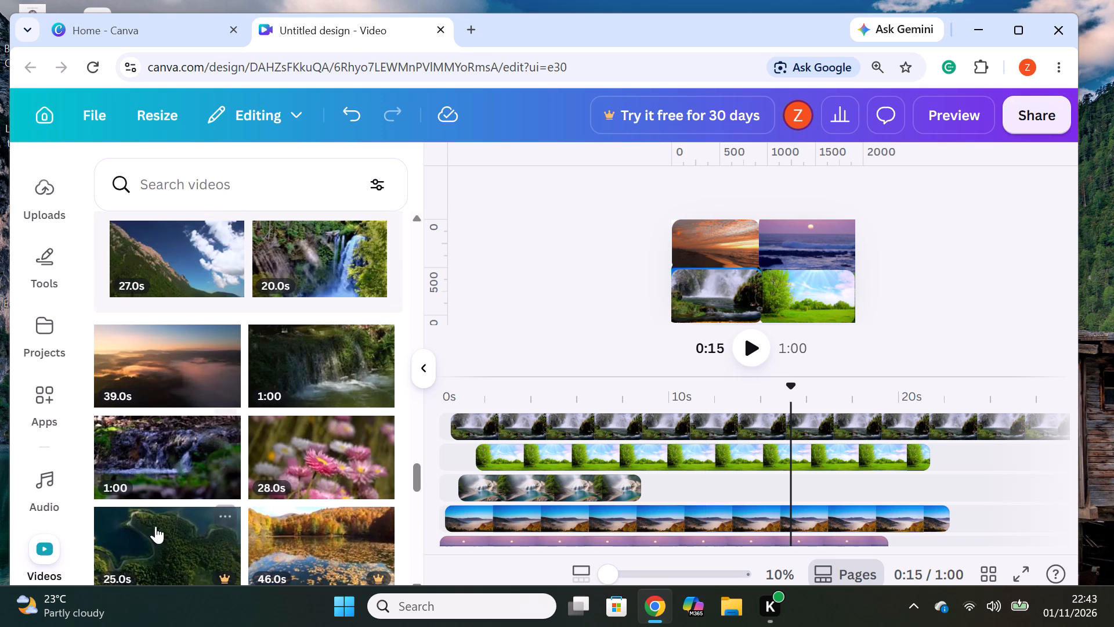
left_click_drag(328, 379, 654, 412)
left_click_drag(691, 426, 565, 431)
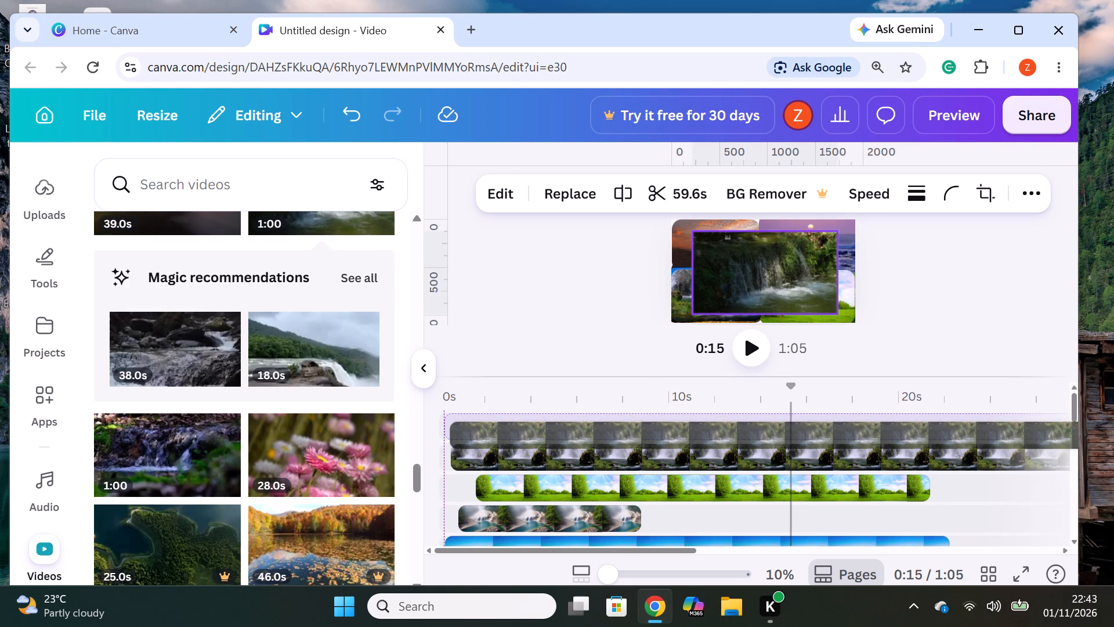
left_click_drag(565, 431, 563, 429)
Shrink the shaded forest waterfall clip proportionally to about 60% of the page width and set its corner rounding to 100.
left_click_drag(834, 315, 833, 314)
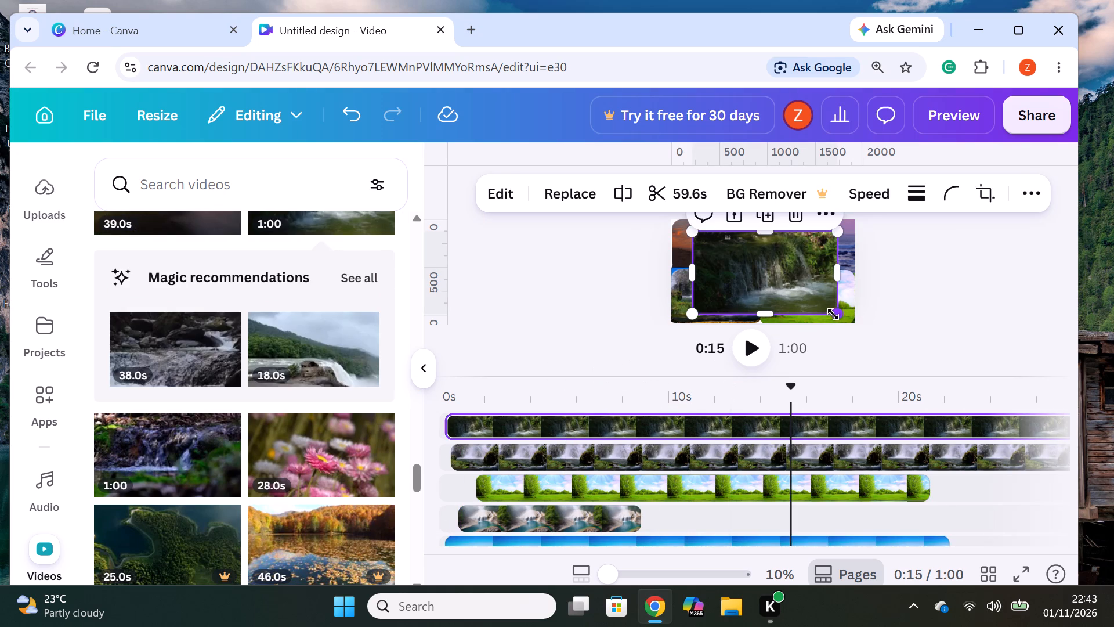
left_click_drag(833, 314, 804, 281)
left_click(947, 200)
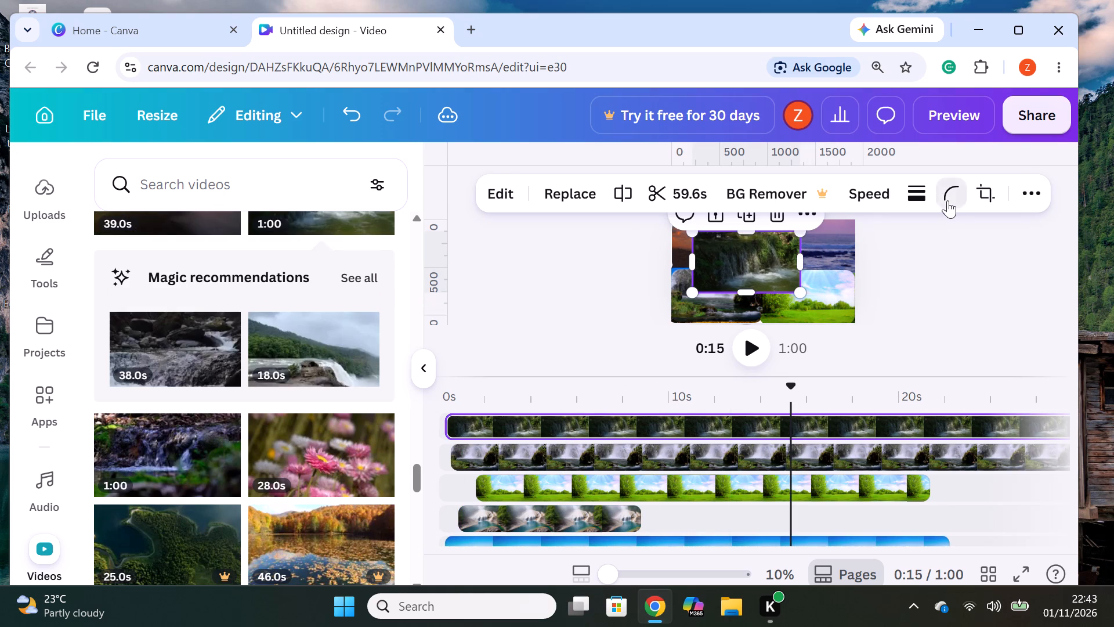
left_click_drag(866, 273, 978, 290)
left_click_drag(976, 282, 1021, 275)
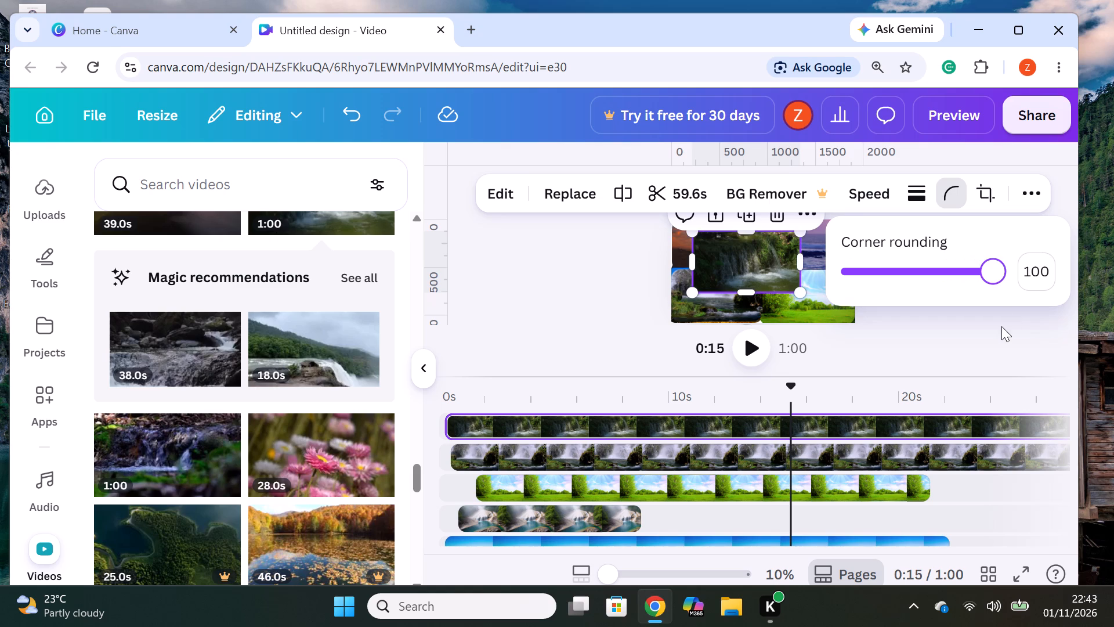
left_click(1001, 327)
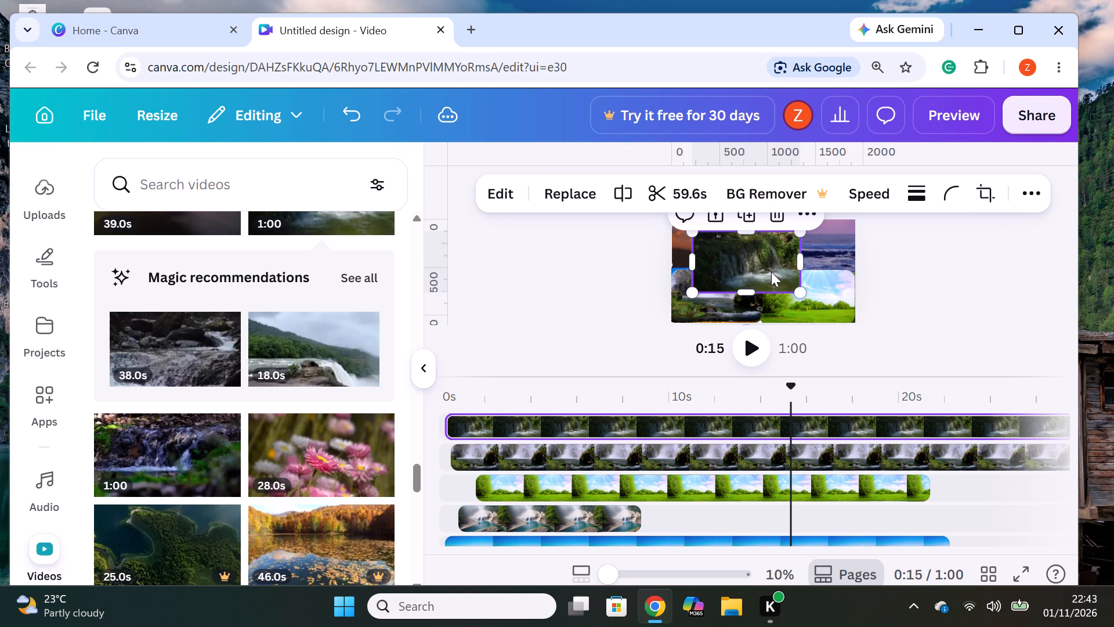
Fit the shaded forest waterfall clip into the page's upper-left quadrant, shrinking it to about half the page width.
left_click_drag(771, 271, 729, 258)
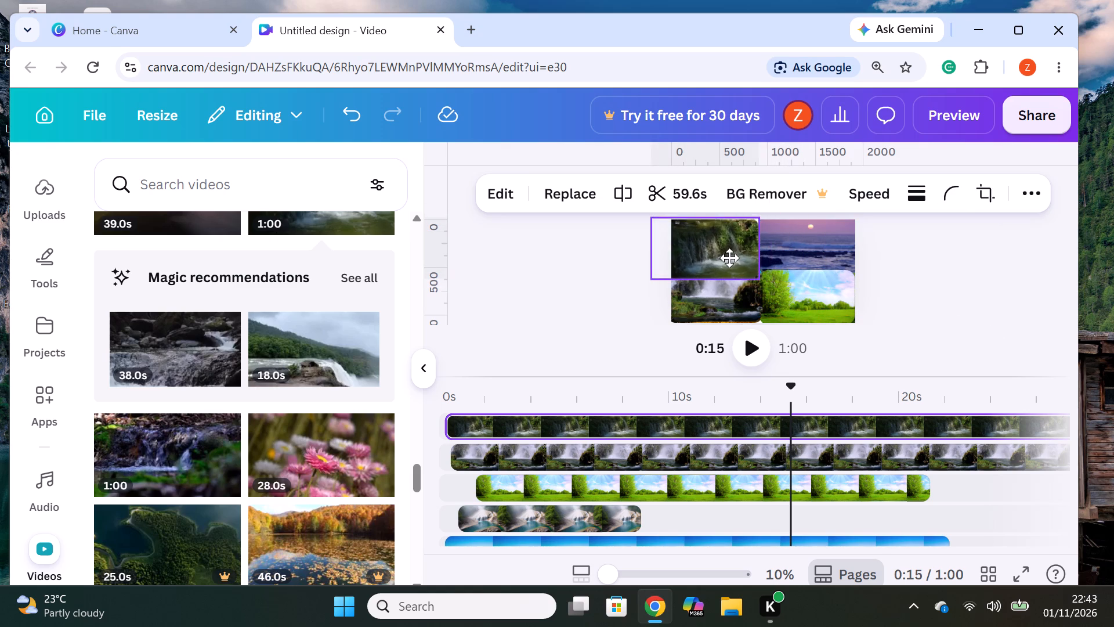
left_click_drag(729, 258, 779, 272)
left_click_drag(810, 296, 809, 294)
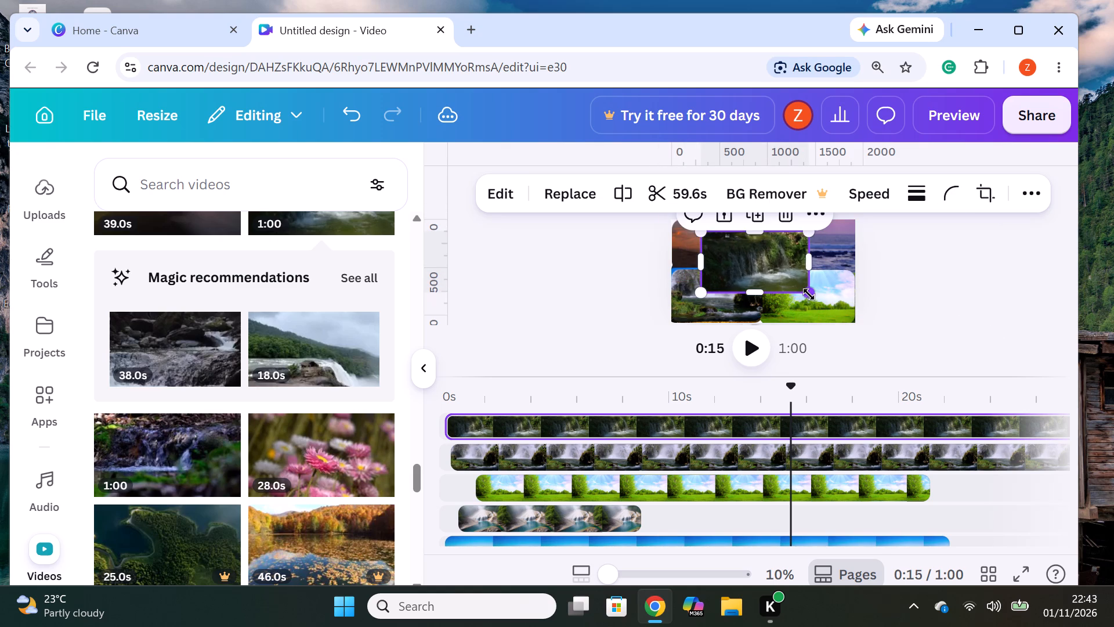
left_click_drag(809, 294, 792, 279)
left_click_drag(772, 261, 752, 252)
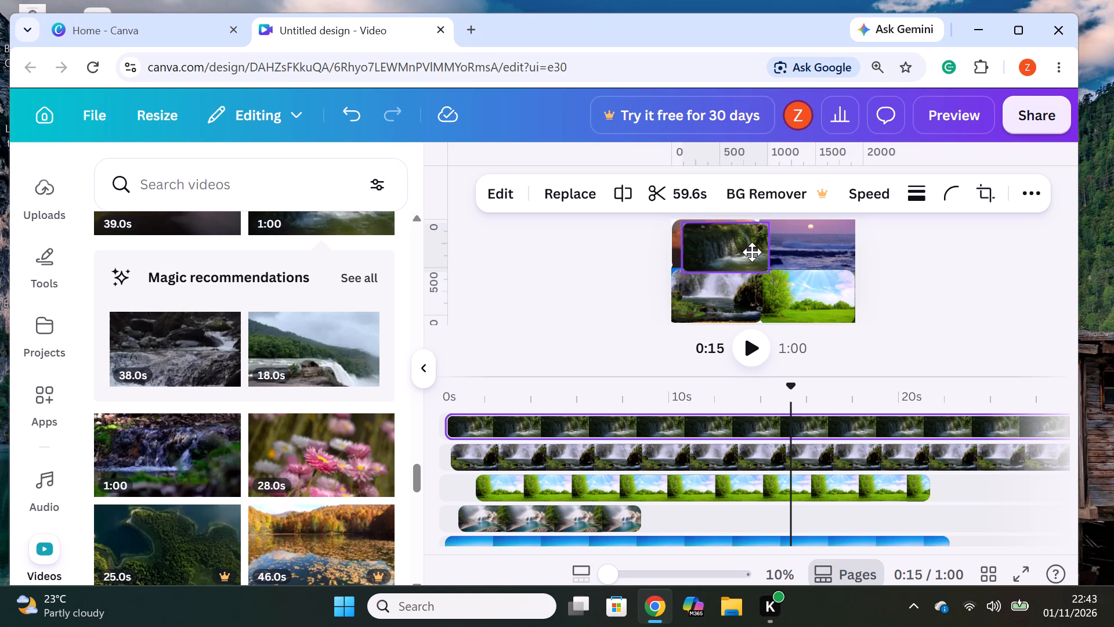
left_click_drag(752, 252, 741, 253)
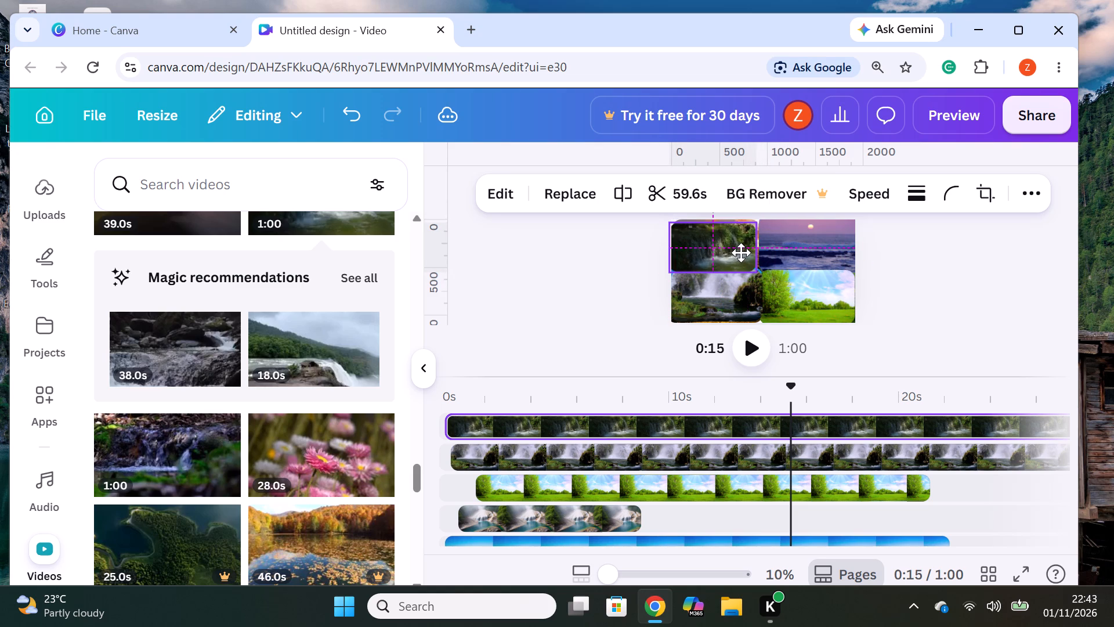
left_click_drag(741, 253, 745, 250)
left_click(744, 250)
left_click(993, 316)
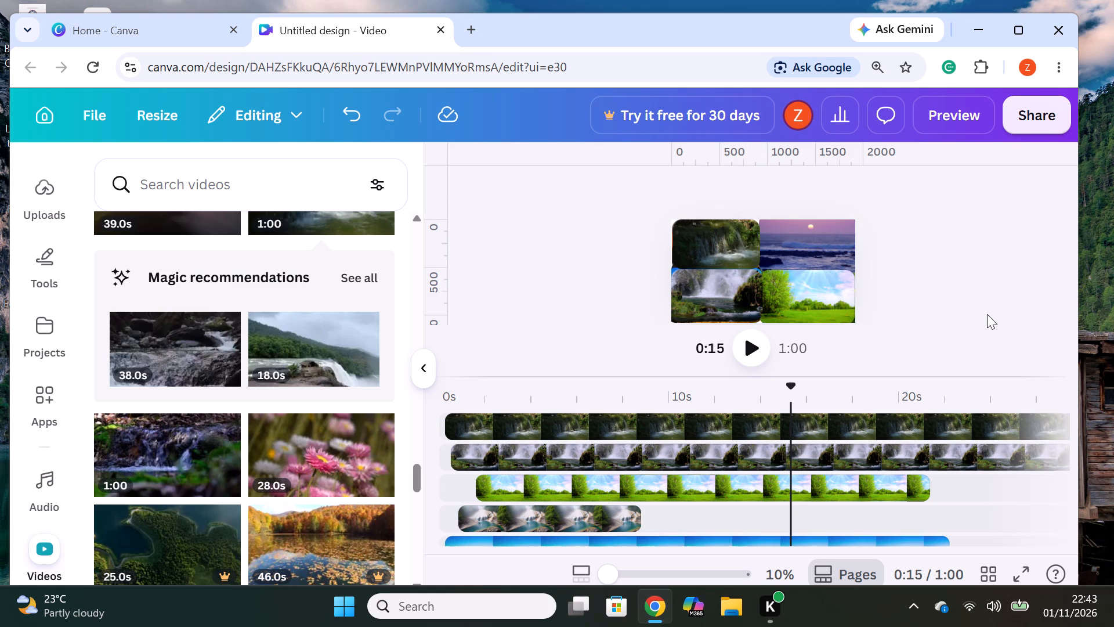
Replace the shaded forest waterfall clip in the upper-left quadrant with the 36.0s sandy island video.
scroll(302, 457, "down", 2)
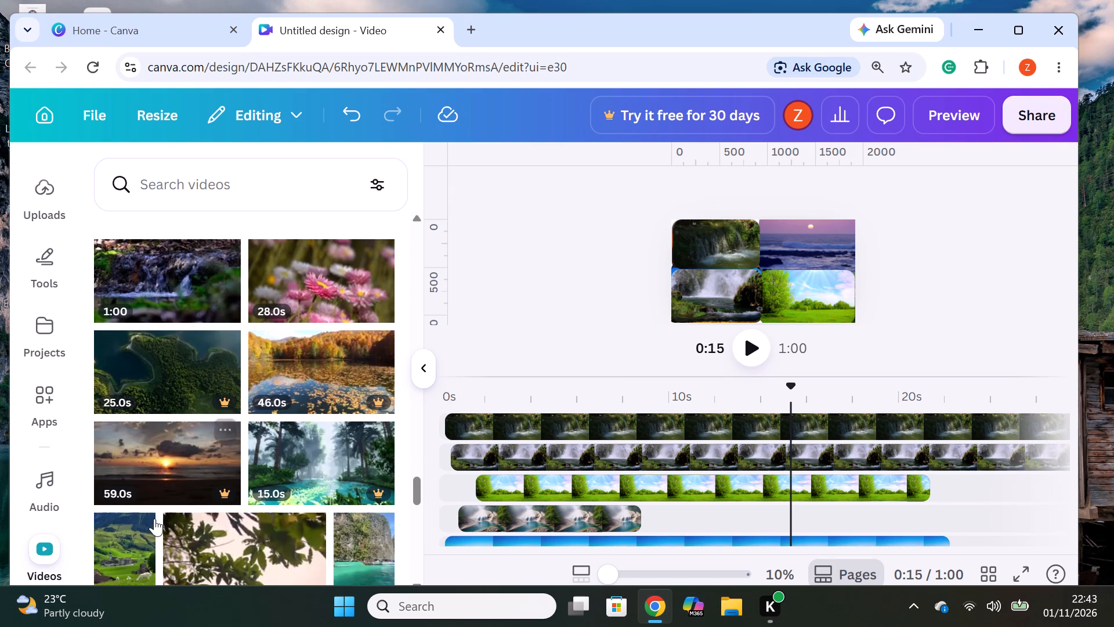
scroll(153, 519, "down", 1)
scroll(283, 492, "down", 2)
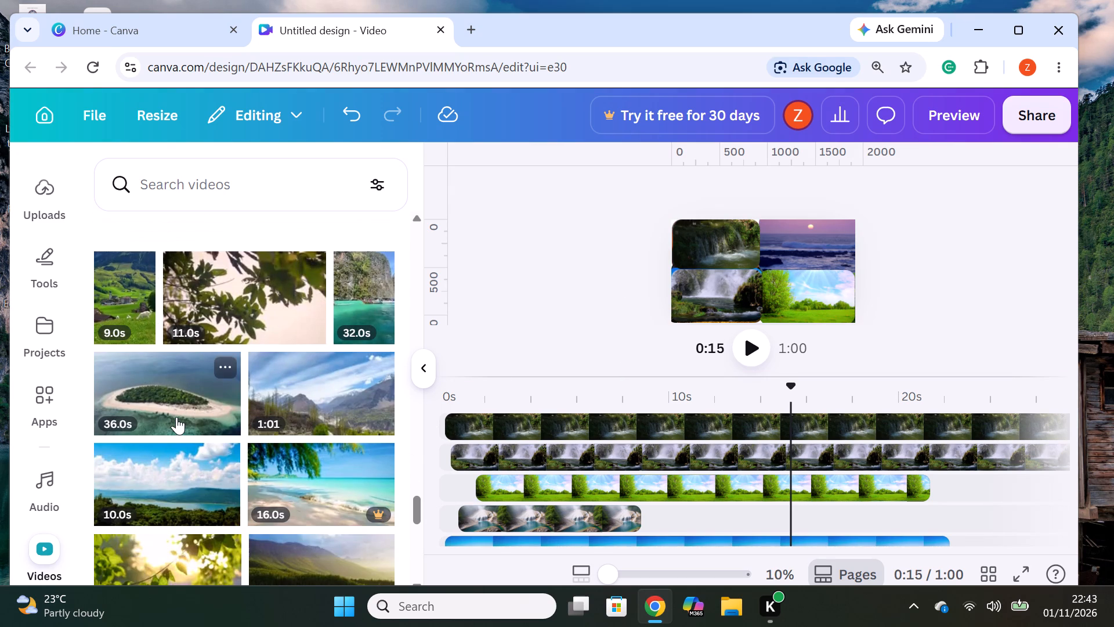
left_click_drag(176, 417, 580, 417)
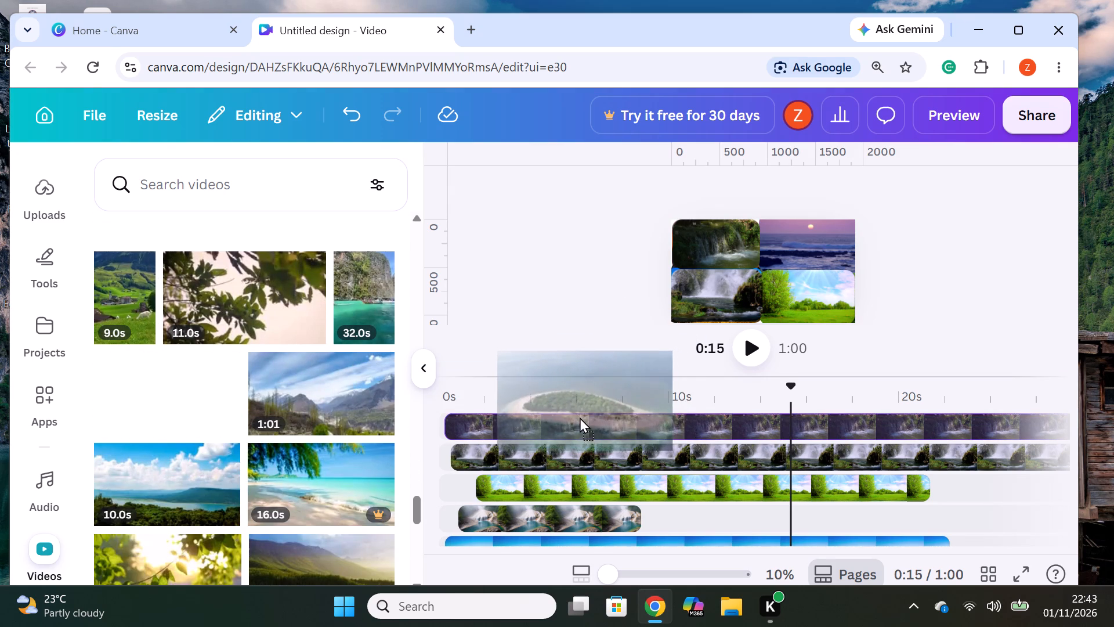
left_click_drag(580, 417, 578, 416)
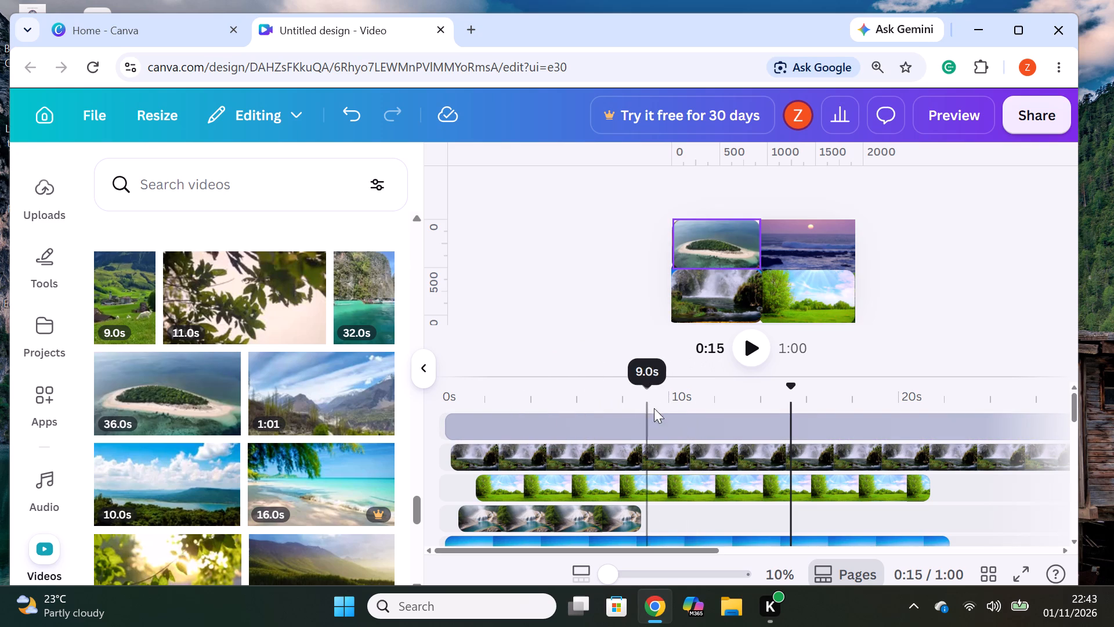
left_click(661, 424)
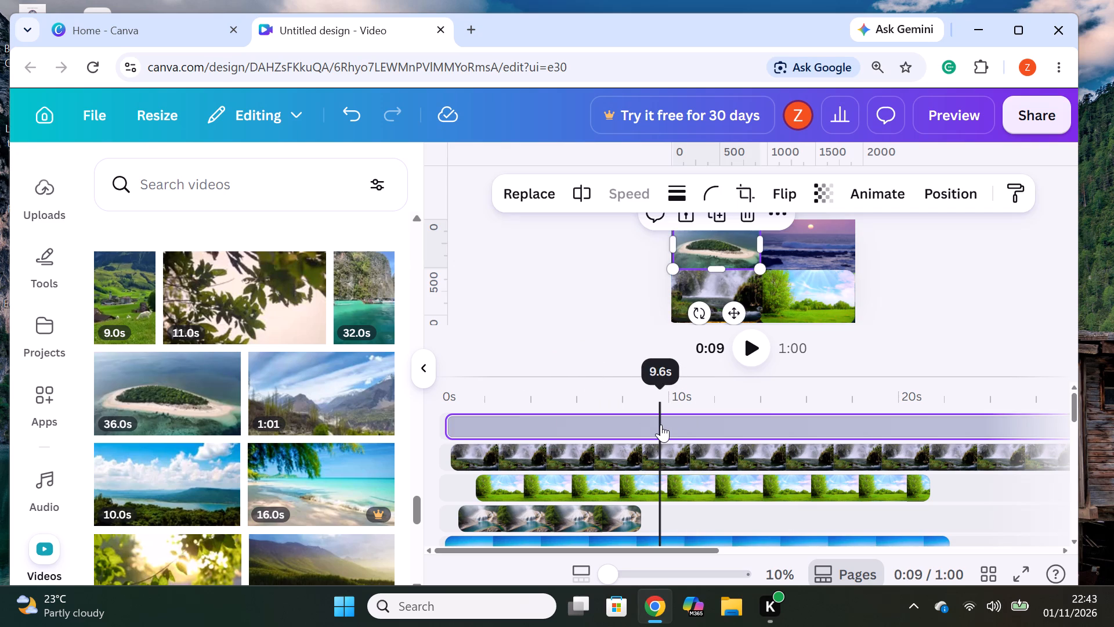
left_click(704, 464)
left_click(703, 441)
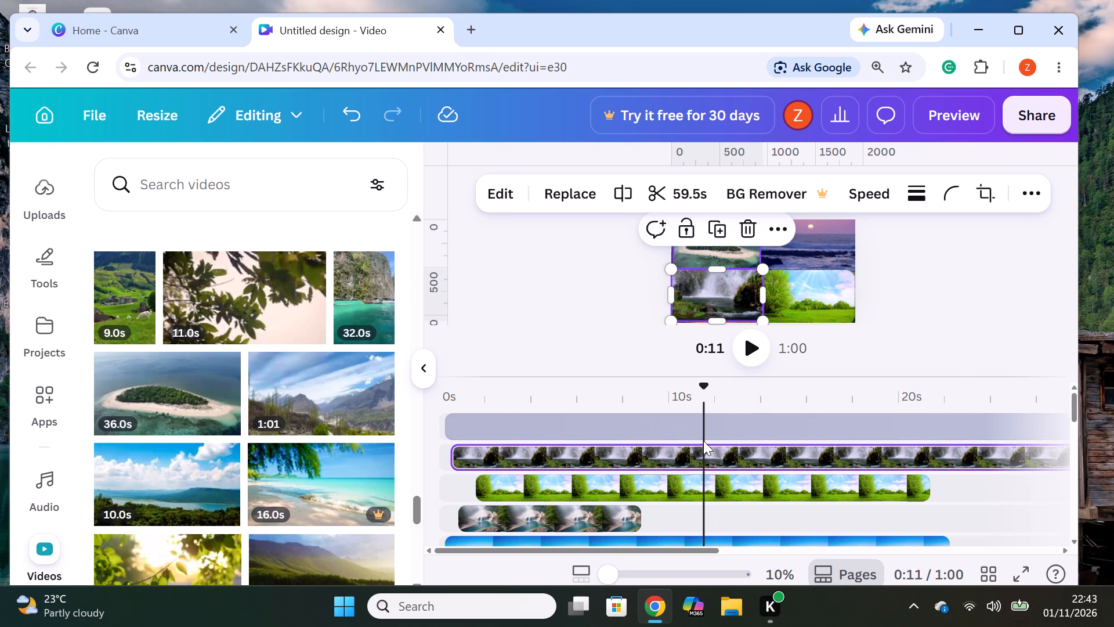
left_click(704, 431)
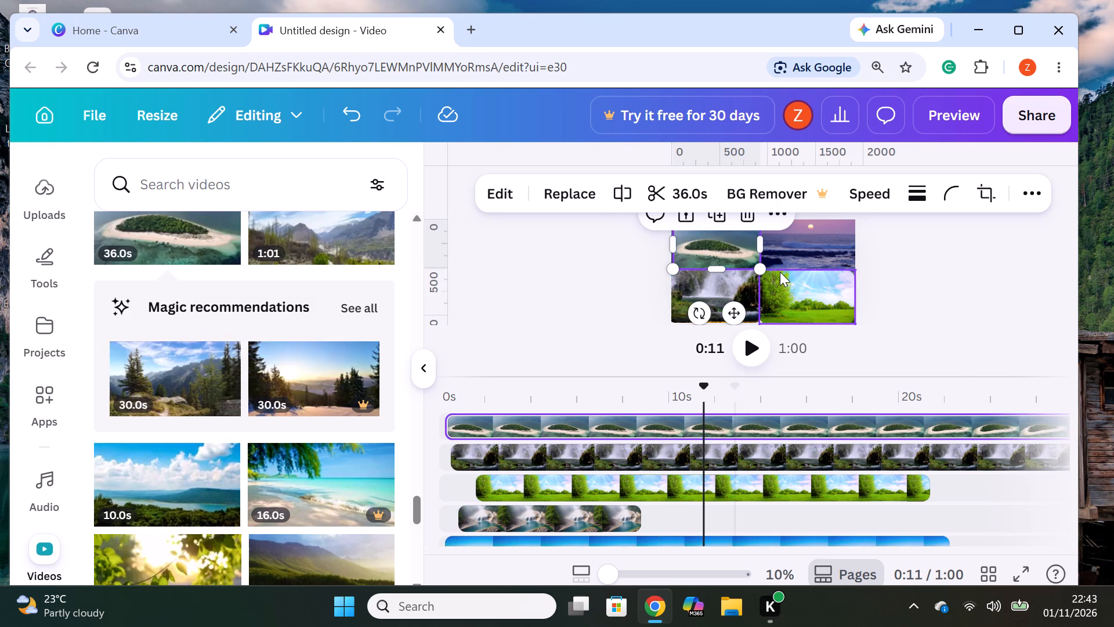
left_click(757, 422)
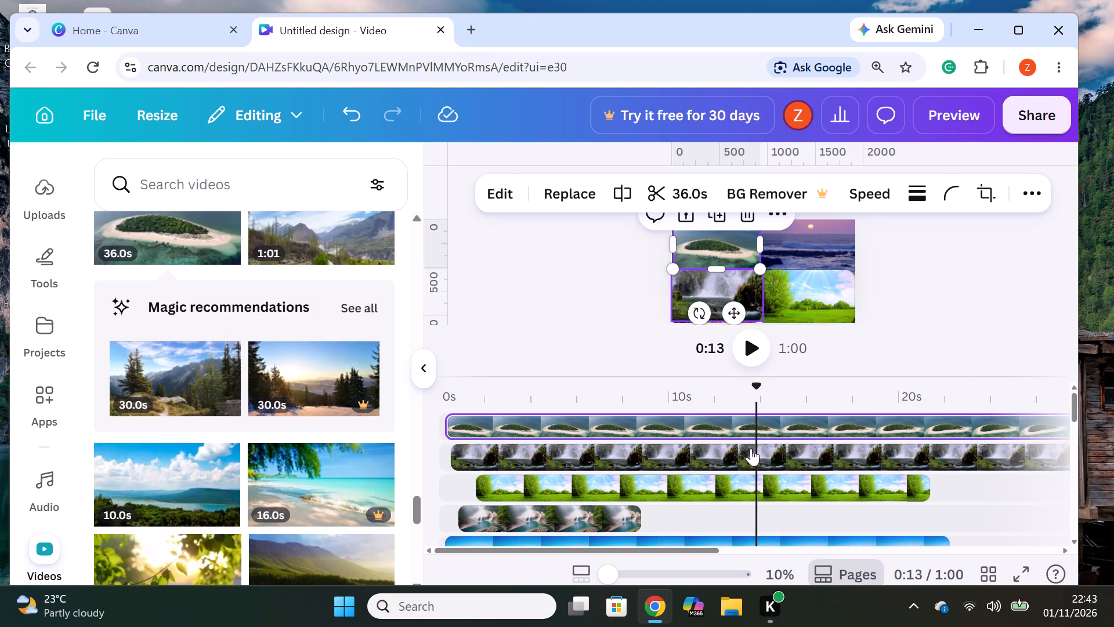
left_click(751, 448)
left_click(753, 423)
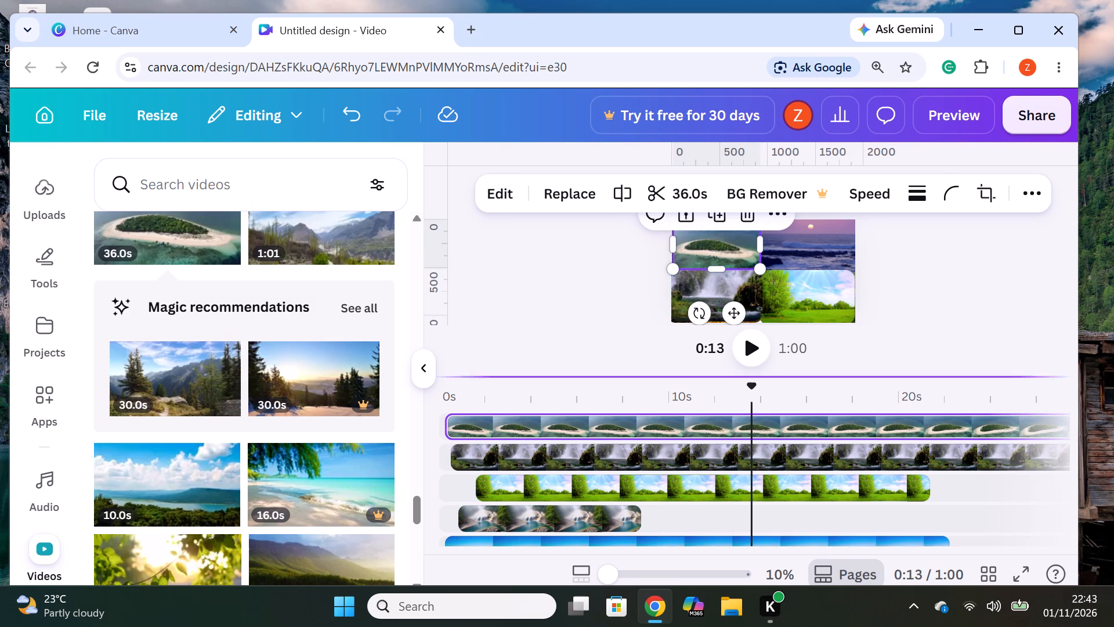
Add the 20.0s sunlit green leaves video on a new top track, starting near the beginning of the timeline.
scroll(266, 491, "down", 2)
left_click_drag(152, 395, 579, 410)
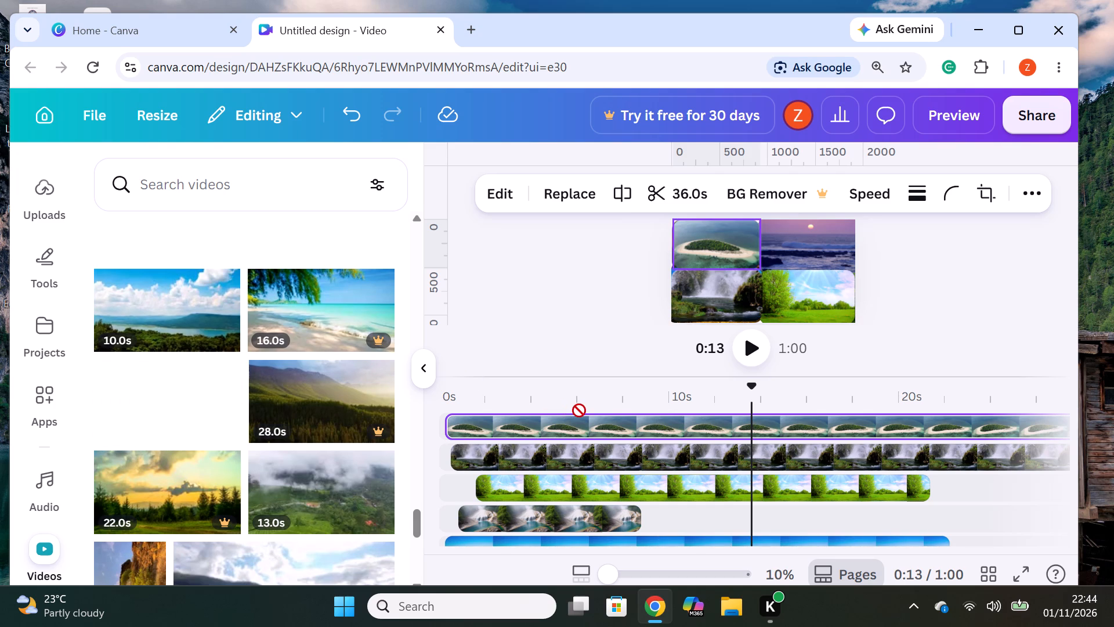
left_click_drag(579, 410, 601, 412)
left_click_drag(661, 421, 553, 418)
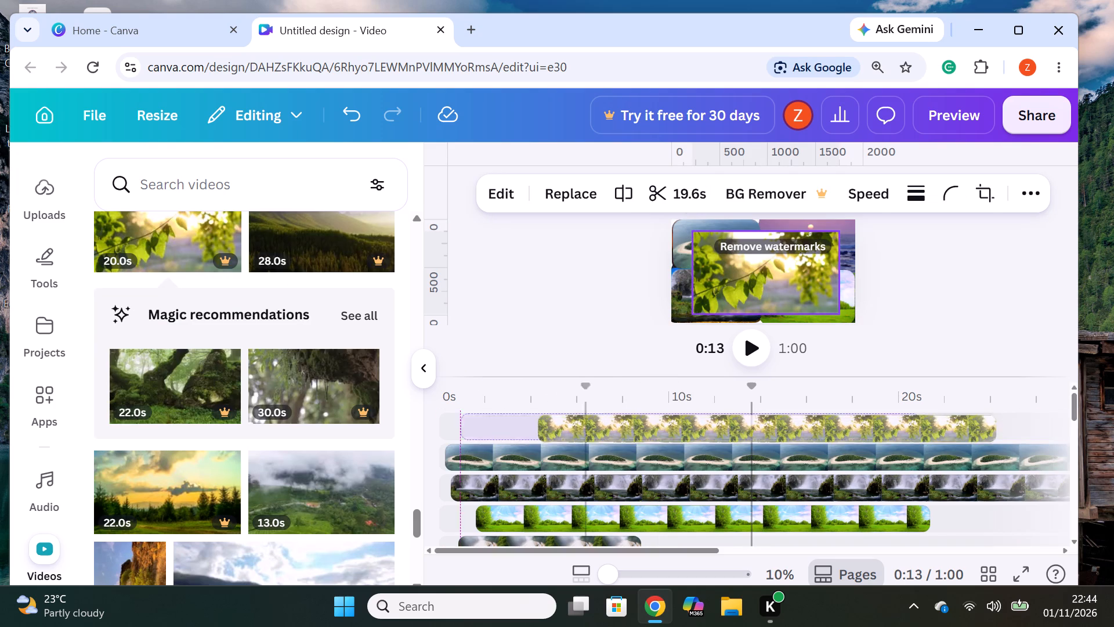
left_click_drag(553, 418, 563, 423)
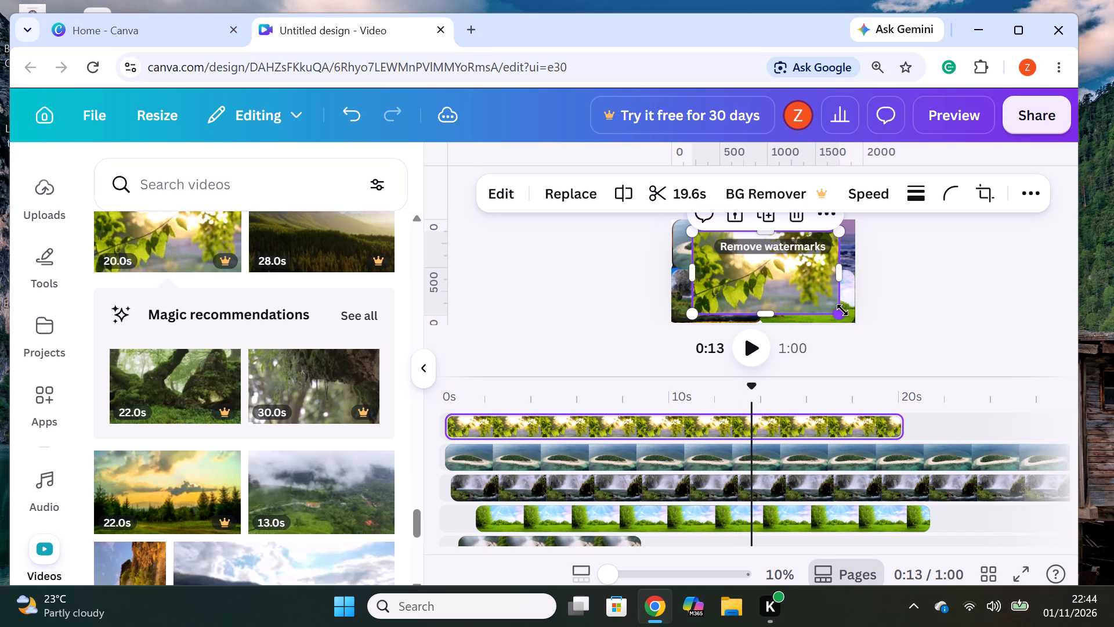
Shrink the green leaves clip proportionally to about 57% of the page width and place it in the upper-right quadrant, over the sea clip.
left_click_drag(839, 313, 802, 282)
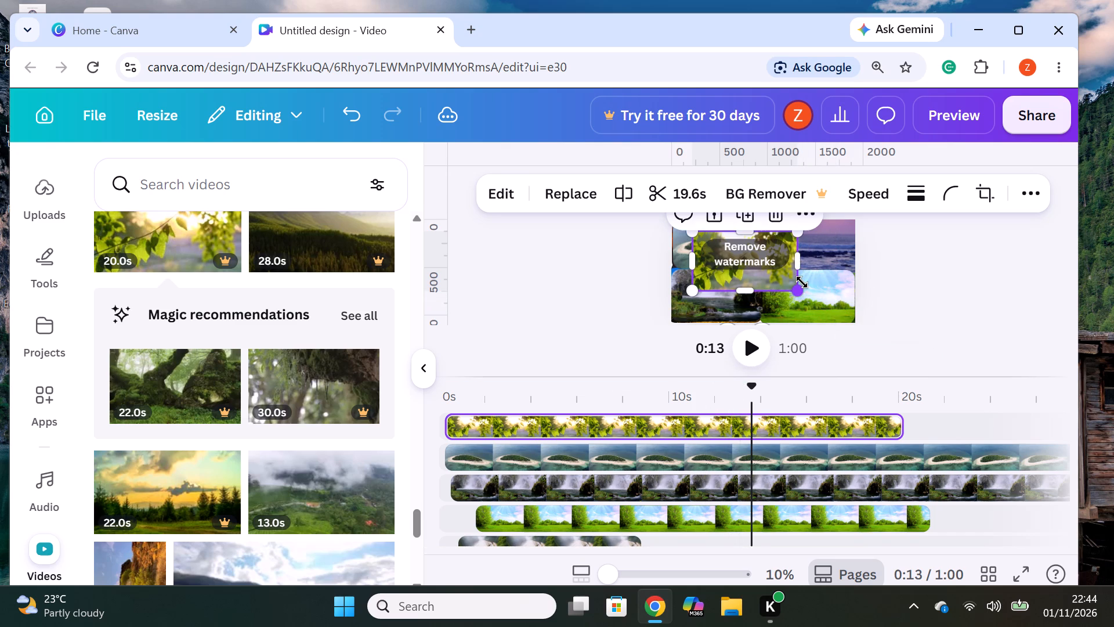
left_click_drag(770, 275, 826, 257)
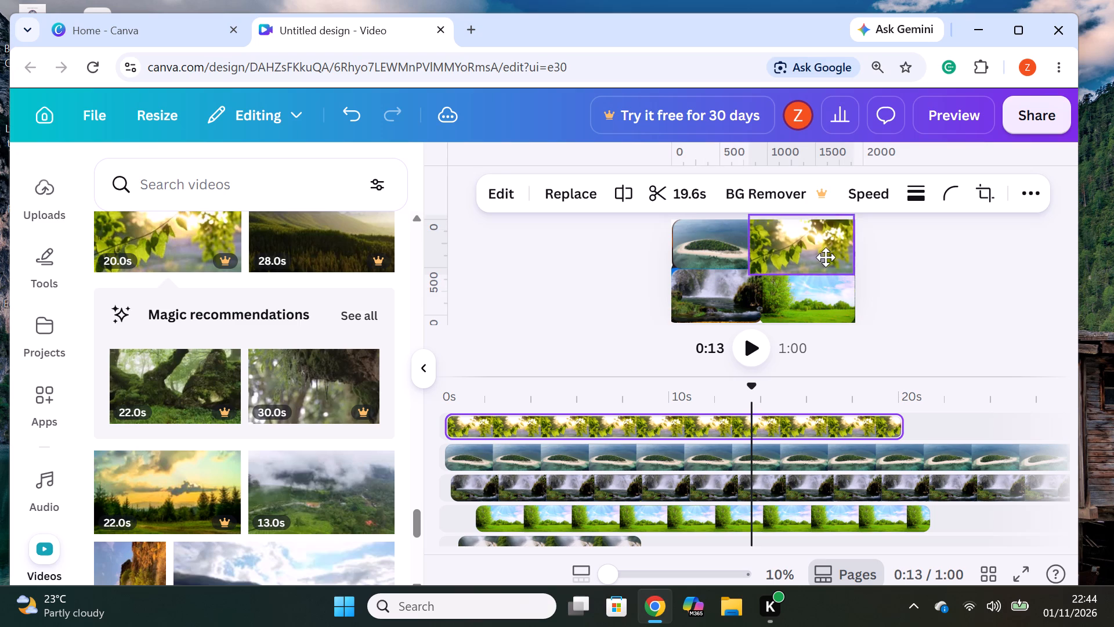
left_click_drag(826, 257, 831, 257)
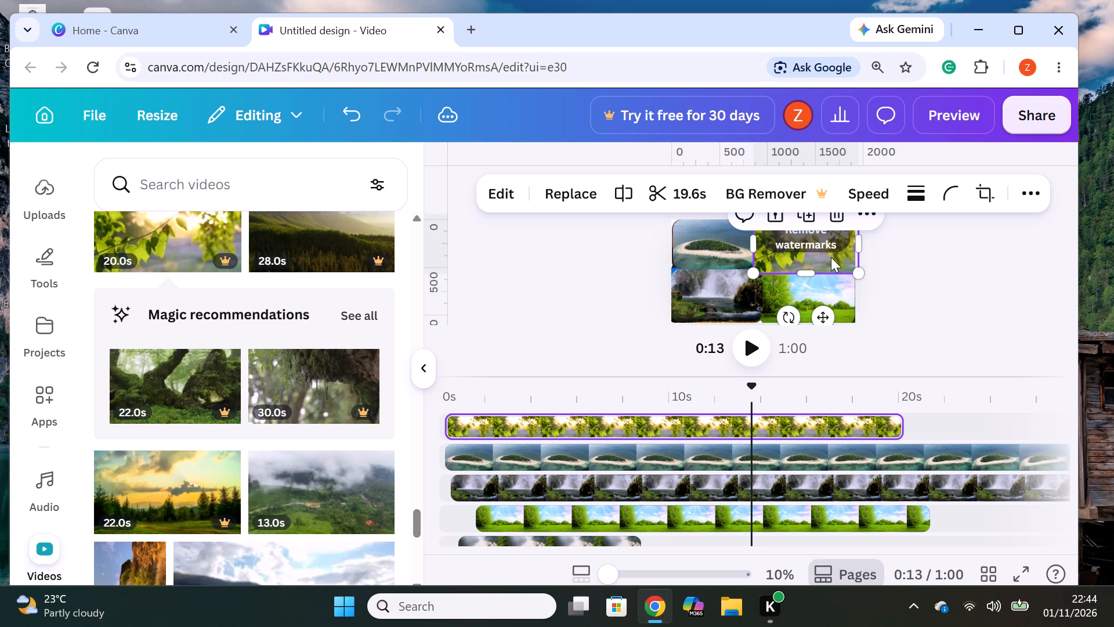
Set the green leaves clip's corner rounding to the maximum.
left_click(946, 200)
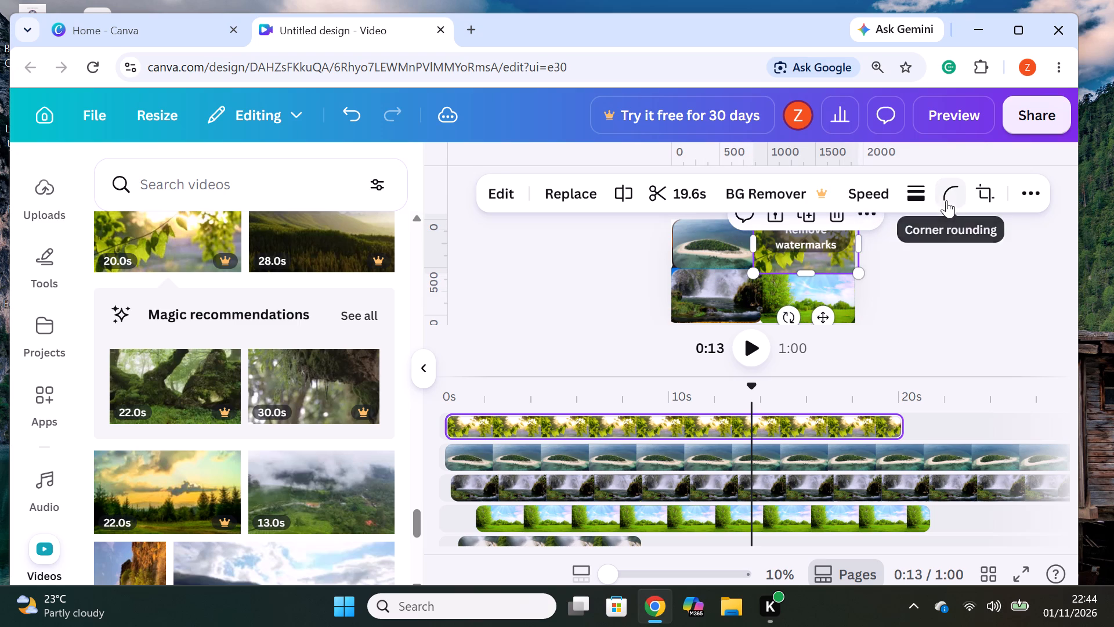
left_click_drag(853, 276, 1052, 300)
left_click(928, 341)
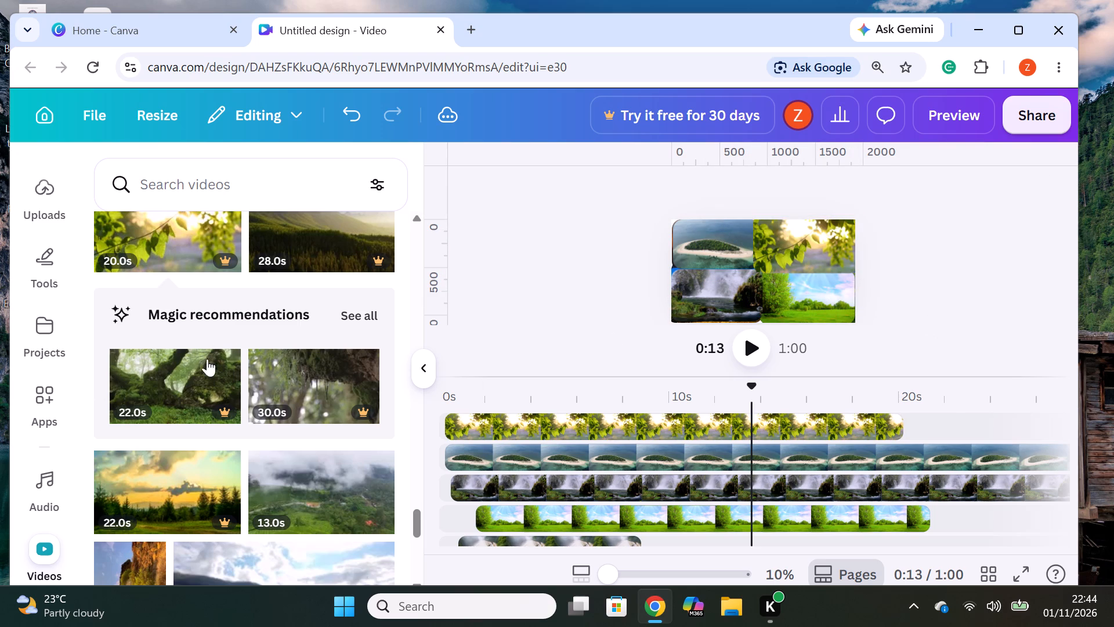
Add the 30.0s green mountain video on a new top track, starting at 0s.
scroll(223, 439, "down", 4)
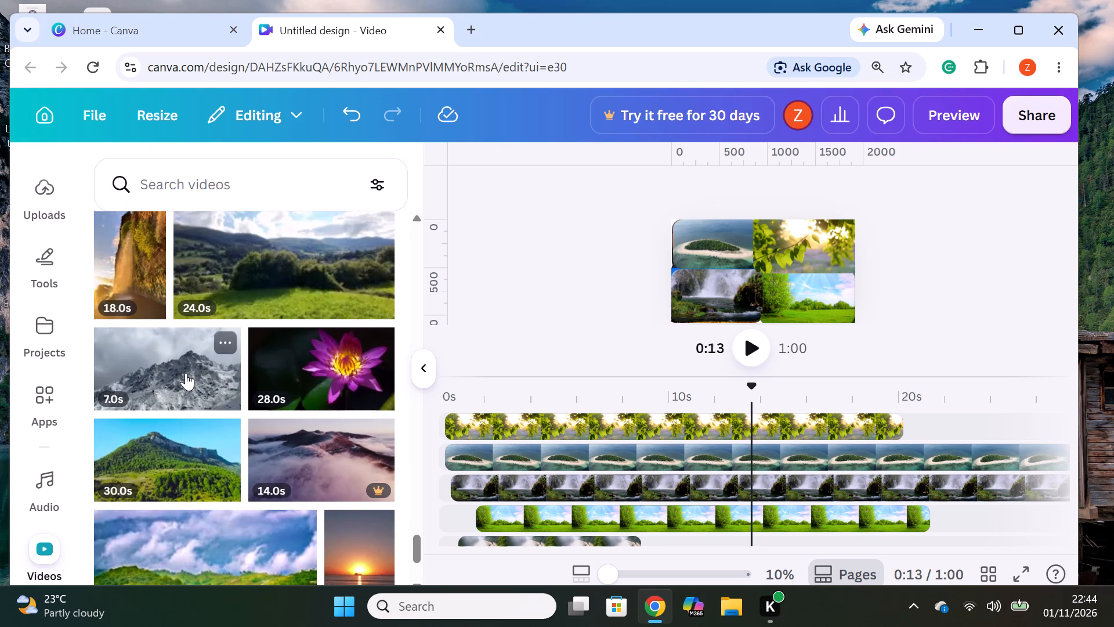
scroll(186, 373, "down", 1)
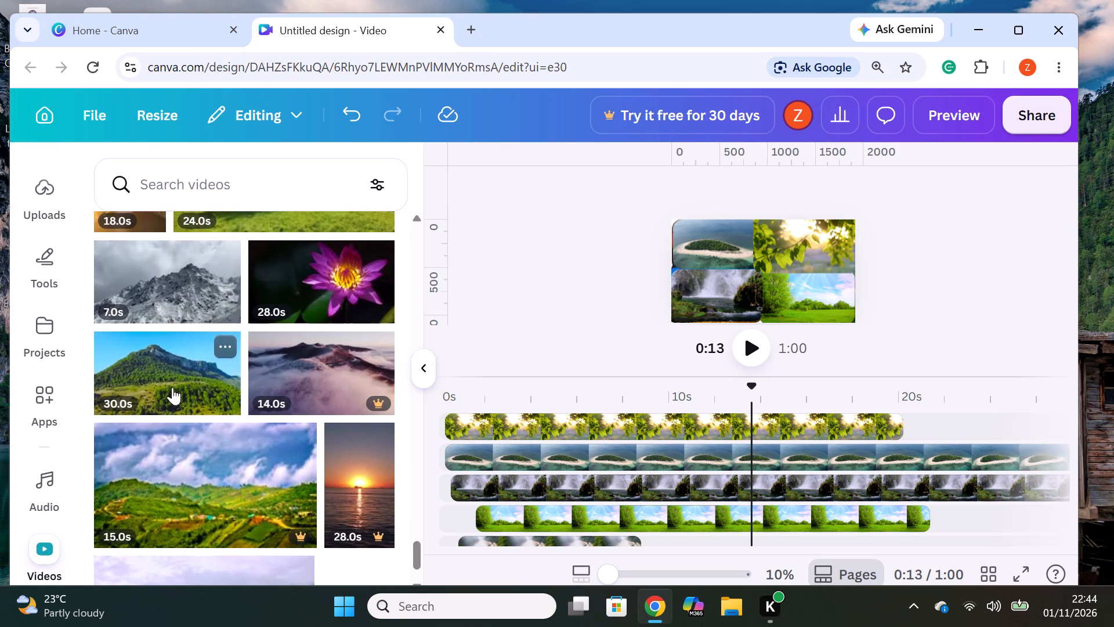
left_click_drag(172, 385, 605, 414)
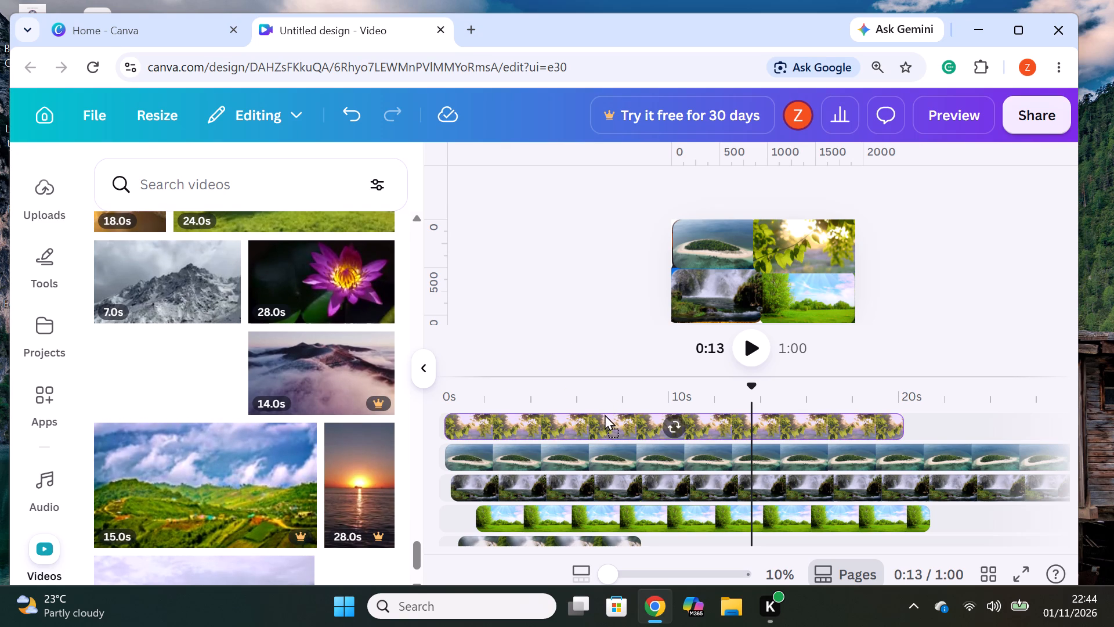
left_click_drag(605, 414, 607, 412)
left_click_drag(637, 423, 549, 423)
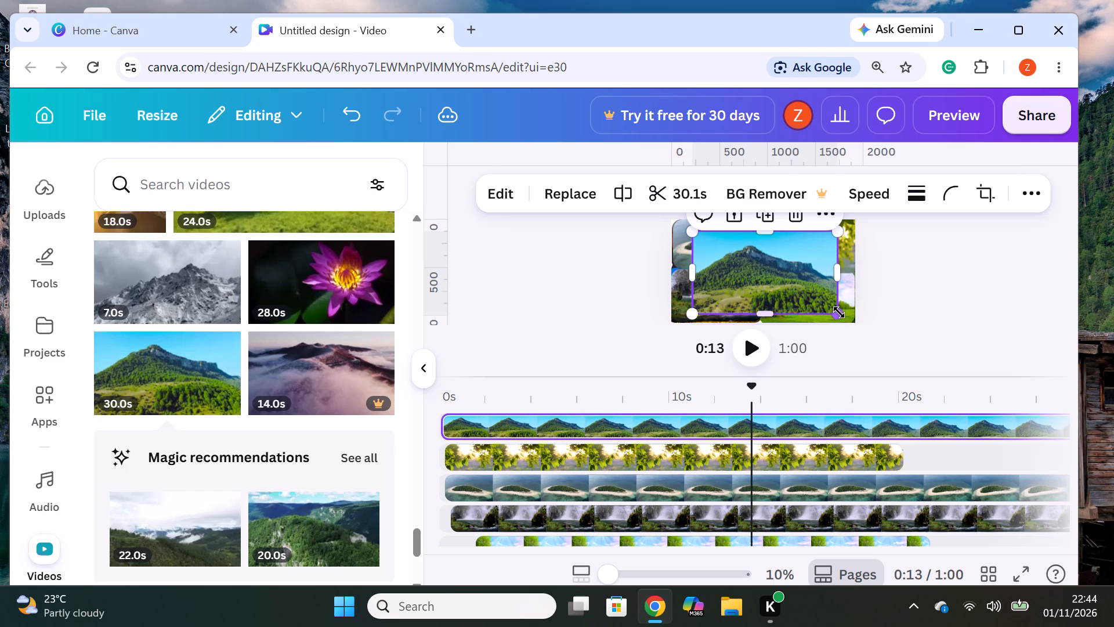
Shrink the green mountain clip proportionally to about 58% of the page width and set its corner rounding to 100.
left_click_drag(839, 311, 800, 288)
left_click(1029, 196)
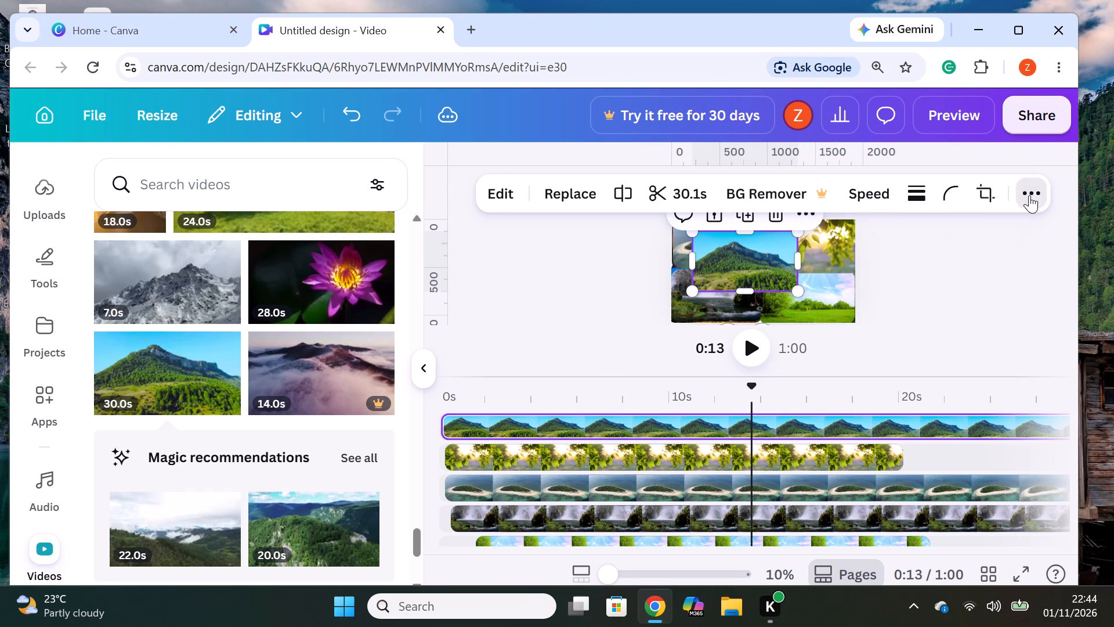
left_click(1036, 187)
left_click(950, 196)
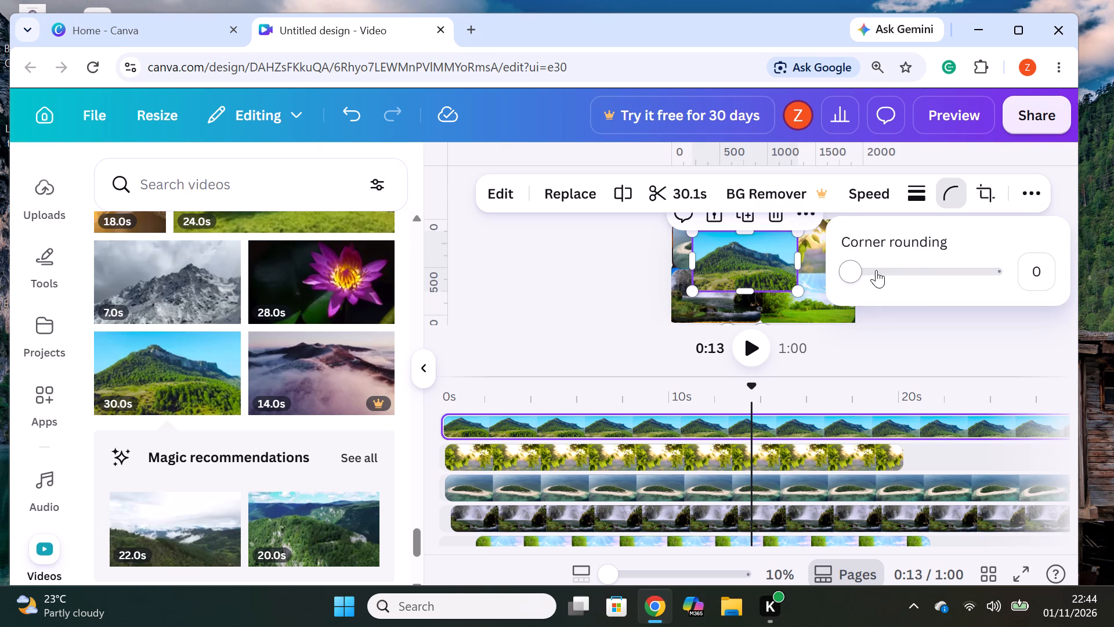
left_click_drag(856, 274, 1035, 270)
left_click(994, 305)
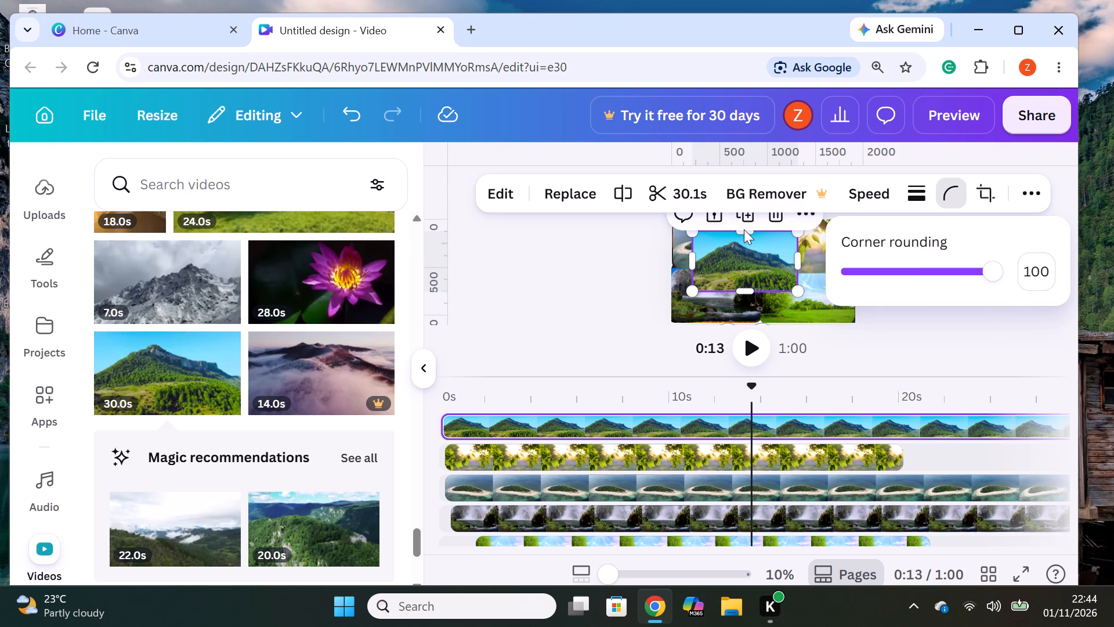
Fit the green mountain clip into the page's lower-left quadrant, over the rocky waterfall clip, shrinking it to about half the page width.
left_click_drag(749, 252, 742, 273)
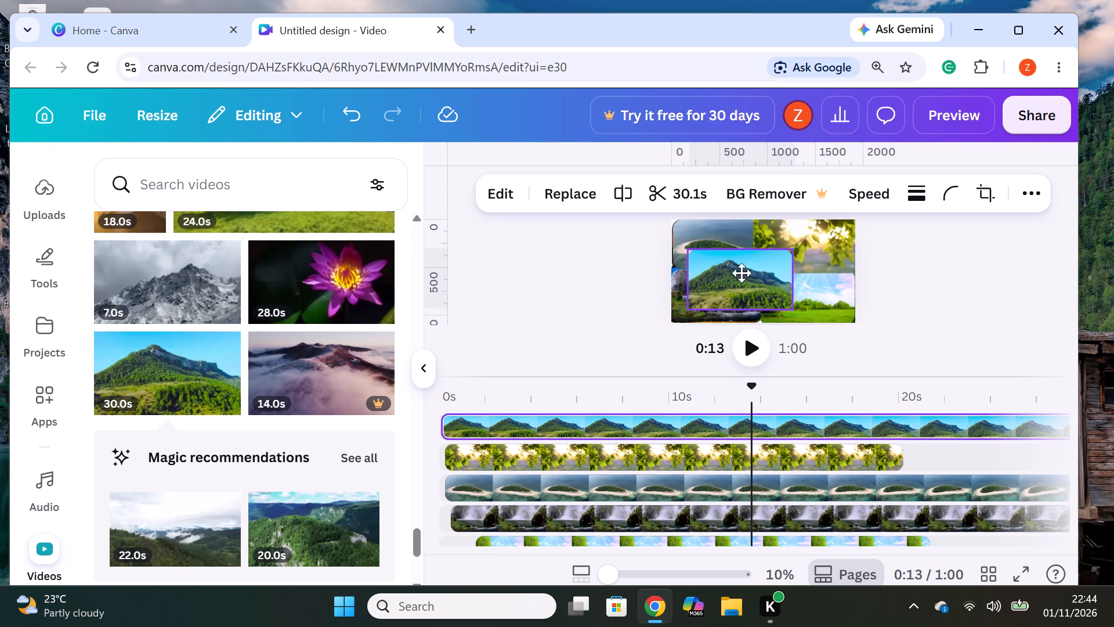
left_click_drag(742, 273, 724, 286)
left_click_drag(773, 322, 770, 312)
Enlarge the rocky waterfall clip beneath the green mountain clip slightly, to about 52% of the page width.
left_click(744, 298)
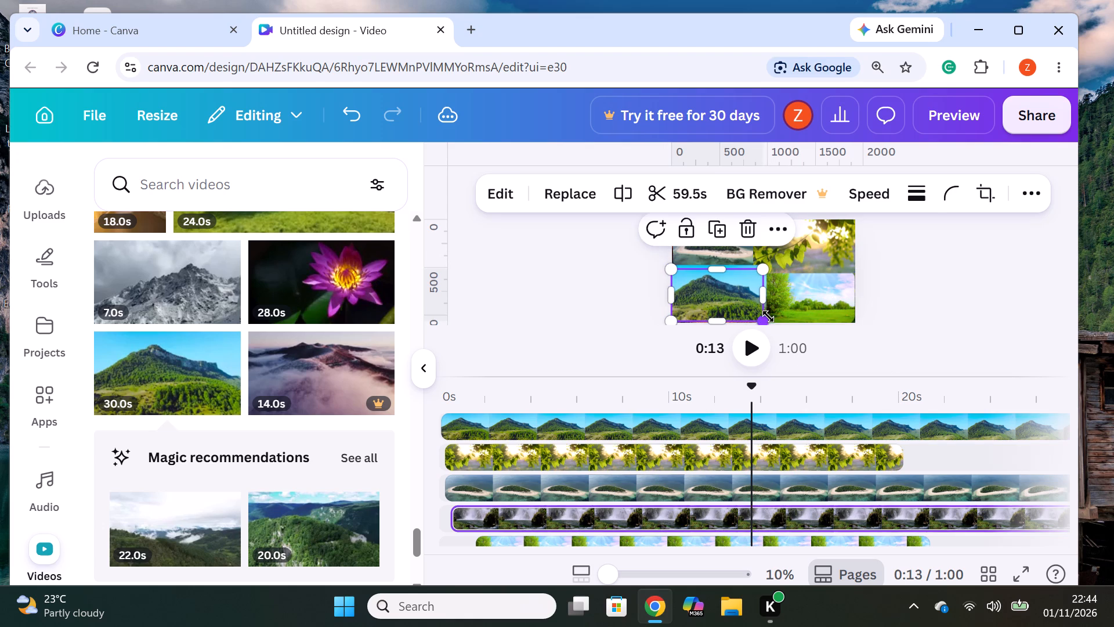
left_click_drag(769, 320, 776, 317)
left_click(733, 294)
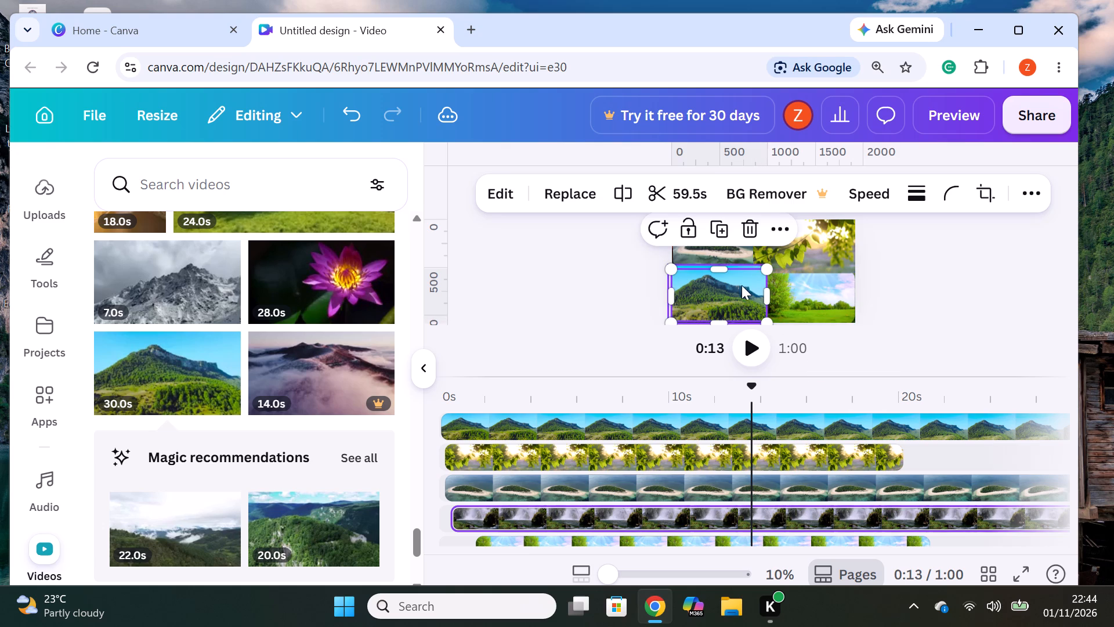
left_click(970, 288)
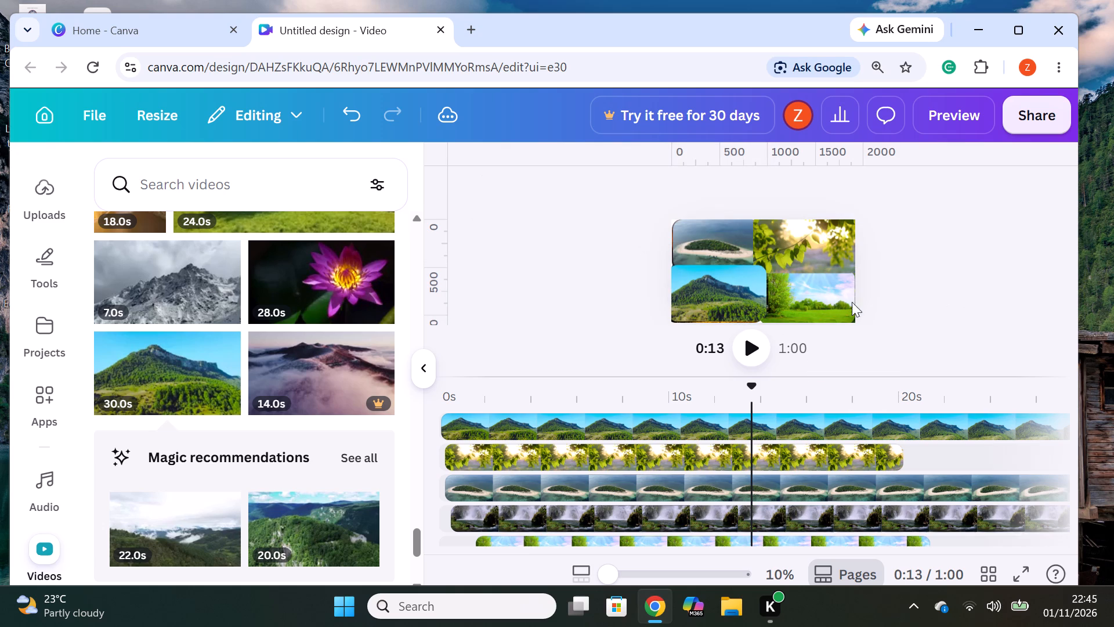
Add the 29.0s tropical beach video on a new top track, starting at 0s.
scroll(267, 374, "down", 2)
scroll(168, 464, "down", 2)
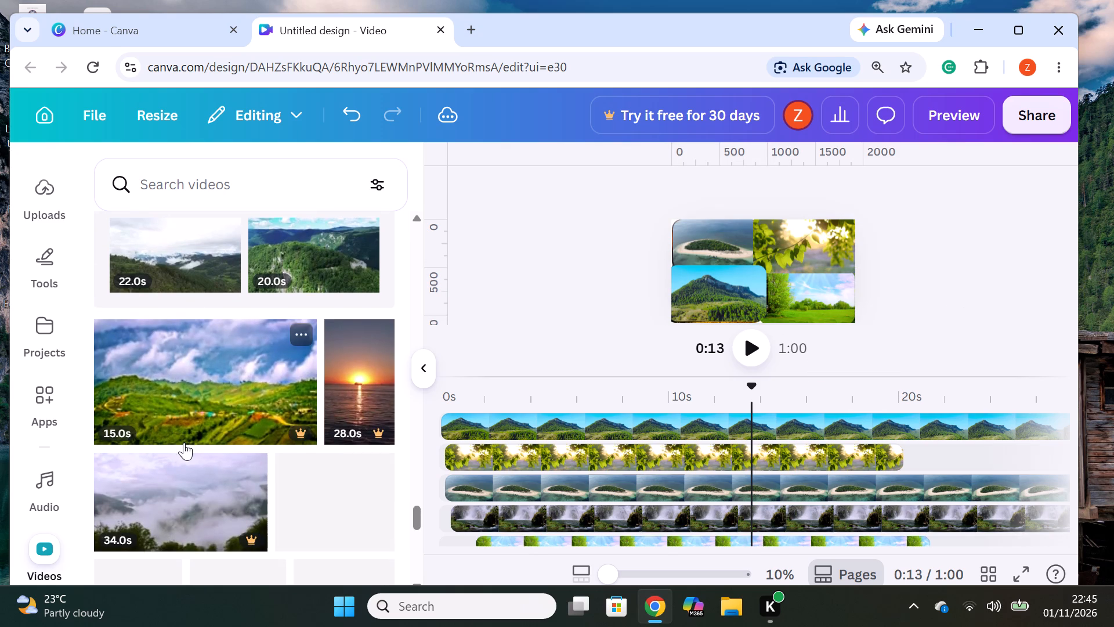
scroll(267, 408, "down", 2)
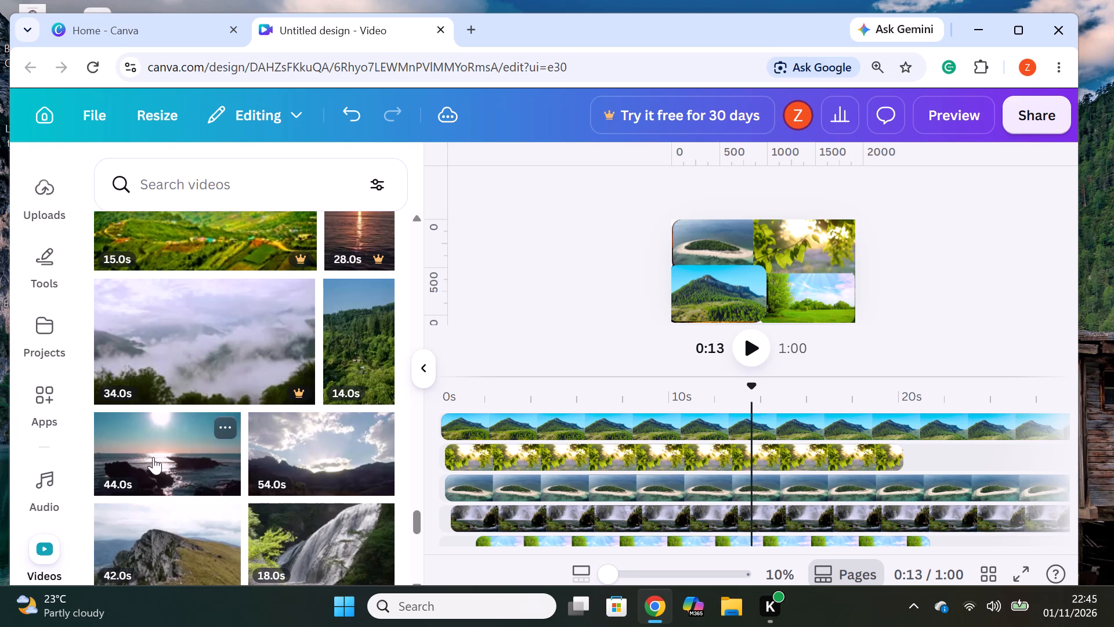
scroll(261, 496, "down", 2)
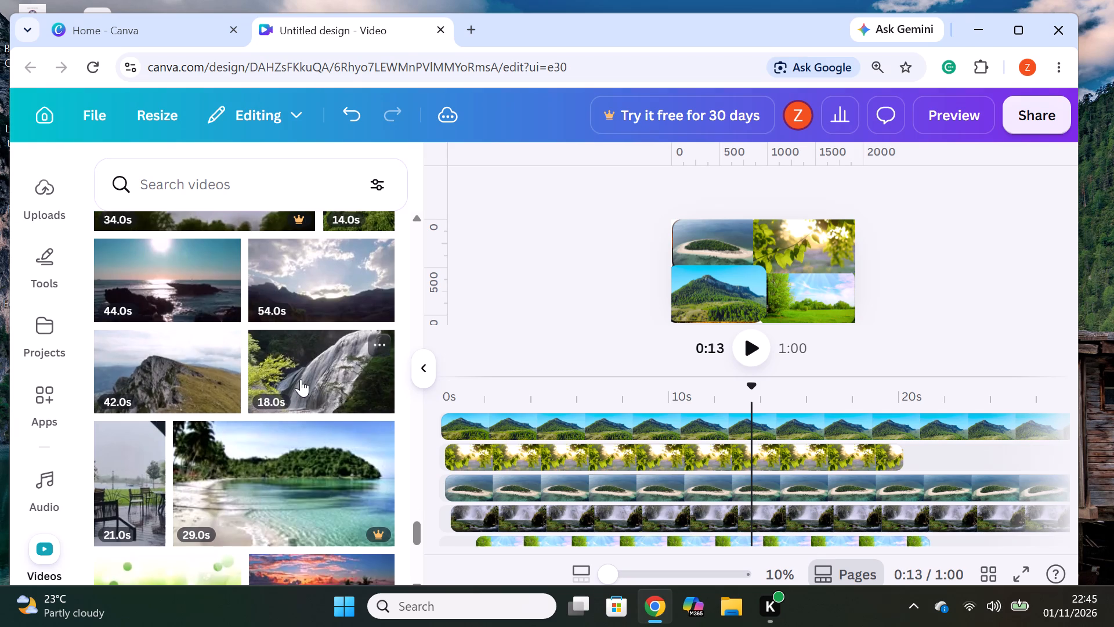
left_click_drag(261, 454, 519, 411)
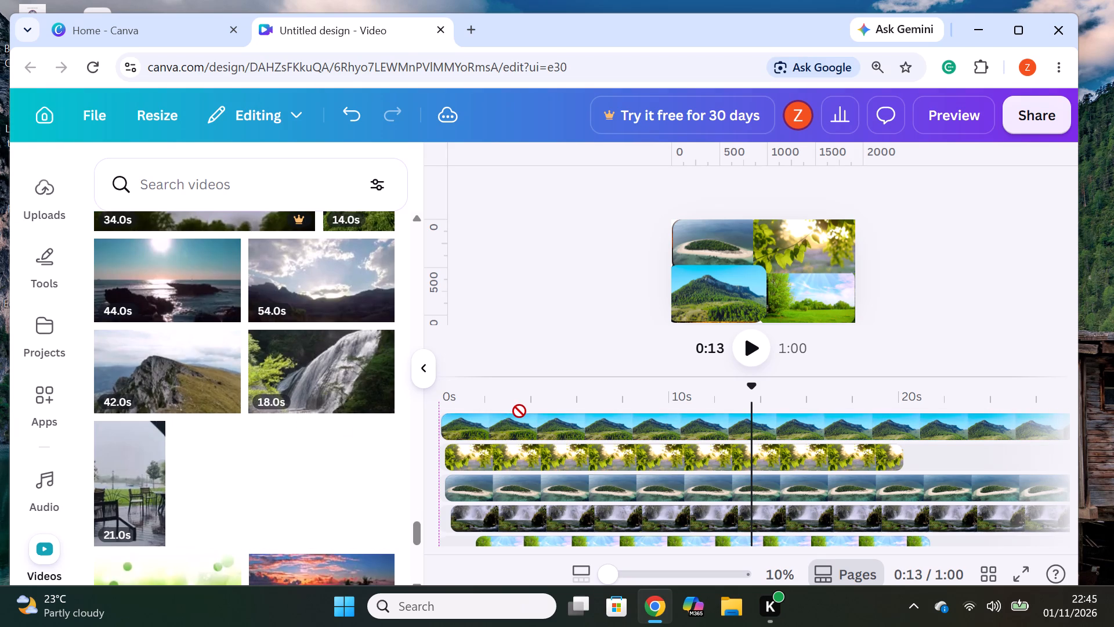
left_click_drag(519, 411, 523, 412)
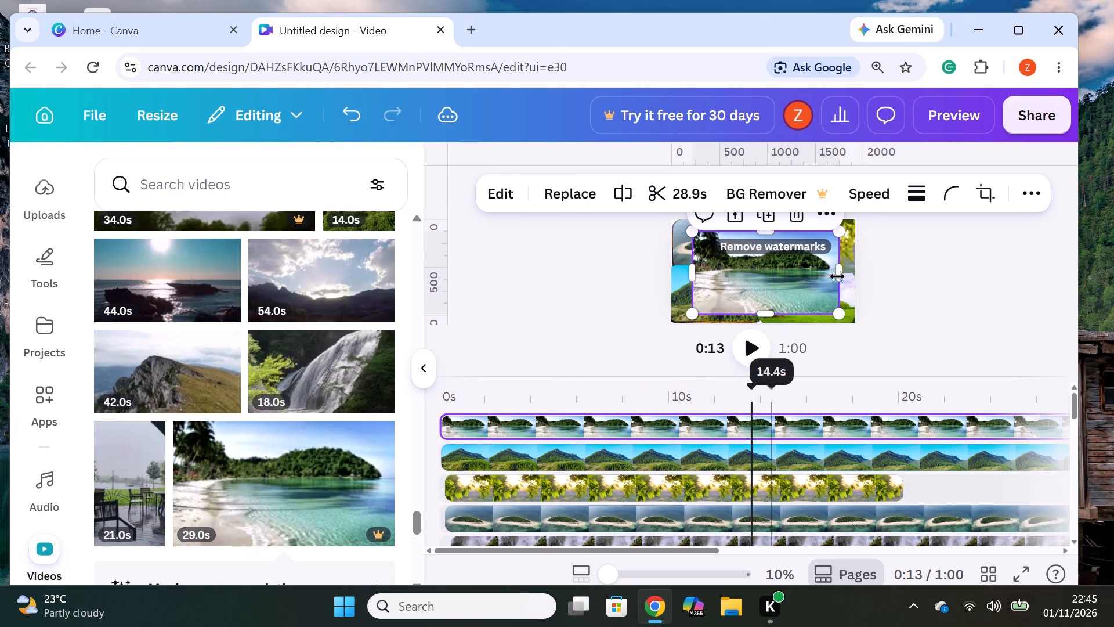
Shrink the tropical beach clip proportionally to about 55% of the page width and set its corner rounding to the maximum.
left_click_drag(842, 312, 813, 285)
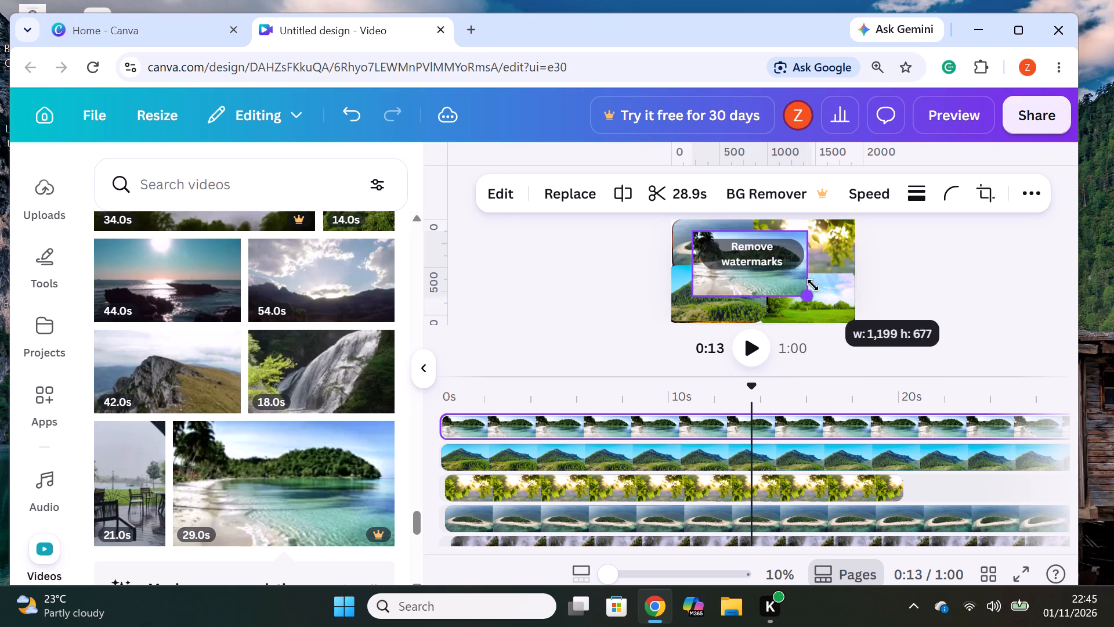
left_click_drag(813, 285, 802, 278)
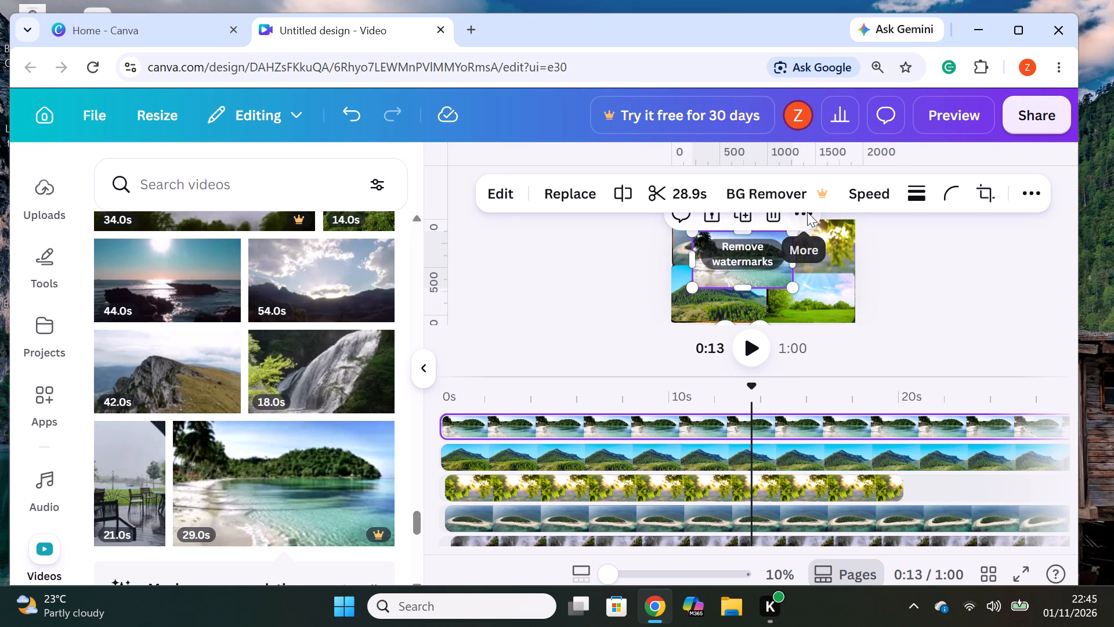
left_click(961, 196)
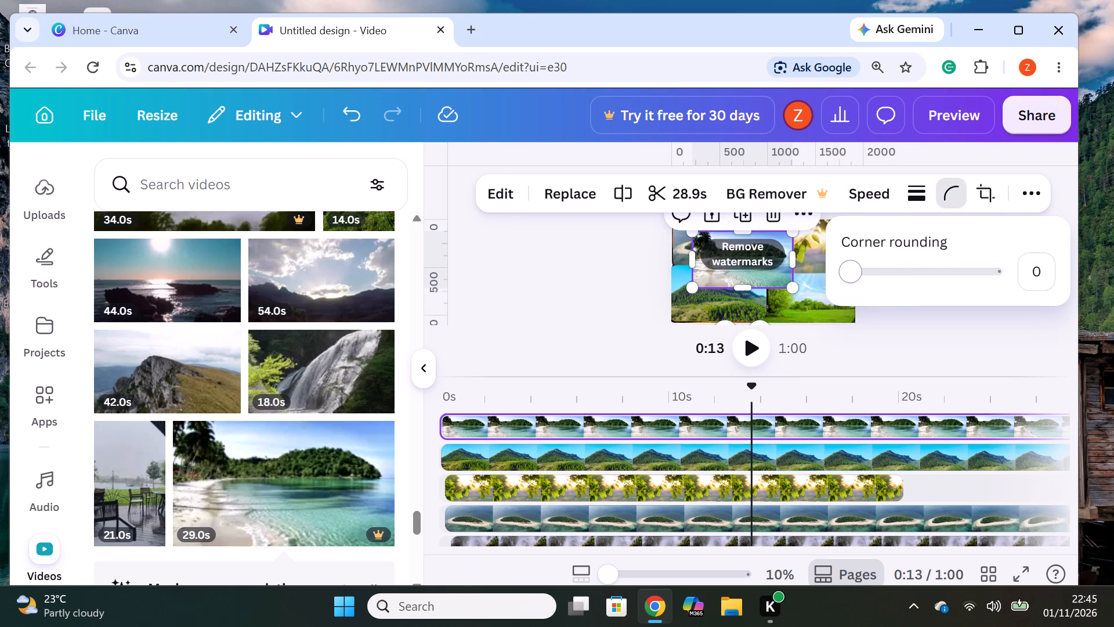
left_click_drag(862, 272, 1045, 241)
left_click(970, 328)
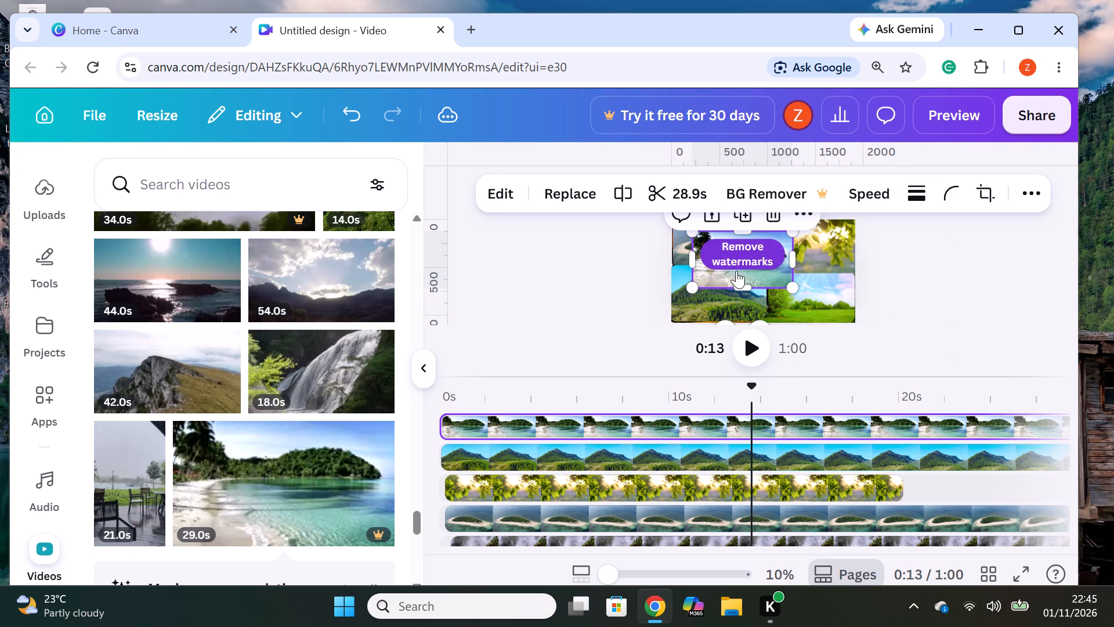
Move the tropical beach clip into the page's upper-right quadrant, over the sunlit leaves clip.
left_click_drag(755, 277, 852, 258)
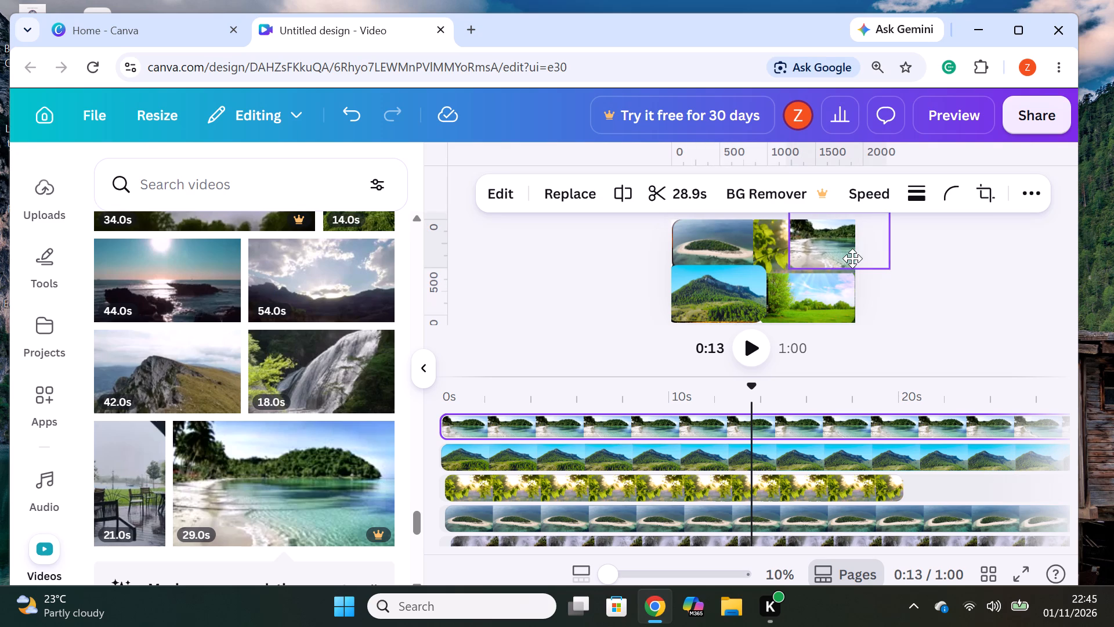
left_click_drag(852, 258, 818, 262)
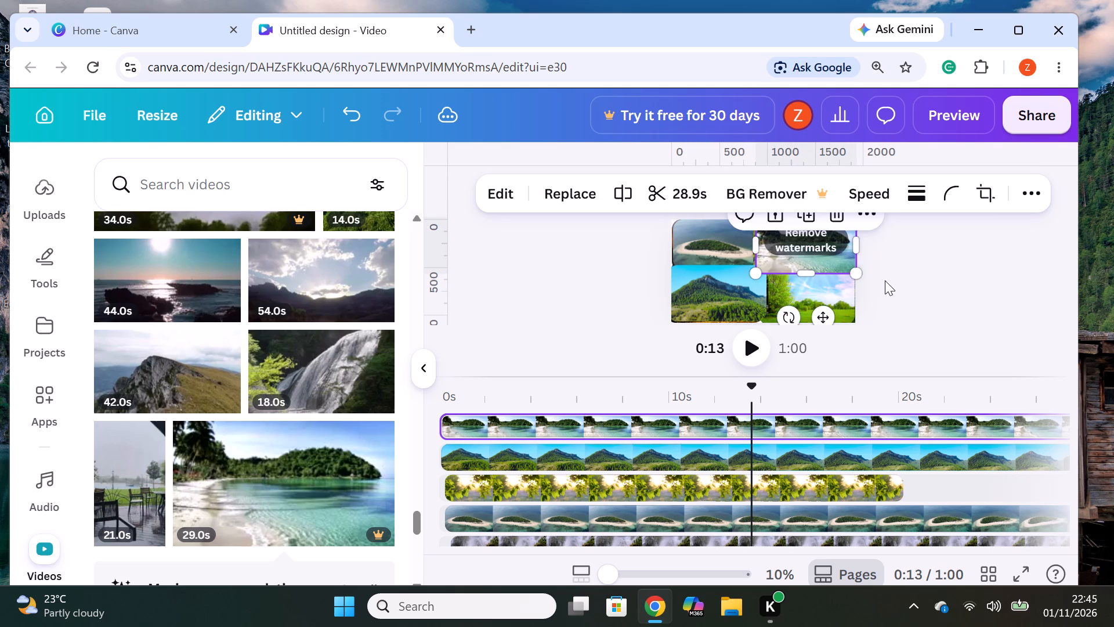
left_click(885, 281)
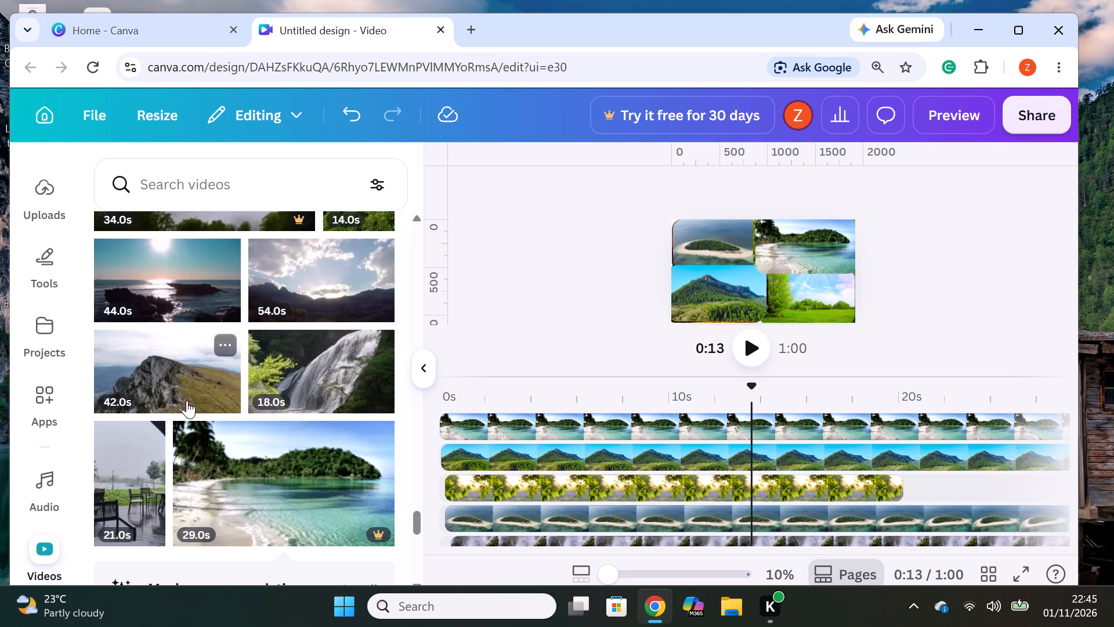
Add the 58.0s aerial lake and hills video on a new top track, starting at 0s.
scroll(201, 419, "down", 7)
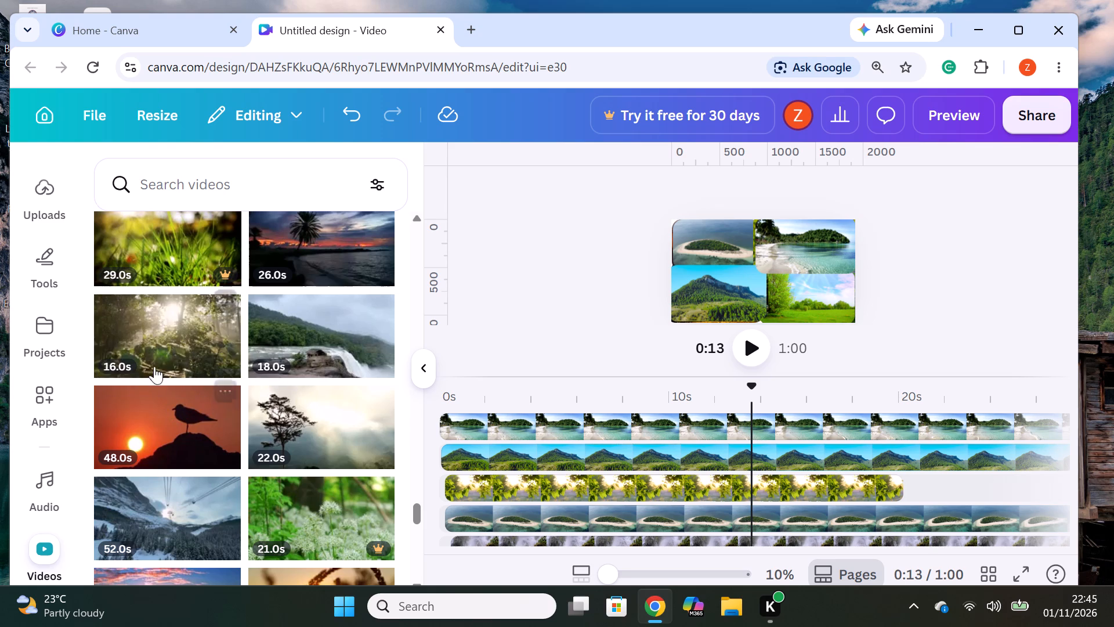
scroll(165, 358, "down", 2)
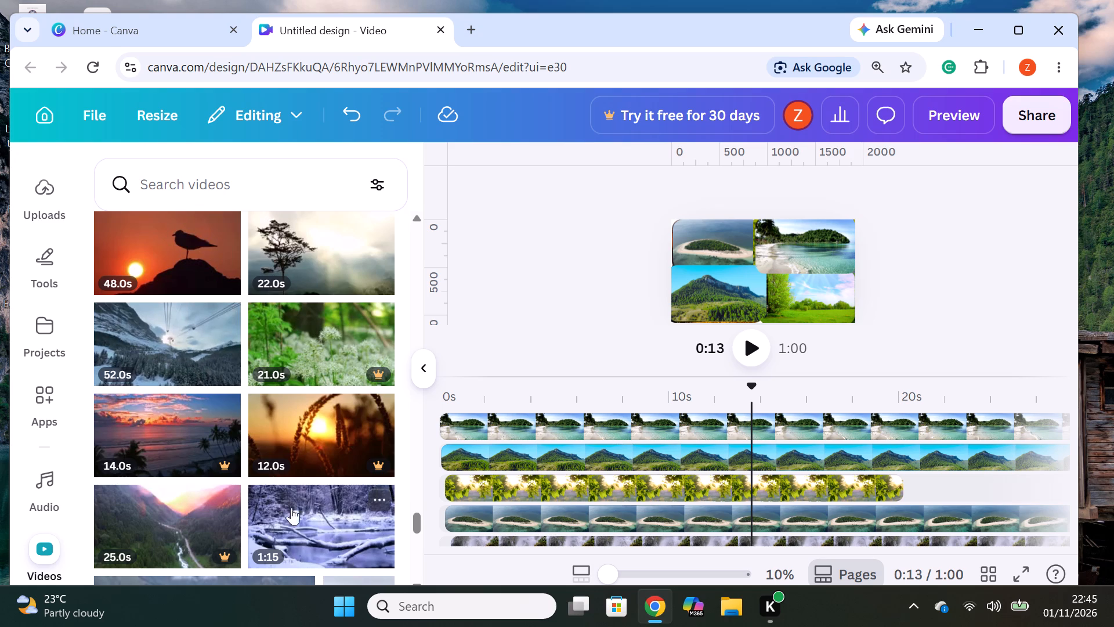
scroll(245, 482, "down", 5)
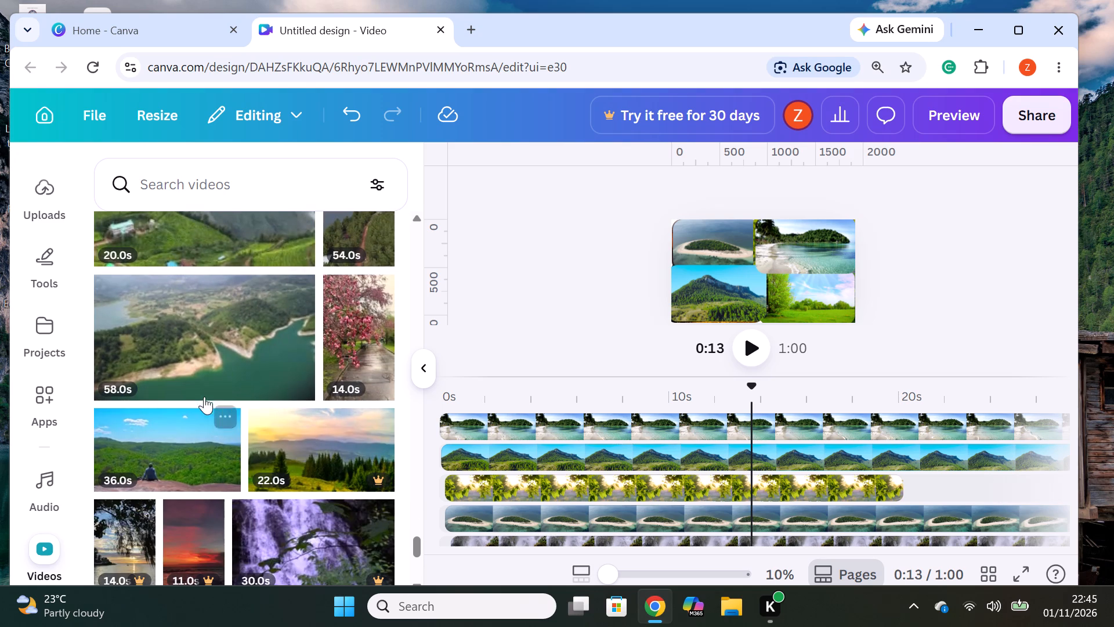
left_click_drag(208, 366, 544, 413)
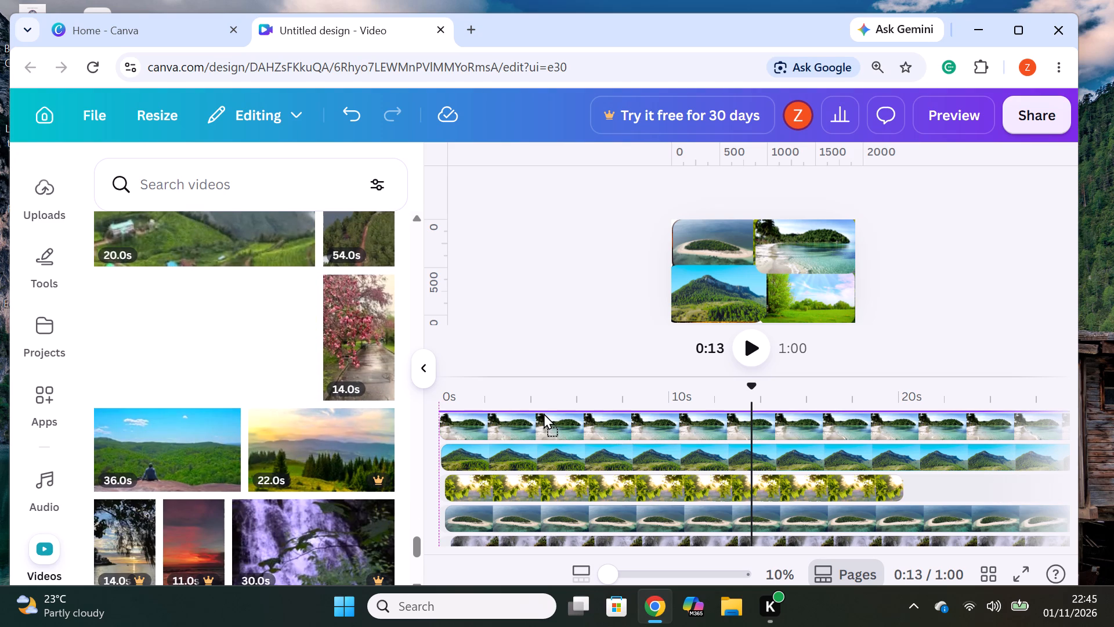
left_click_drag(544, 413, 544, 410)
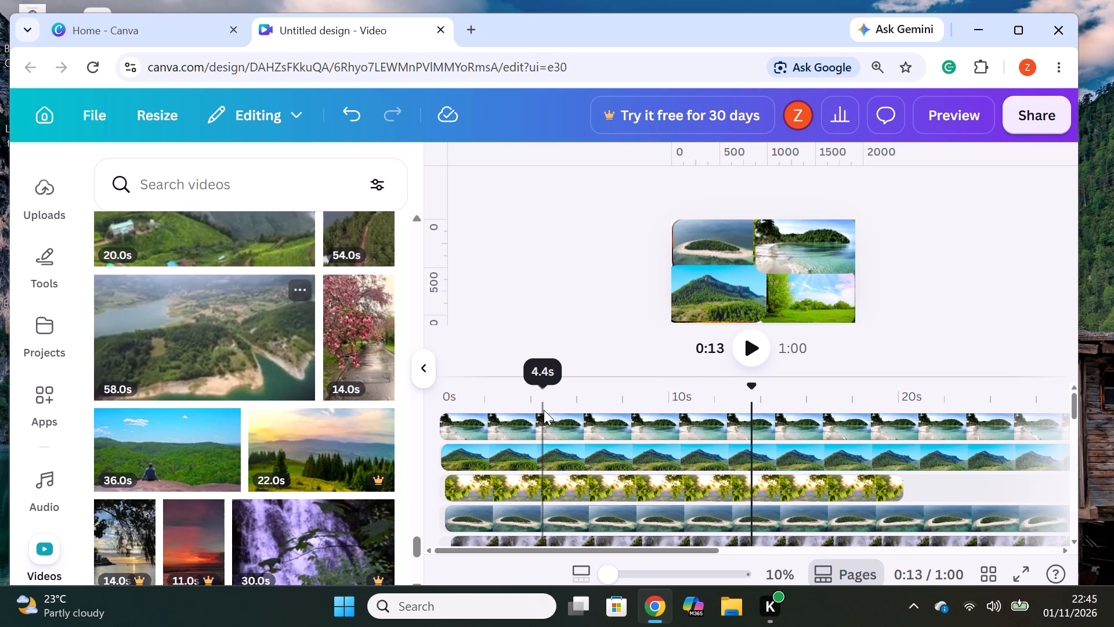
scroll(544, 410, "up", 2)
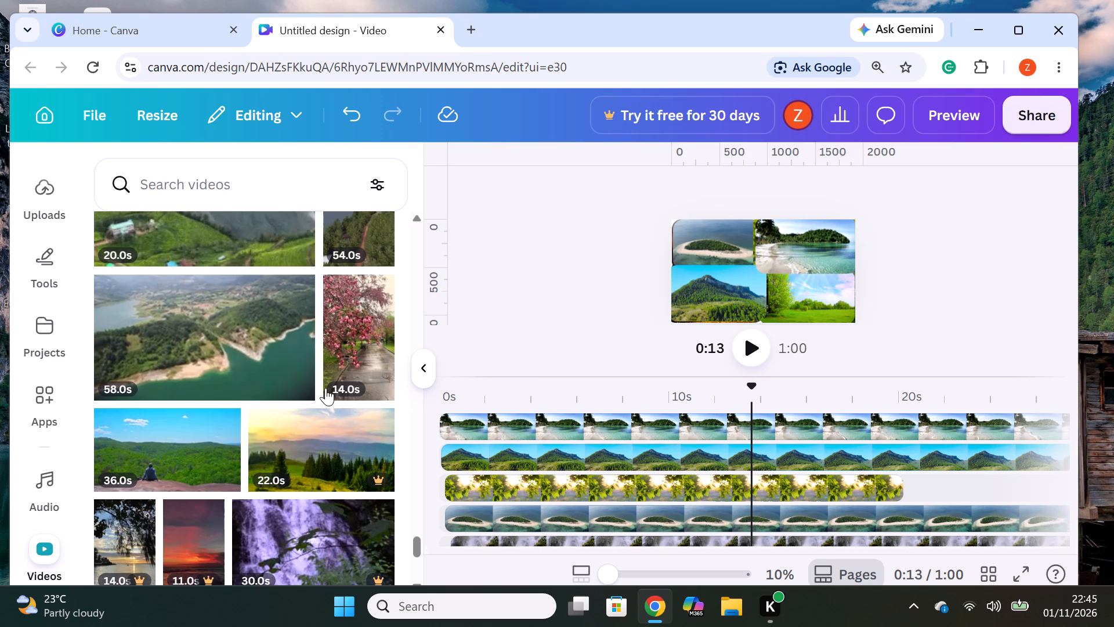
left_click_drag(244, 354, 661, 410)
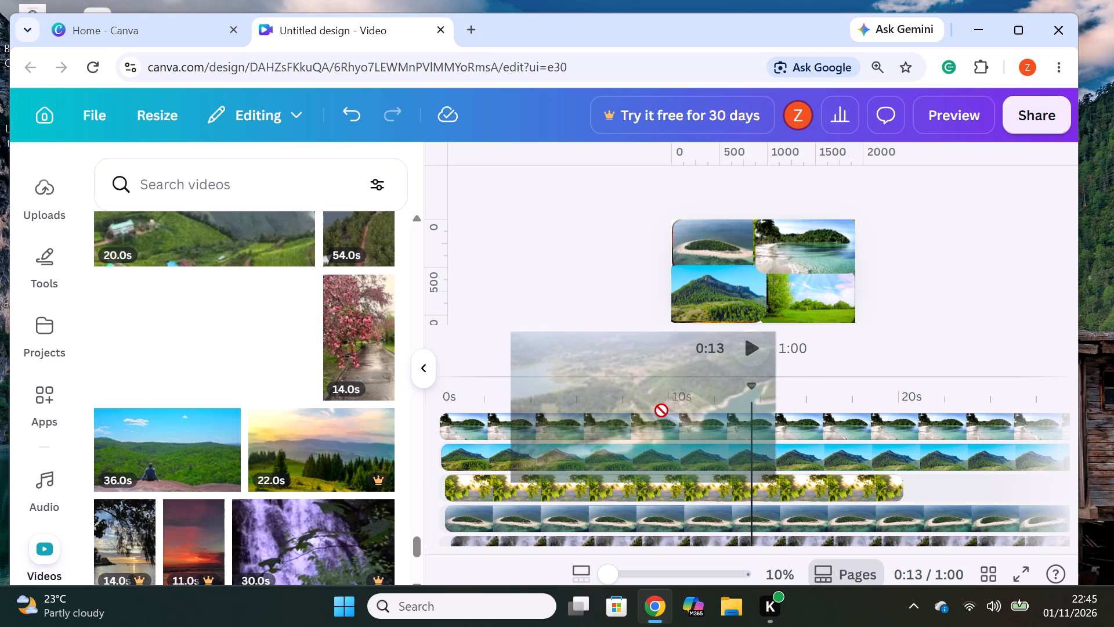
left_click_drag(661, 410, 649, 414)
left_click_drag(663, 425, 640, 428)
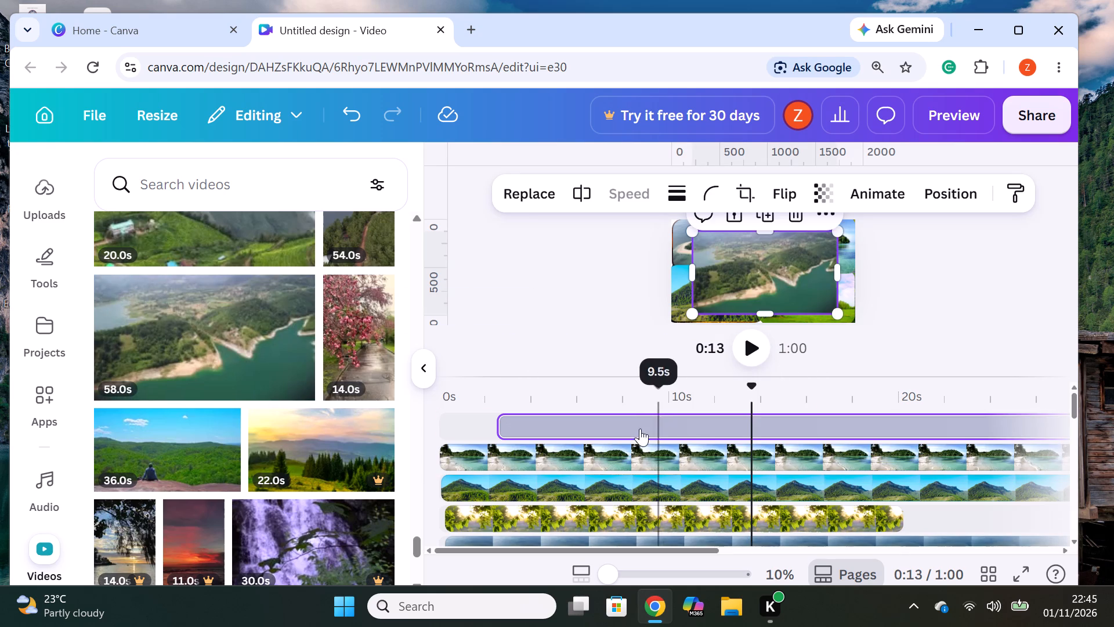
left_click_drag(640, 428, 607, 424)
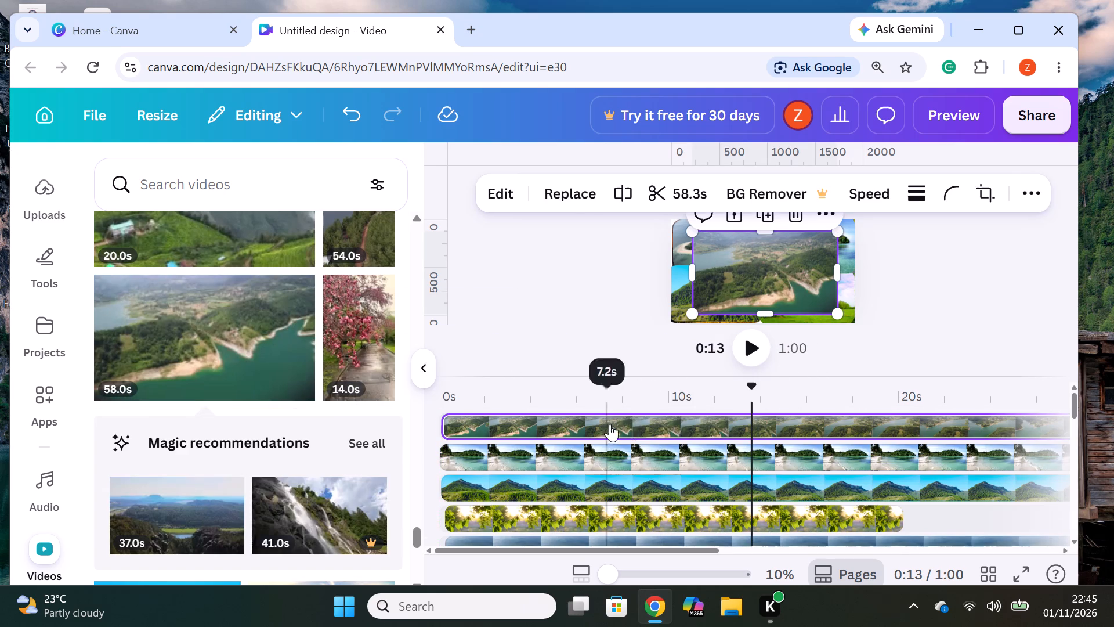
Shrink the aerial lake clip proportionally to about 45% of the page width and set its corner rounding to the maximum.
left_click_drag(838, 312, 834, 307)
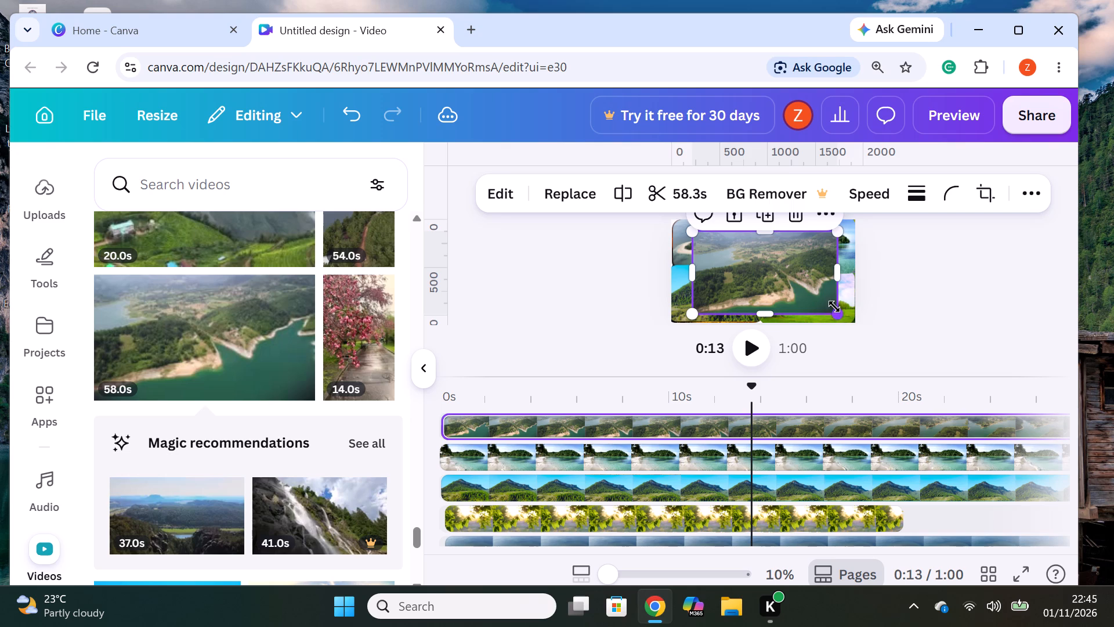
left_click_drag(834, 307, 782, 267)
left_click(945, 186)
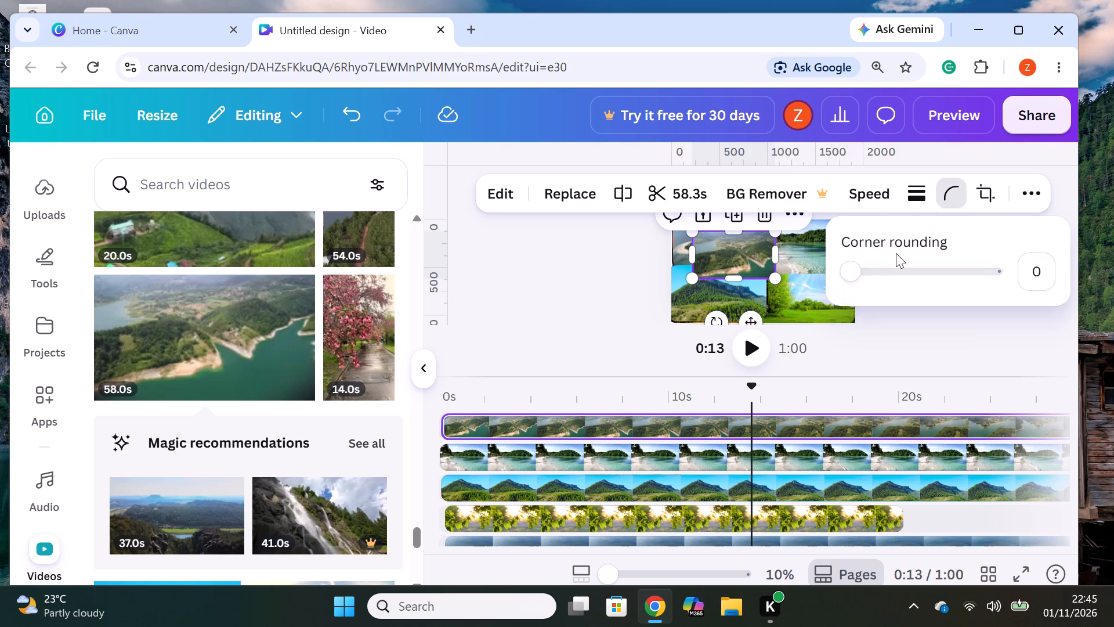
left_click_drag(855, 273, 855, 273)
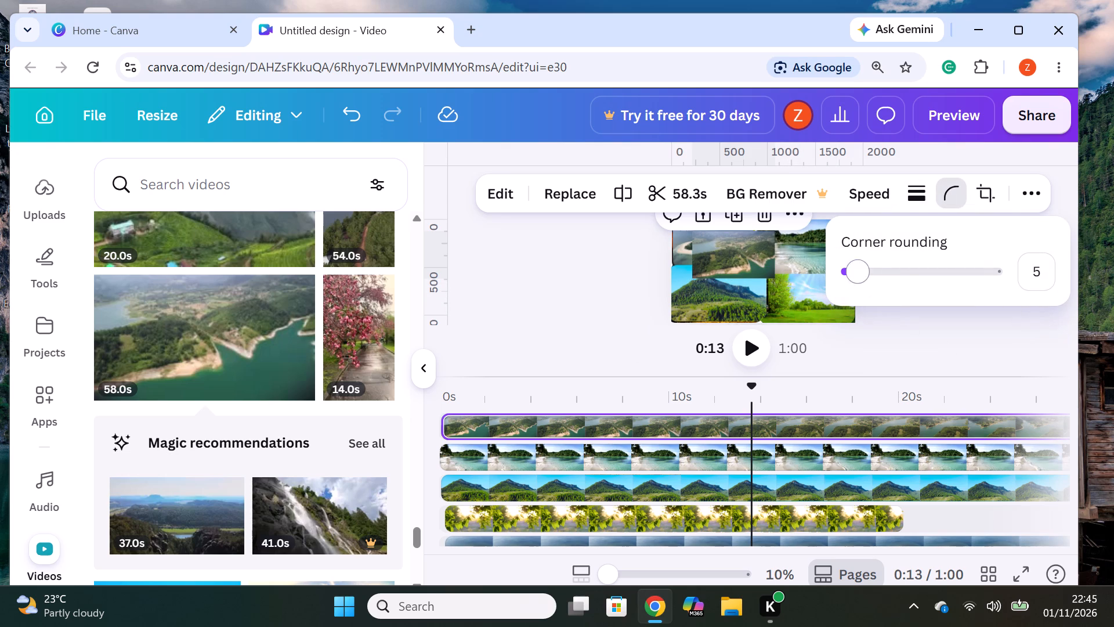
left_click_drag(855, 273, 997, 304)
left_click(996, 326)
Fit the aerial lake clip into the page's upper-left quadrant, over the island clip, enlarging it to about half the page width.
left_click_drag(735, 249, 708, 271)
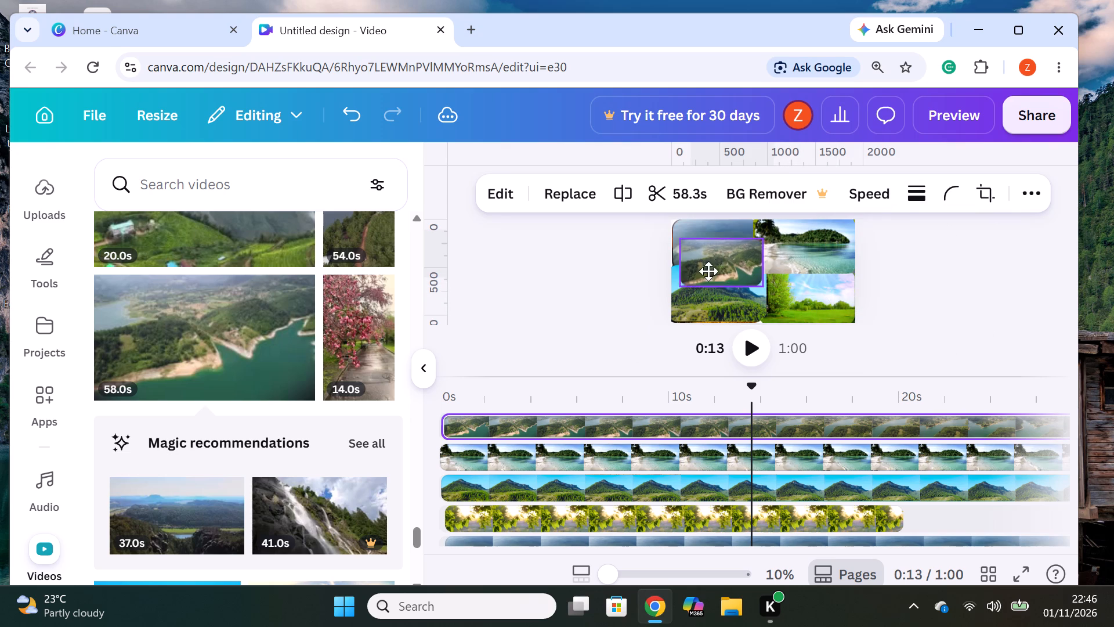
left_click_drag(708, 271, 724, 248)
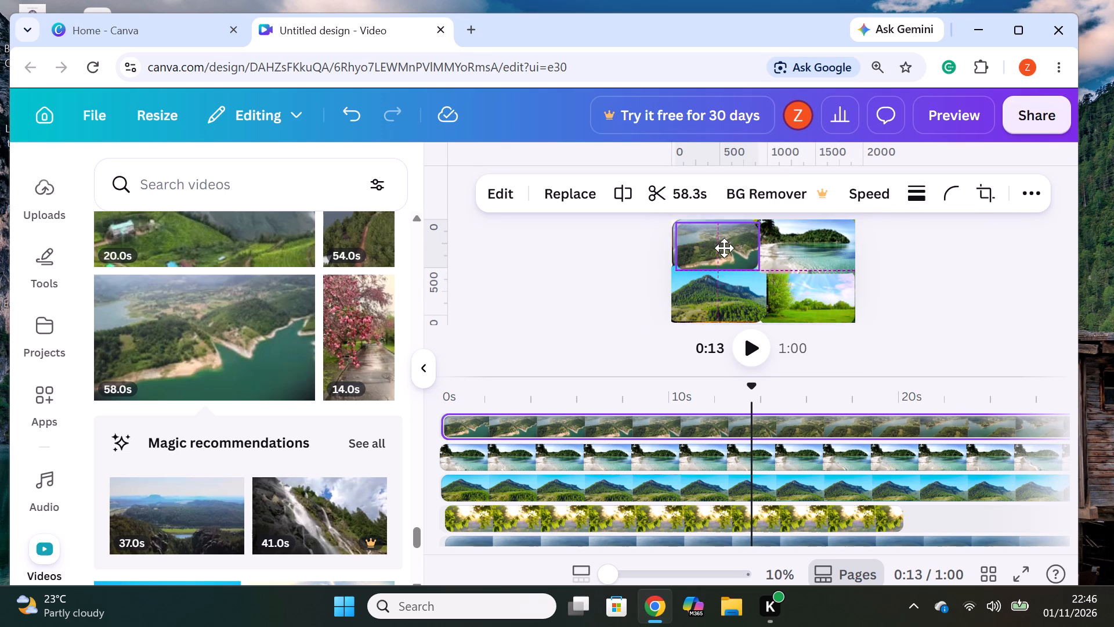
left_click_drag(724, 248, 724, 248)
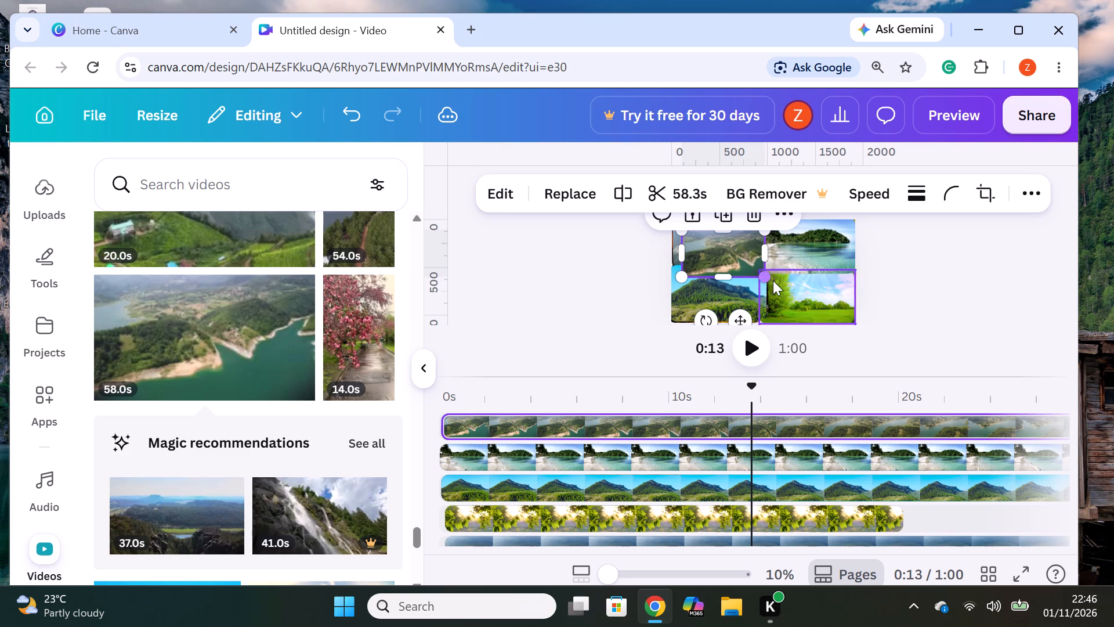
left_click_drag(765, 273, 766, 284)
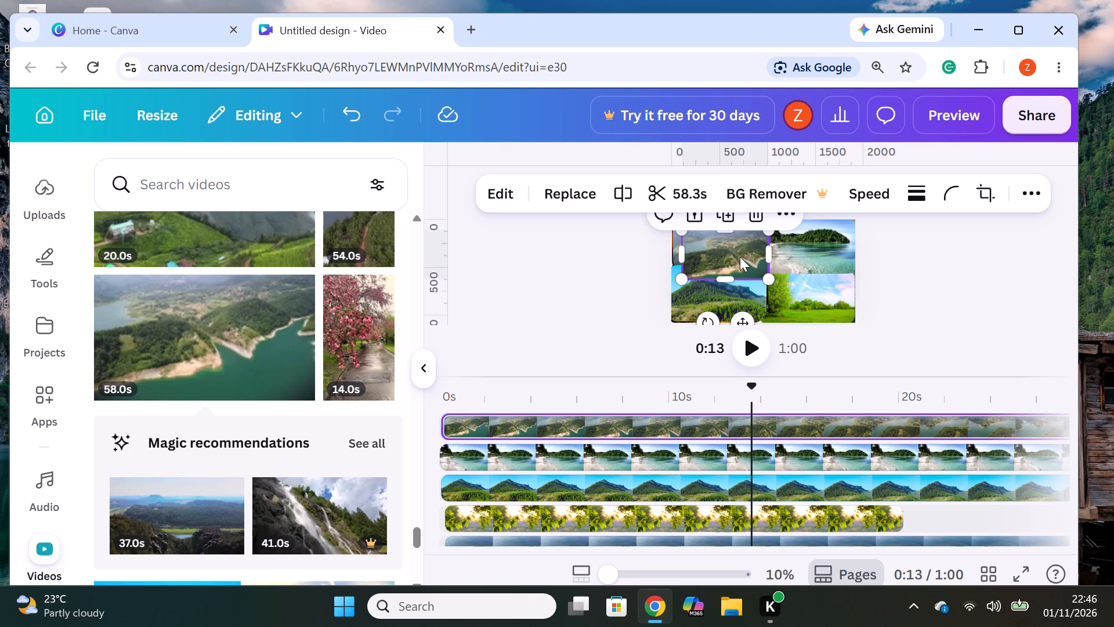
left_click_drag(740, 256, 734, 254)
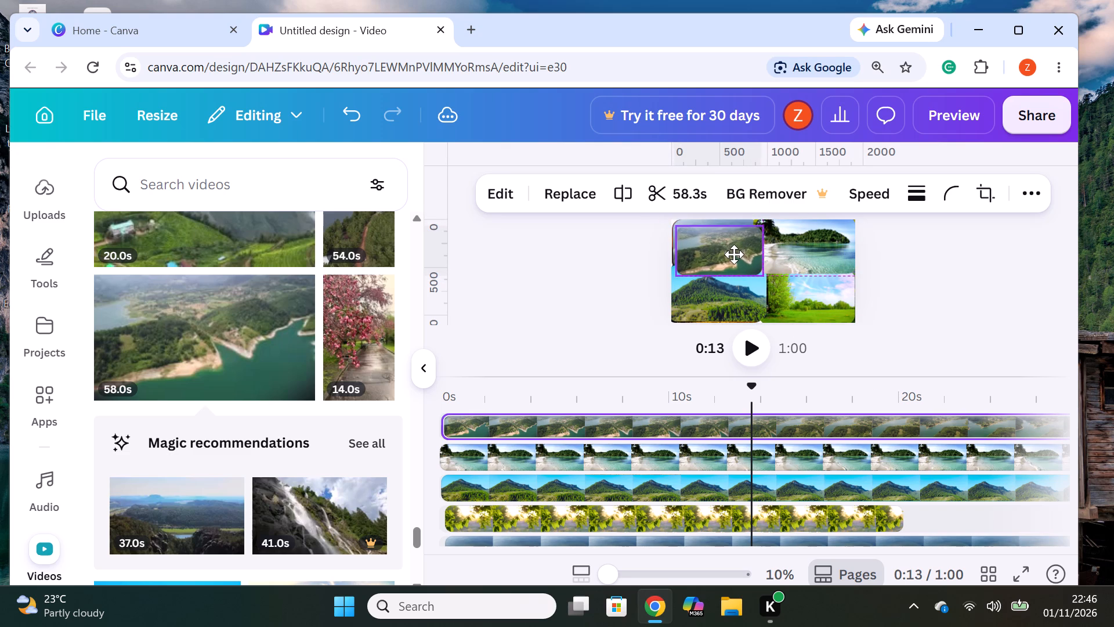
left_click_drag(734, 254, 733, 254)
left_click_drag(761, 278, 766, 280)
left_click(740, 257)
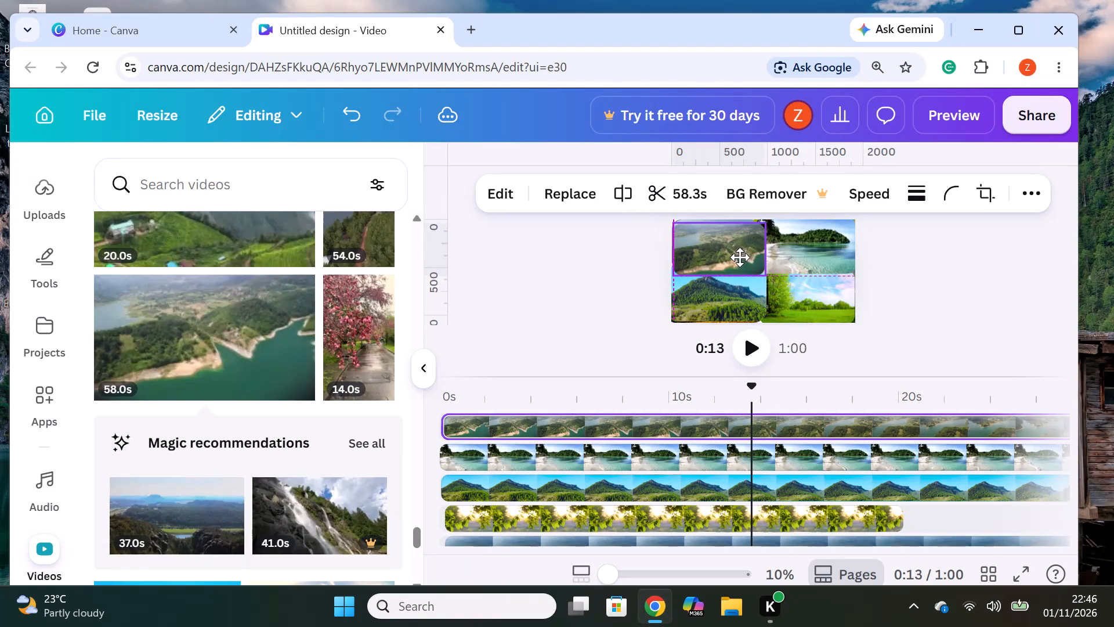
left_click(1021, 367)
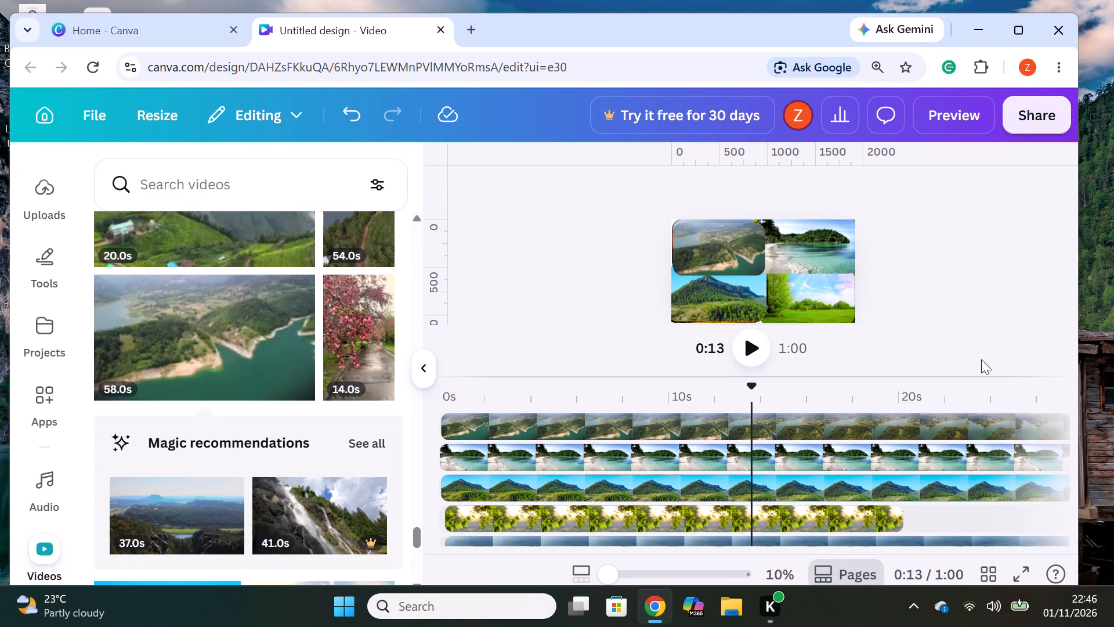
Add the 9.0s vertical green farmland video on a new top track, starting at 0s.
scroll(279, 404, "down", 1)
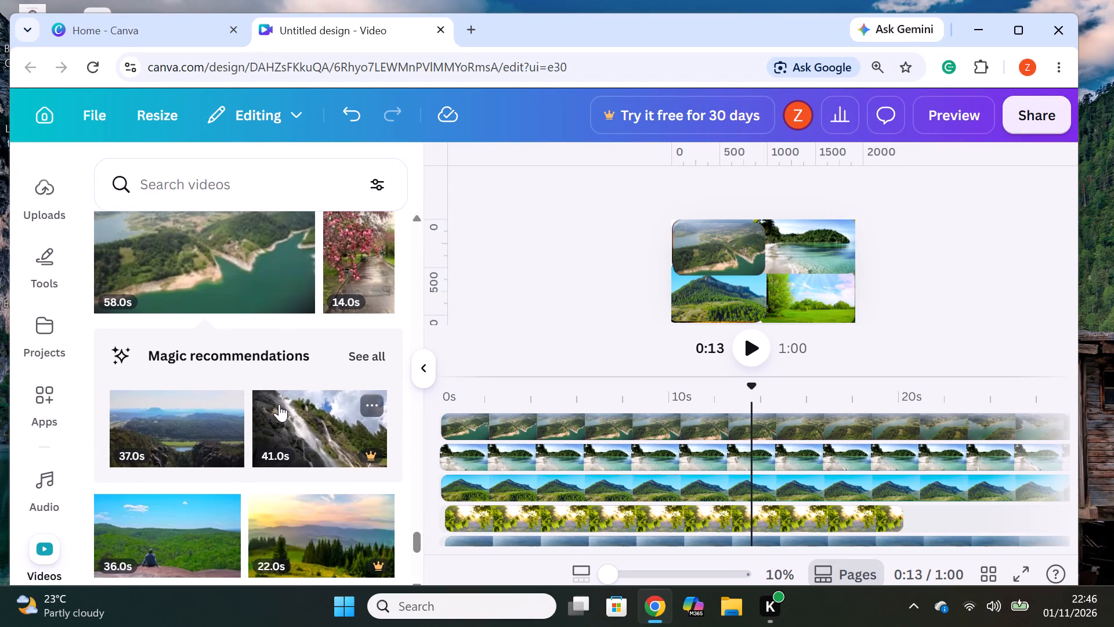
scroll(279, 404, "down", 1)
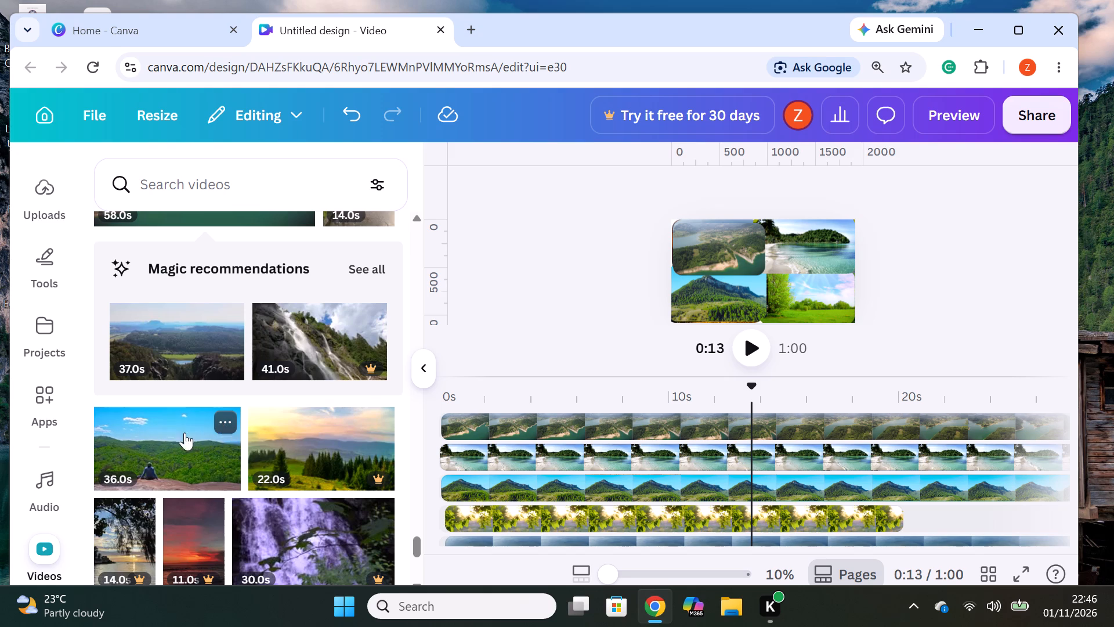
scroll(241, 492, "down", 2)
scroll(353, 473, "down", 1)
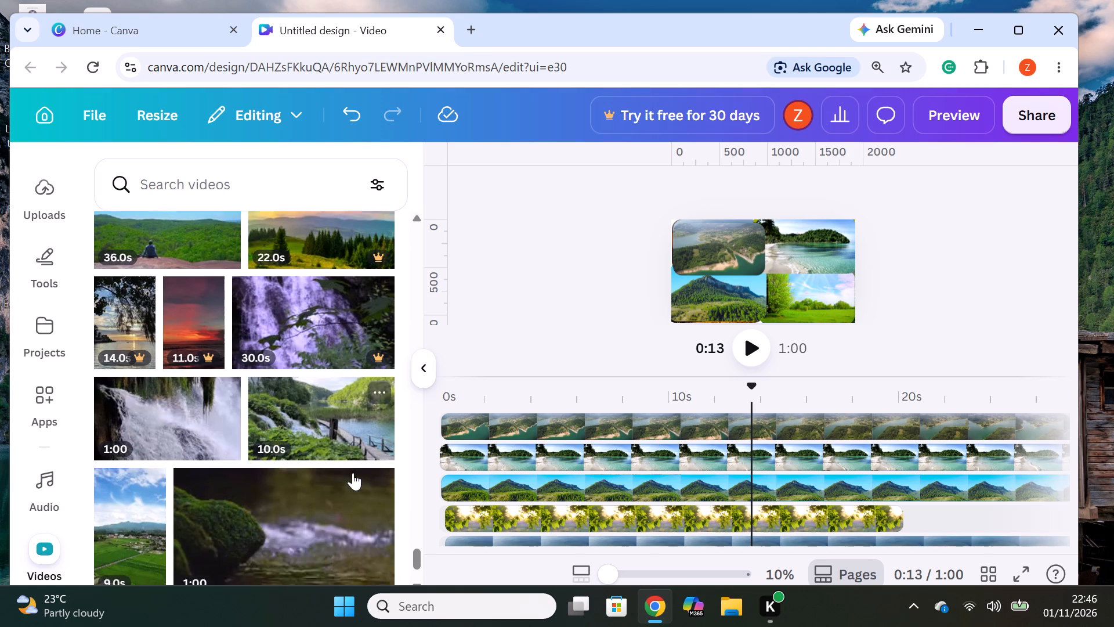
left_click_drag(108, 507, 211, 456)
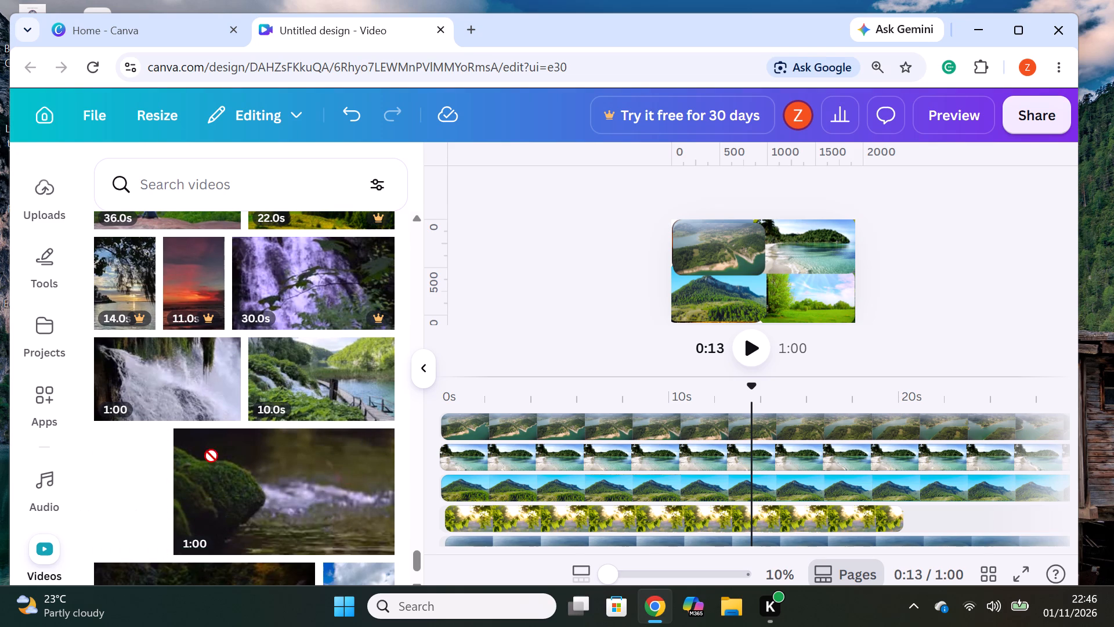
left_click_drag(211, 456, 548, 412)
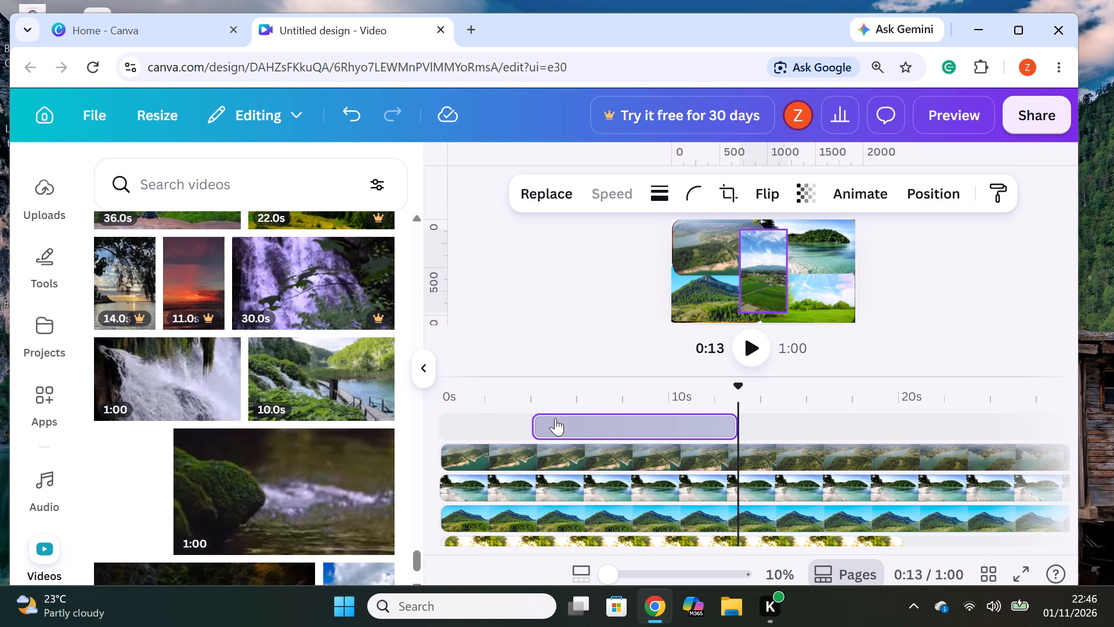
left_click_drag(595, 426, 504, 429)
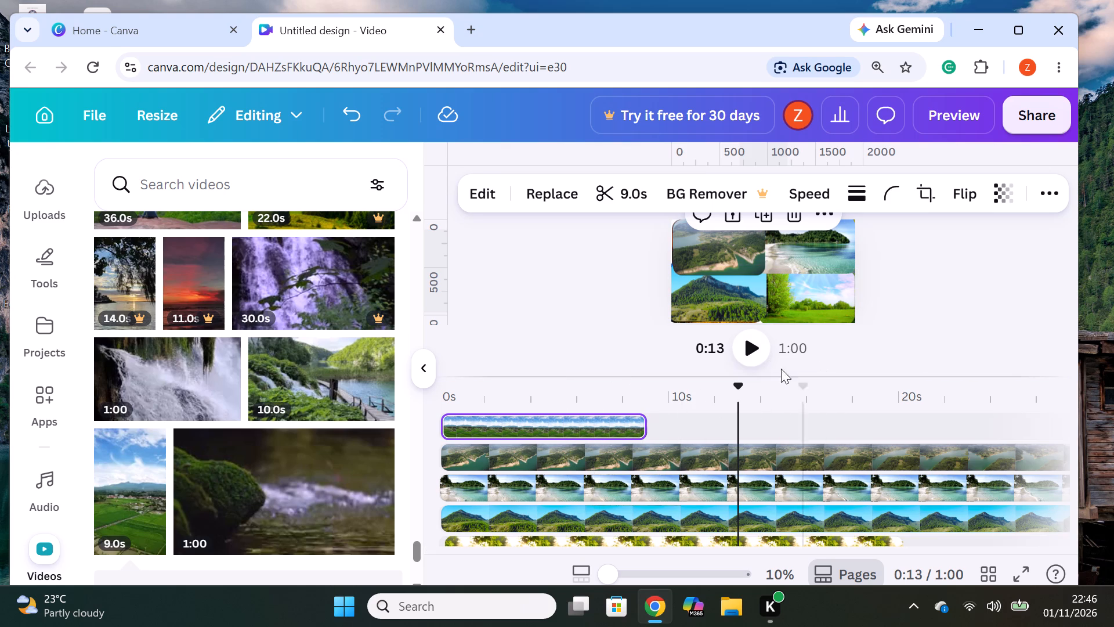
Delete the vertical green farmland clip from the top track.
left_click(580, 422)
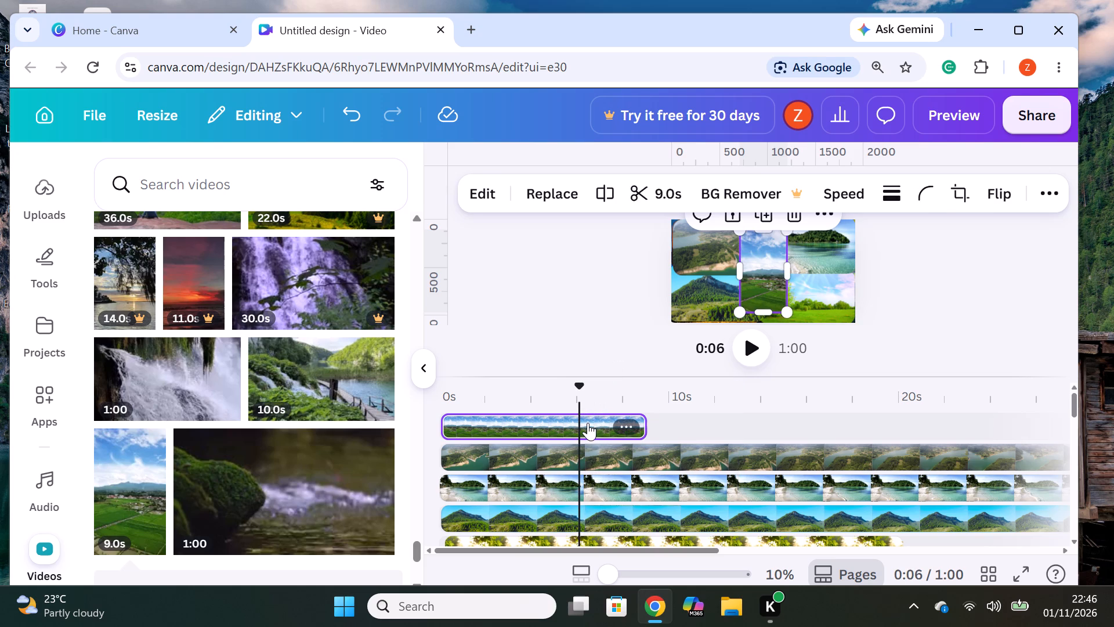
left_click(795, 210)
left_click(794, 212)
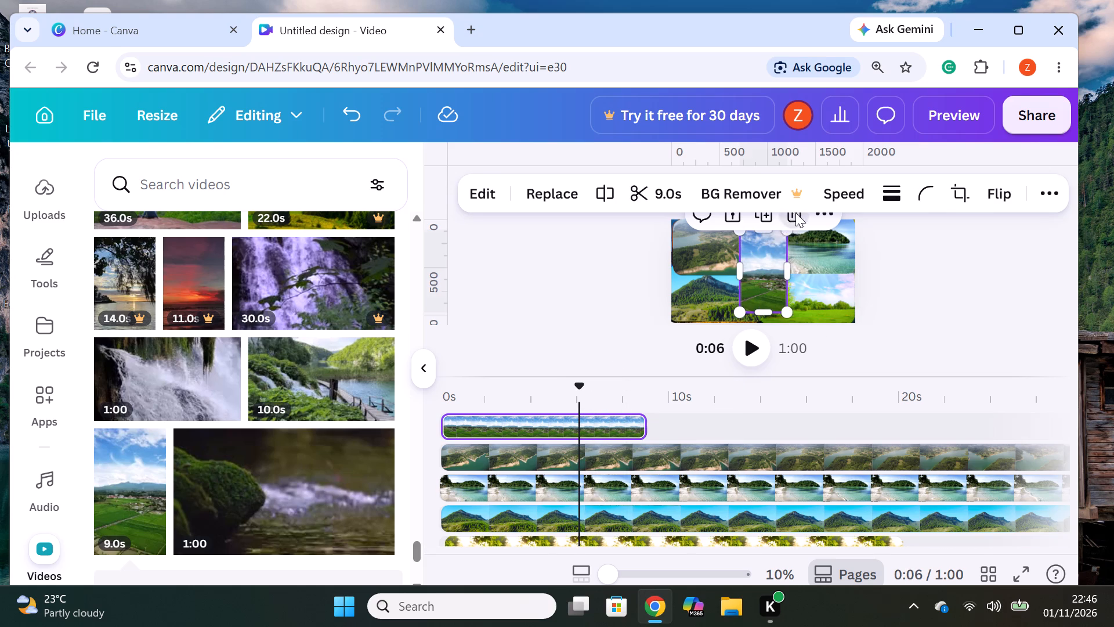
Add the 8.0s sunset lake video from the recommendations on a new top track, starting at about 0s.
scroll(179, 426, "down", 1)
scroll(262, 453, "up", 3)
scroll(262, 452, "down", 6)
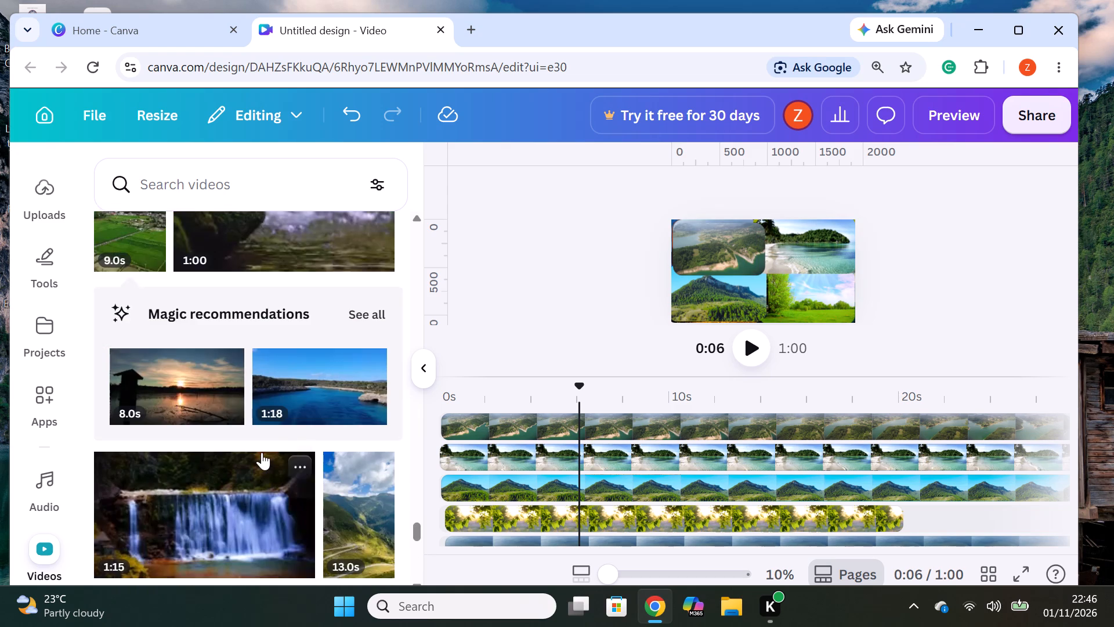
scroll(262, 452, "down", 1)
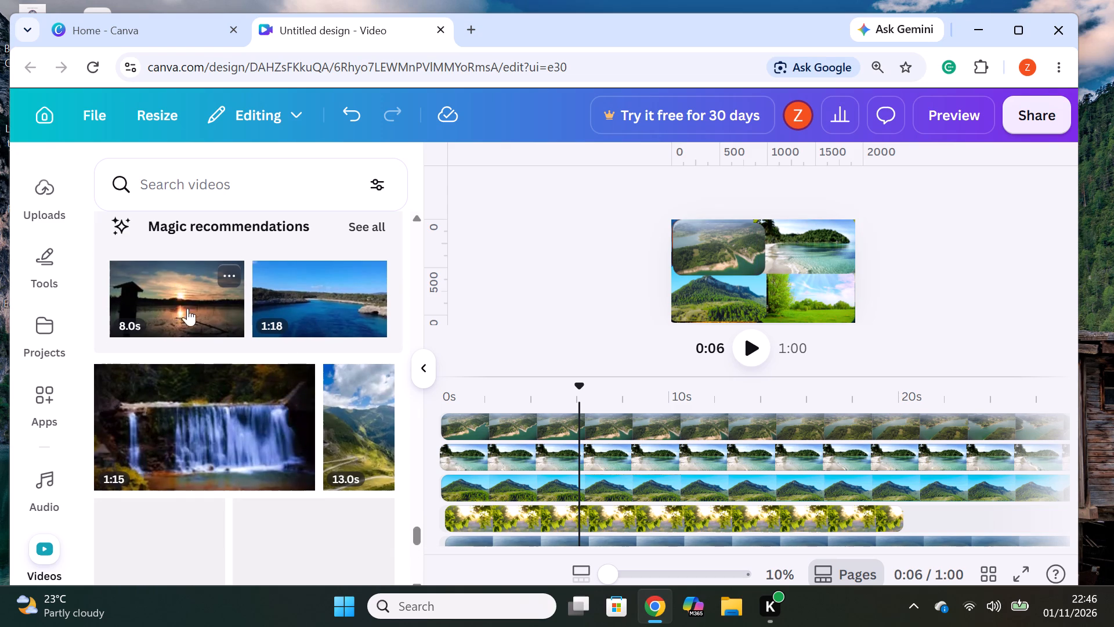
left_click_drag(191, 319, 637, 410)
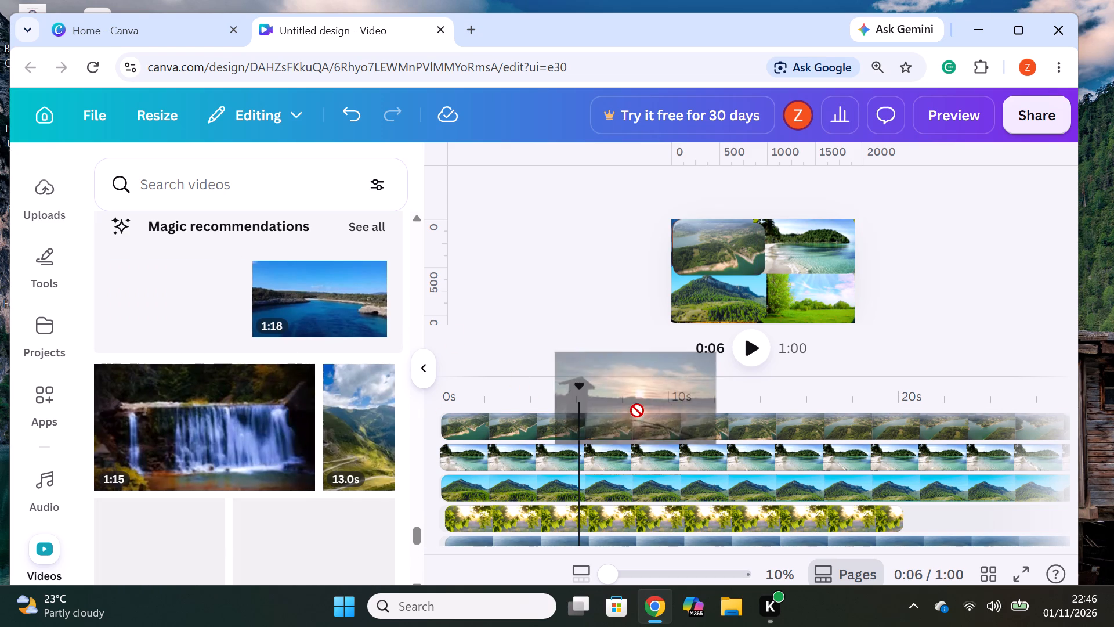
left_click_drag(637, 410, 632, 413)
left_click_drag(635, 420, 527, 416)
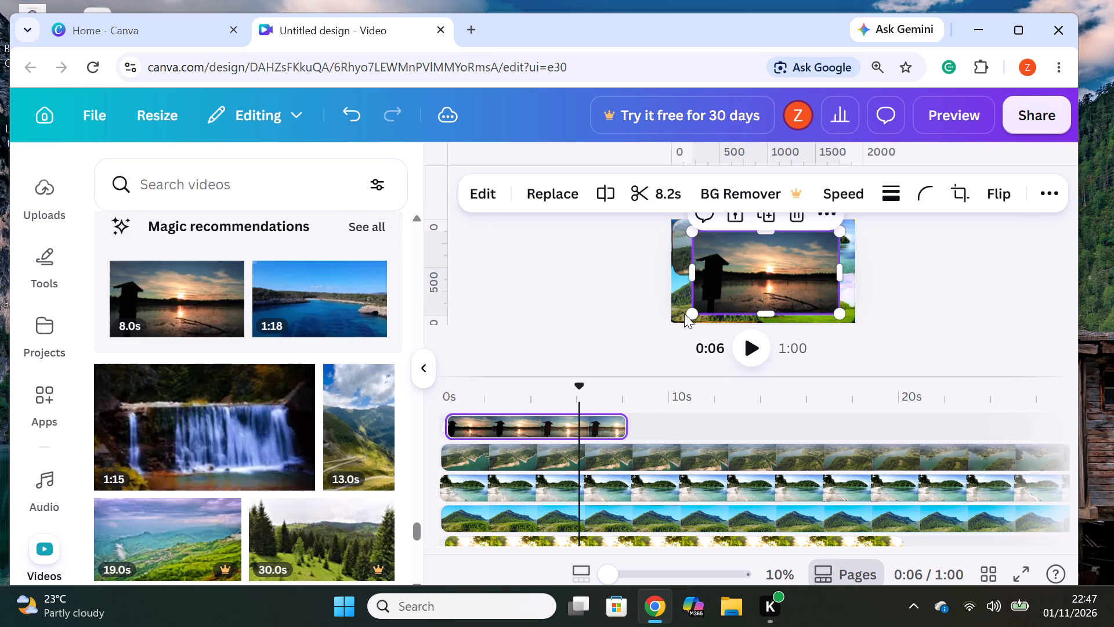
Shrink the sunset lake clip proportionally to about half the page width and round its corners.
left_click_drag(840, 314, 839, 312)
left_click_drag(839, 312, 794, 278)
left_click(742, 254)
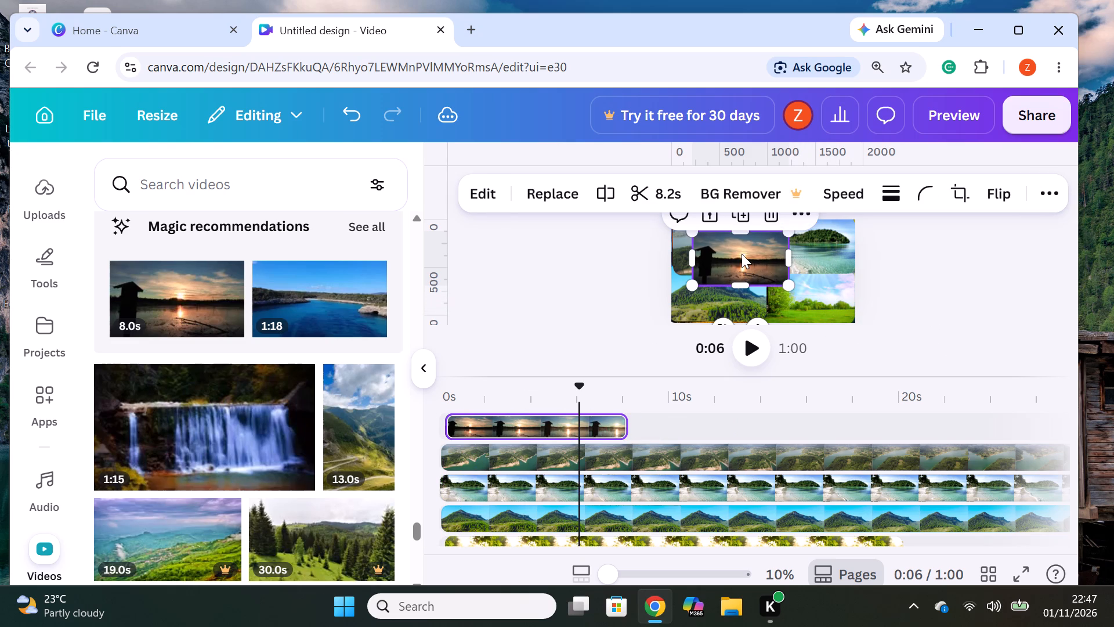
left_click(738, 253)
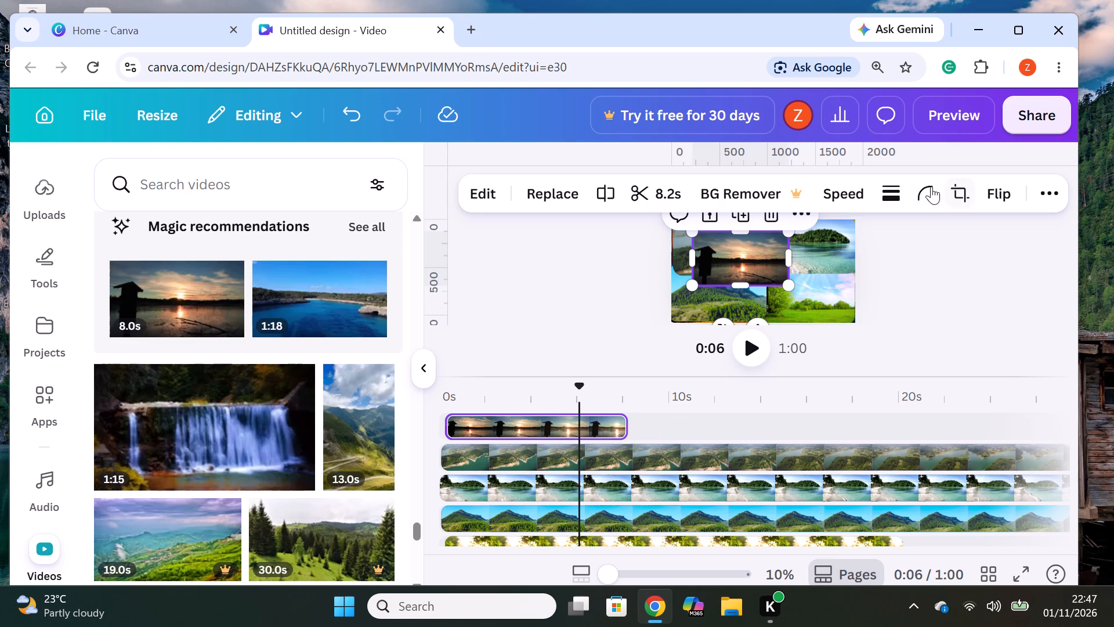
left_click(930, 186)
left_click_drag(831, 275, 973, 302)
left_click(981, 320)
Move the sunset lake clip into the page's upper-right quadrant, over the tropical beach clip.
left_click_drag(742, 258, 824, 276)
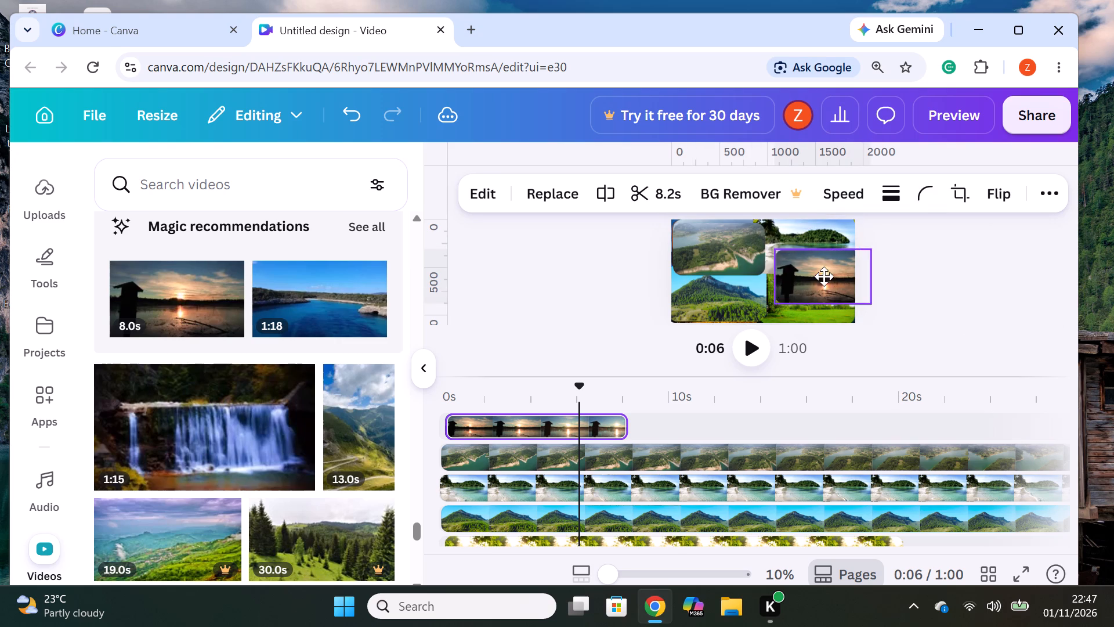
left_click_drag(824, 276, 807, 247)
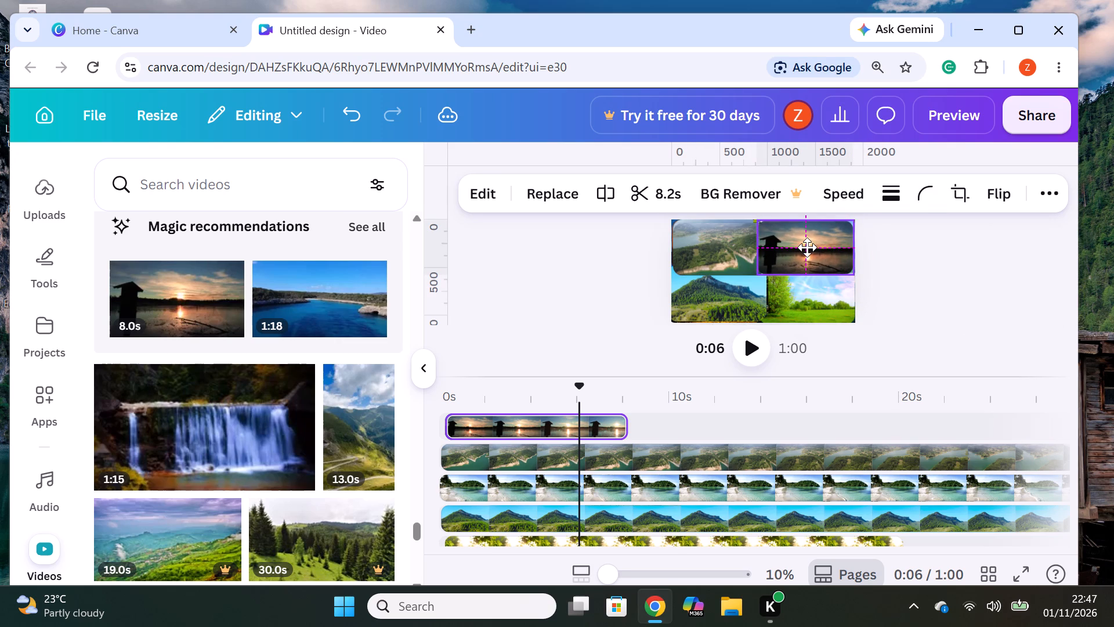
left_click_drag(807, 247, 808, 247)
left_click(967, 285)
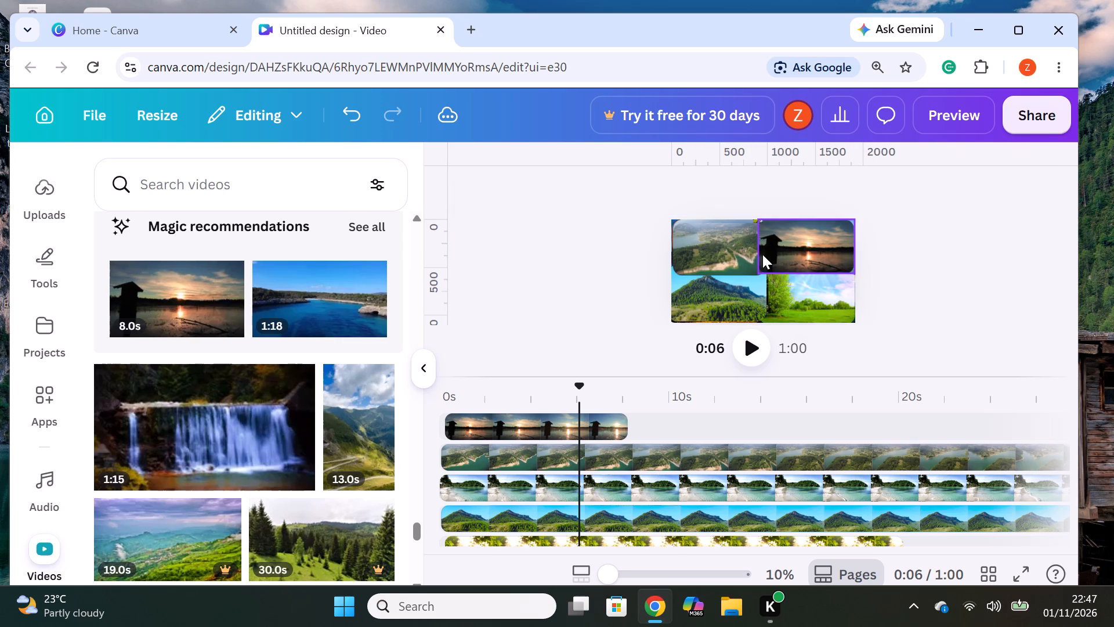
left_click(775, 255)
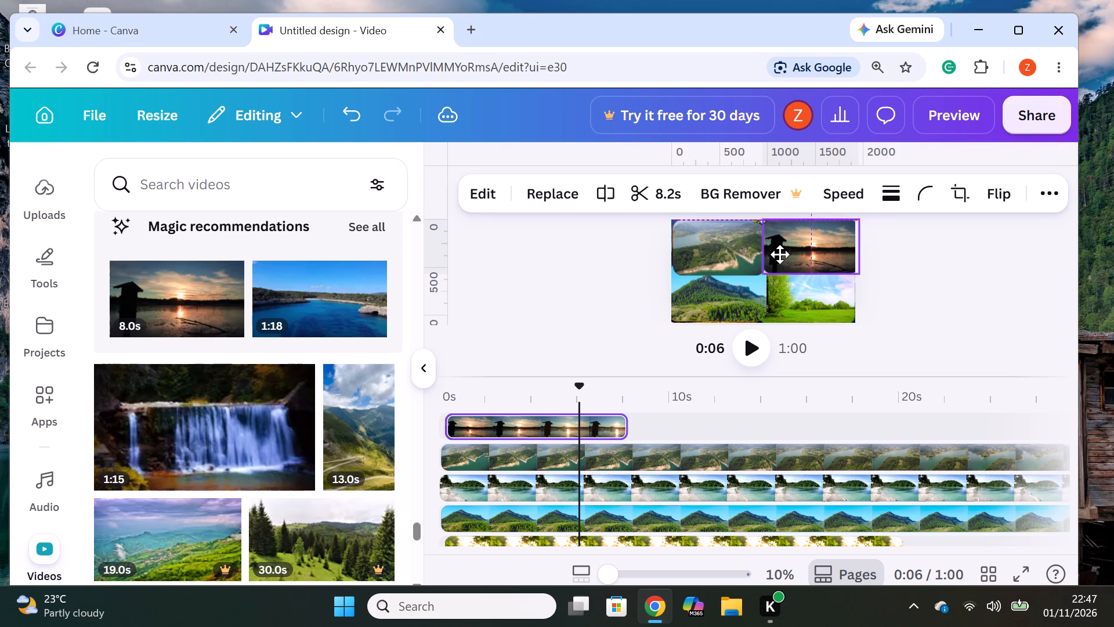
left_click(1012, 287)
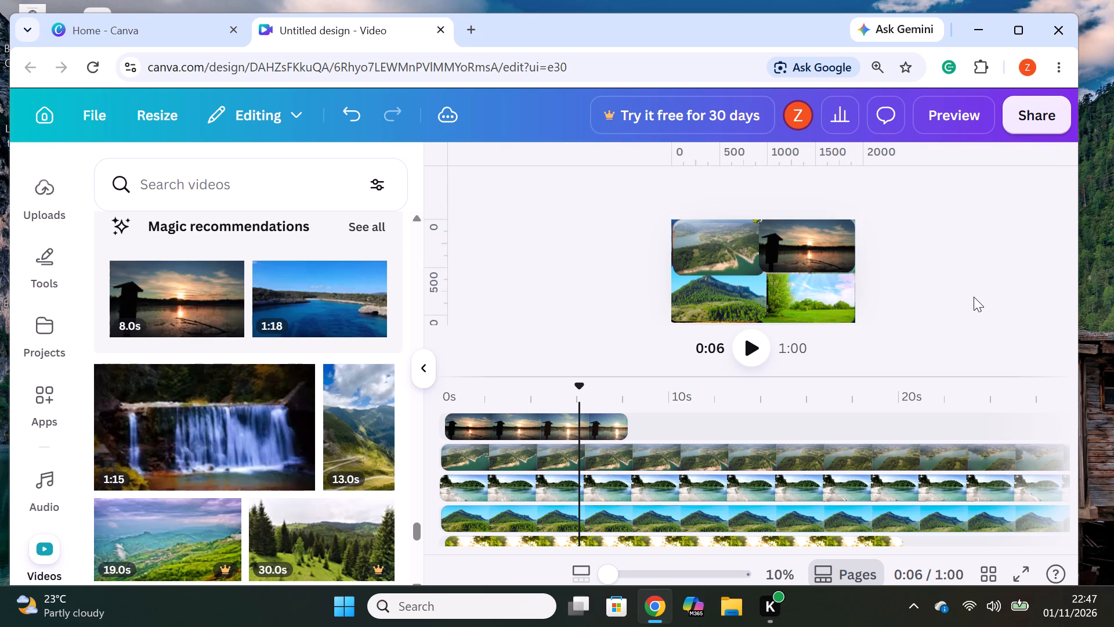
Add the 16.0s green hillside village video on a new top track, starting at 0s.
scroll(173, 392, "down", 3)
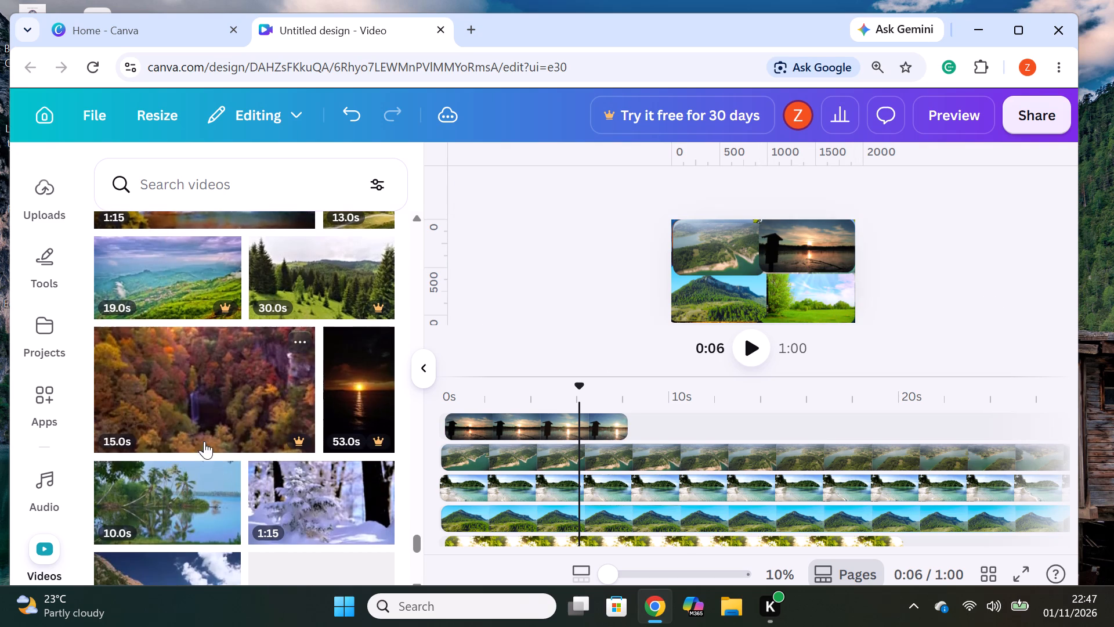
scroll(198, 455, "down", 3)
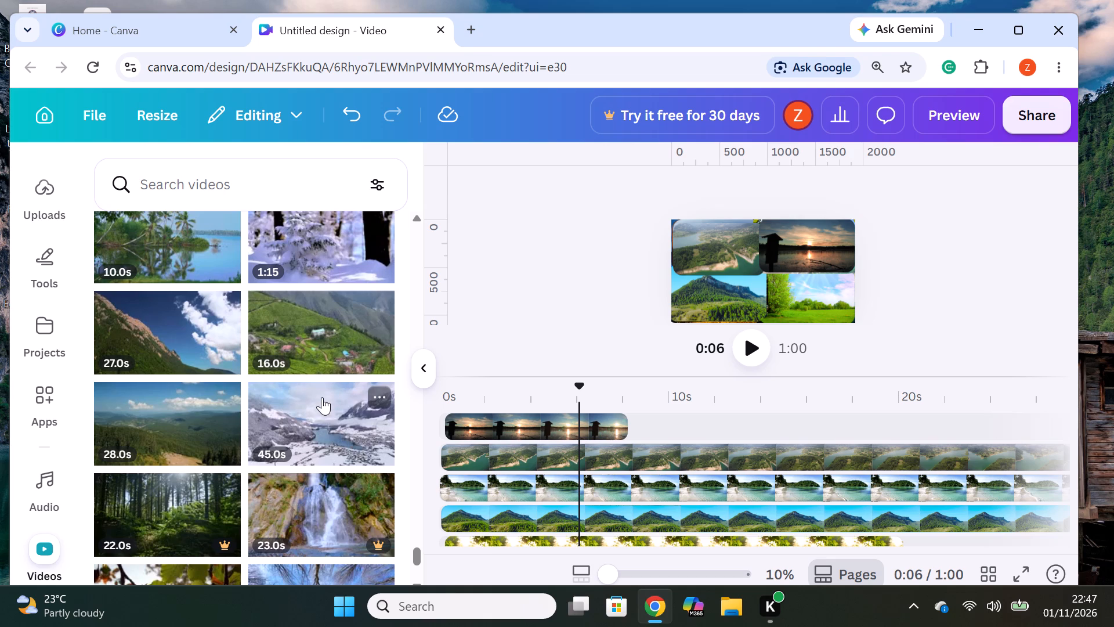
left_click_drag(310, 352, 552, 413)
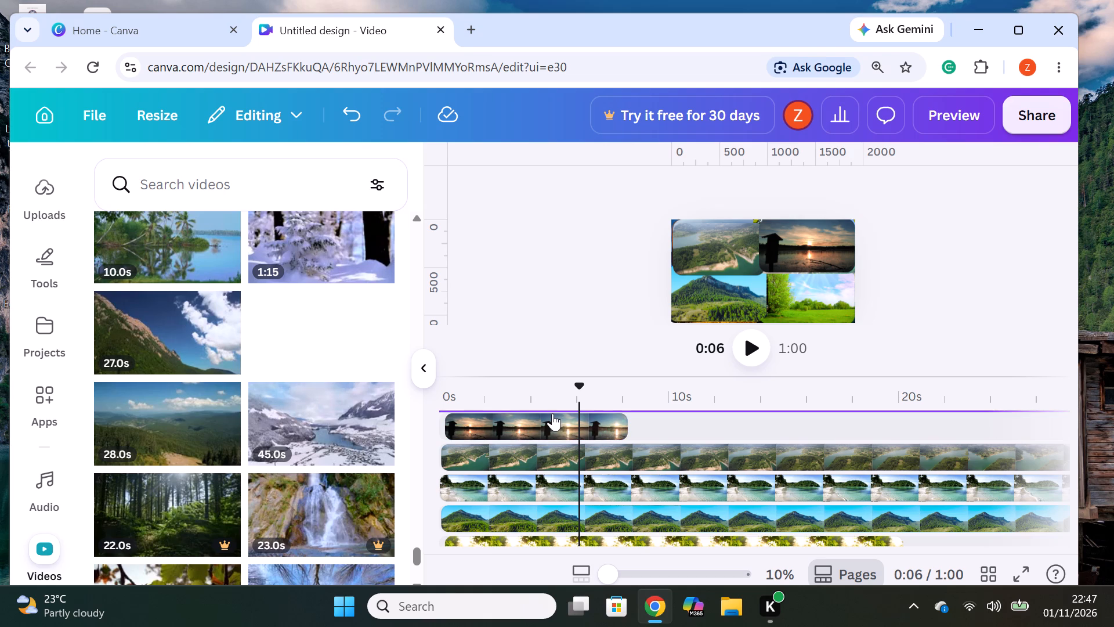
left_click_drag(562, 422, 538, 419)
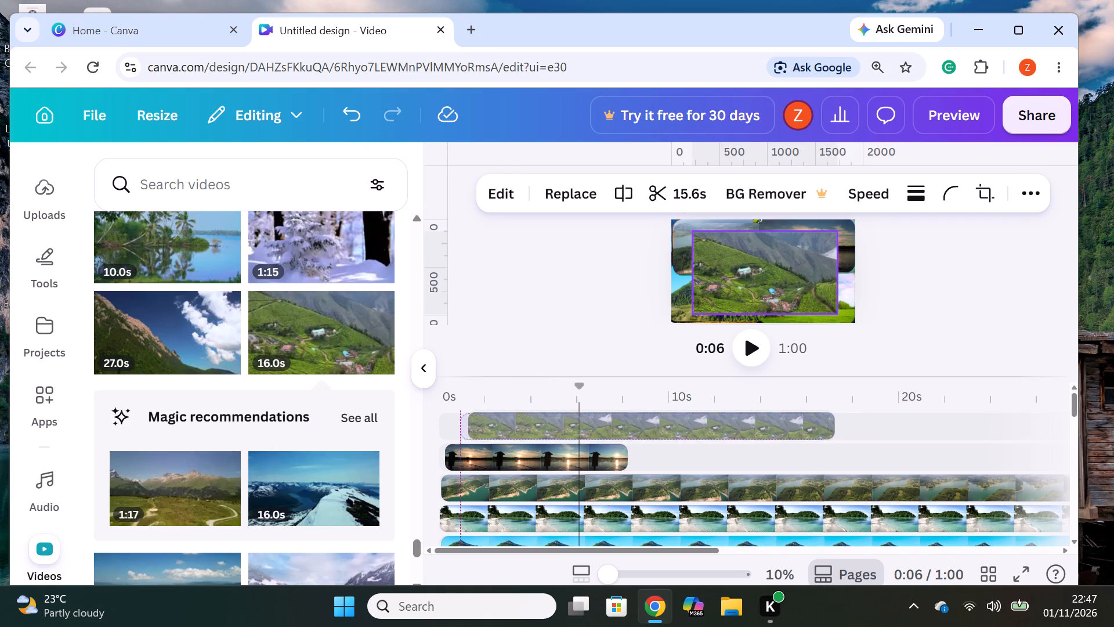
left_click_drag(538, 419, 513, 421)
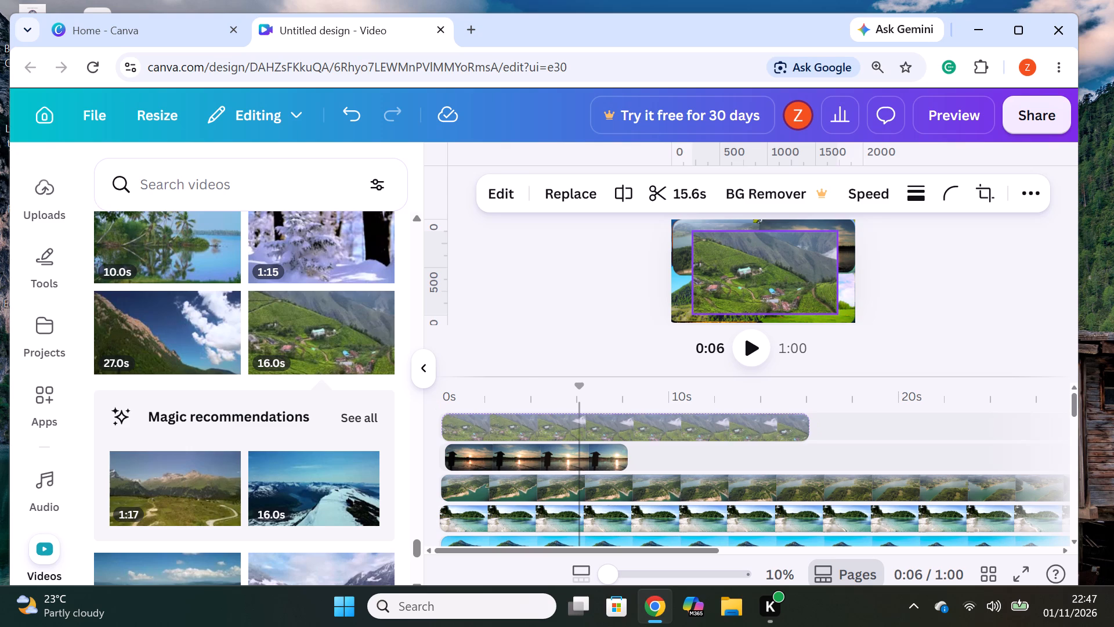
left_click_drag(513, 421, 512, 420)
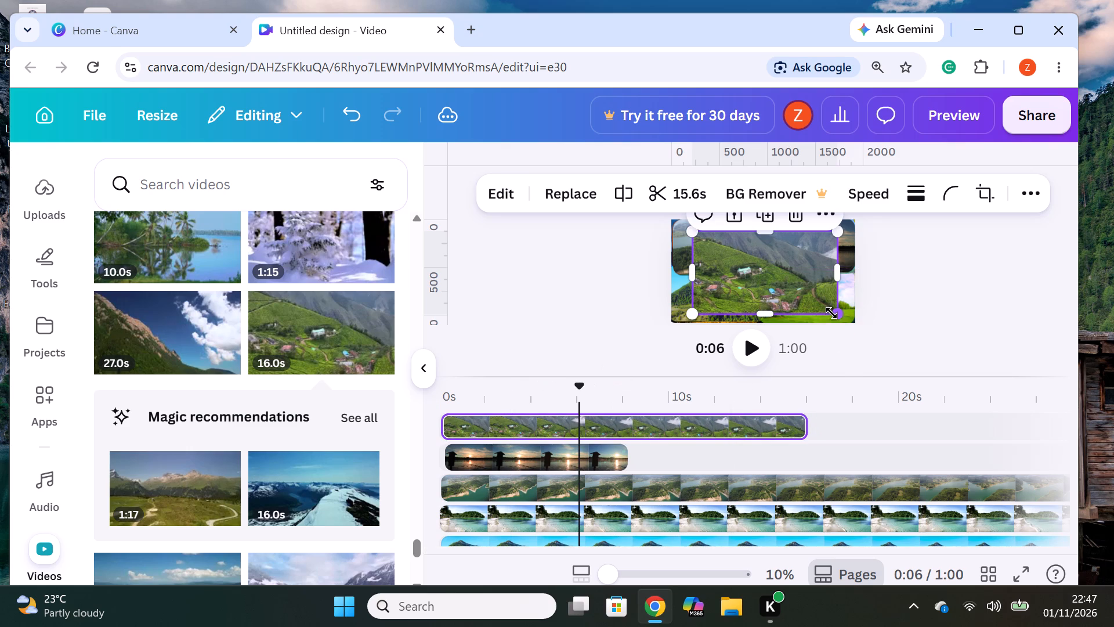
Shrink the hillside village clip proportionally to about half the page width and set its corner rounding to 100.
left_click_drag(835, 310, 792, 261)
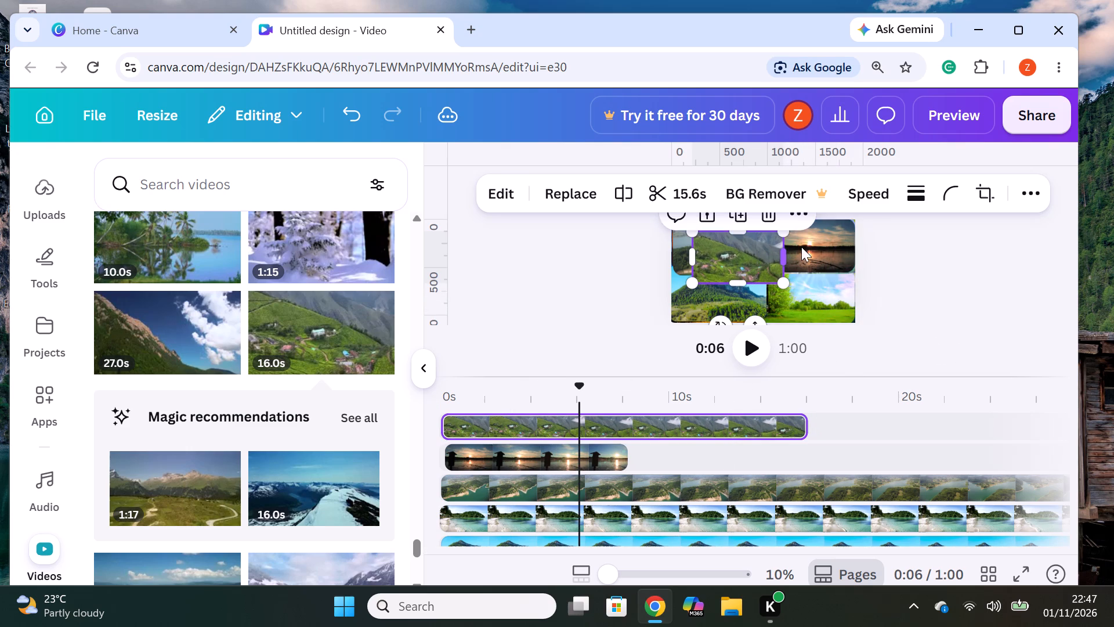
left_click(956, 190)
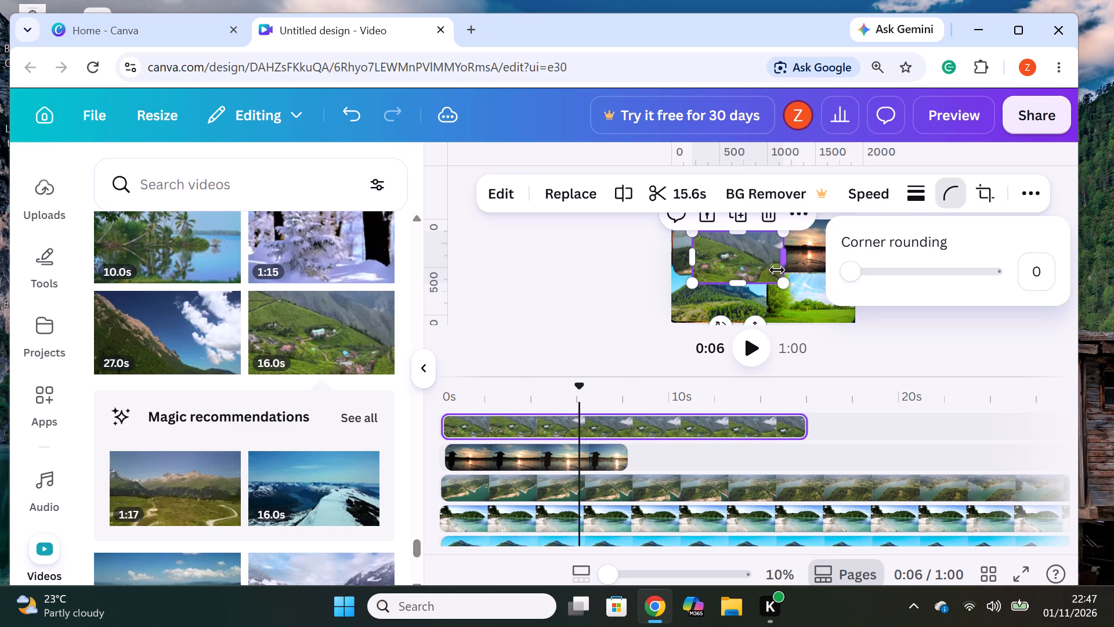
left_click_drag(864, 278, 1022, 278)
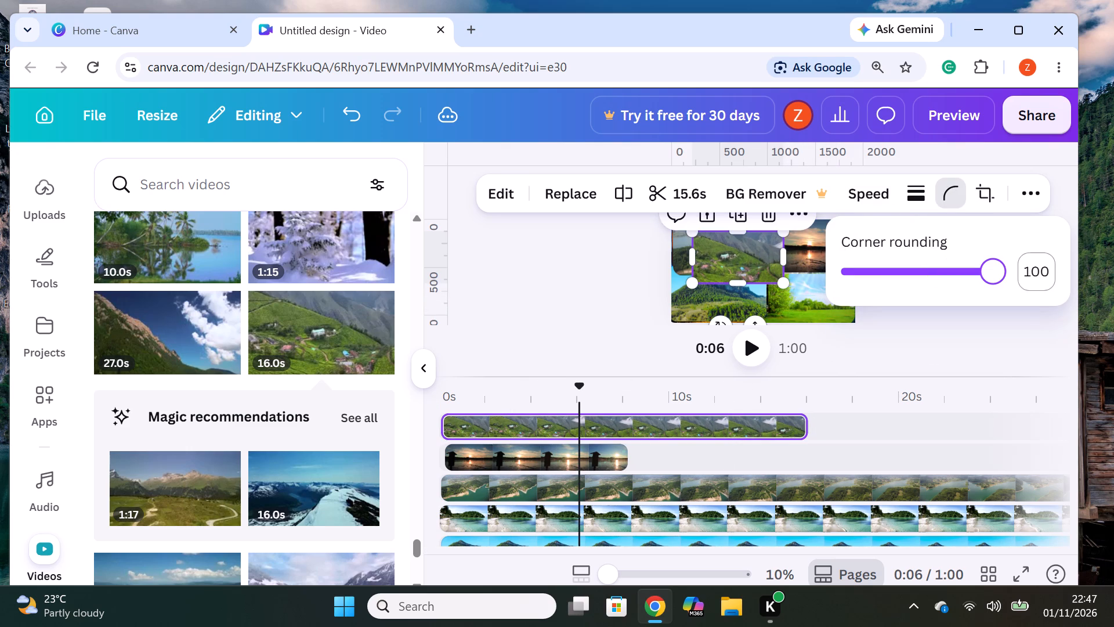
Fit the hillside village clip into the page's upper-right quadrant, over the sunset lake clip, enlarging it slightly.
left_click_drag(737, 265, 847, 247)
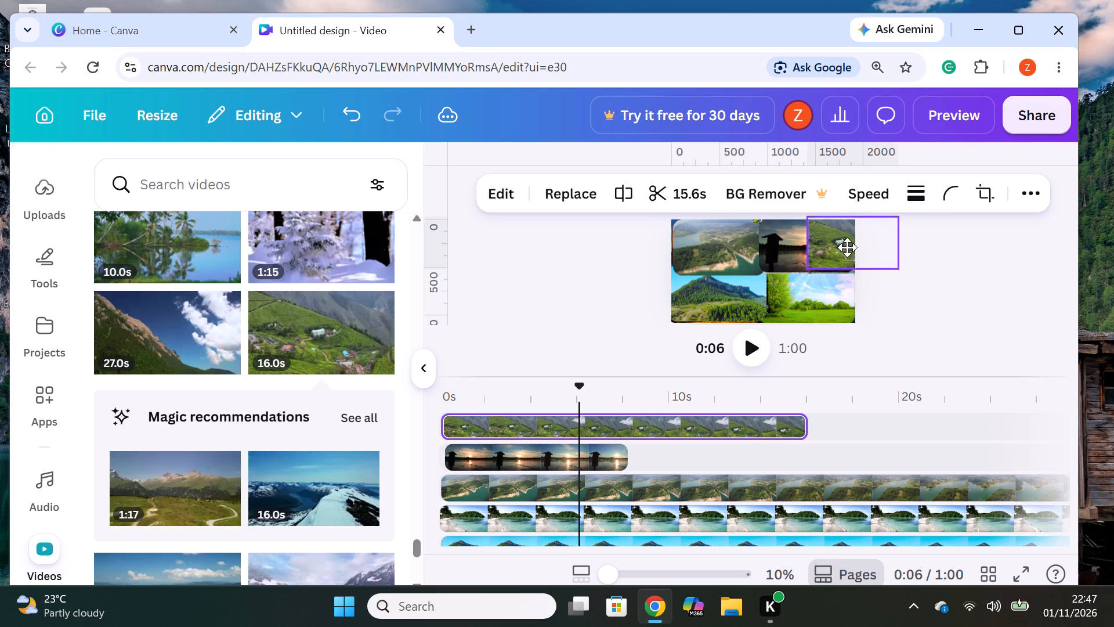
left_click_drag(847, 247, 805, 252)
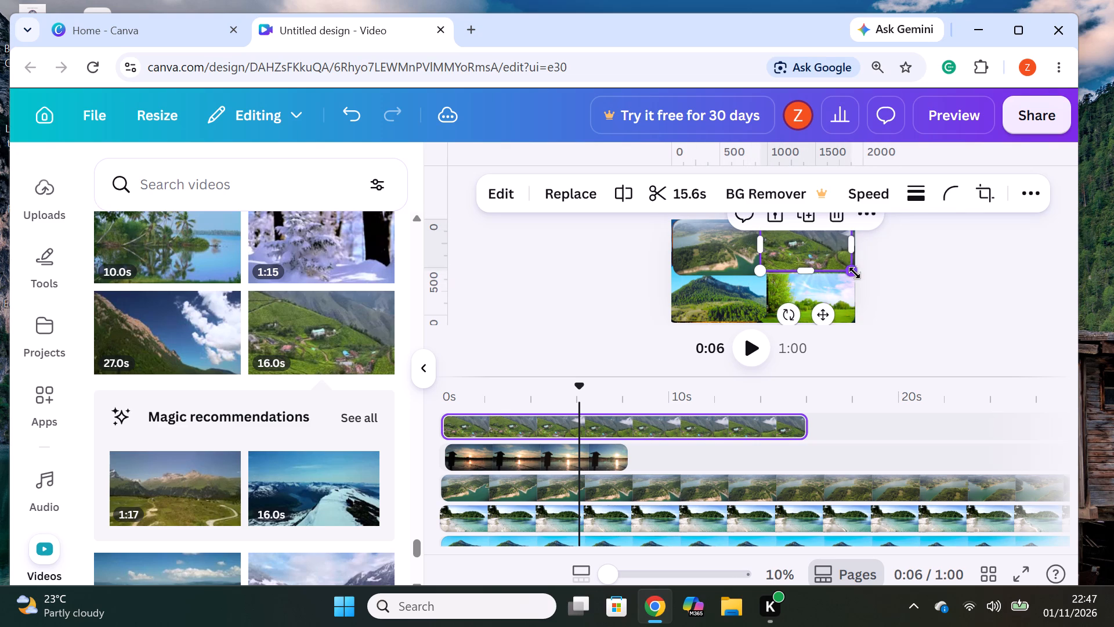
left_click_drag(855, 271, 860, 268)
left_click(817, 246)
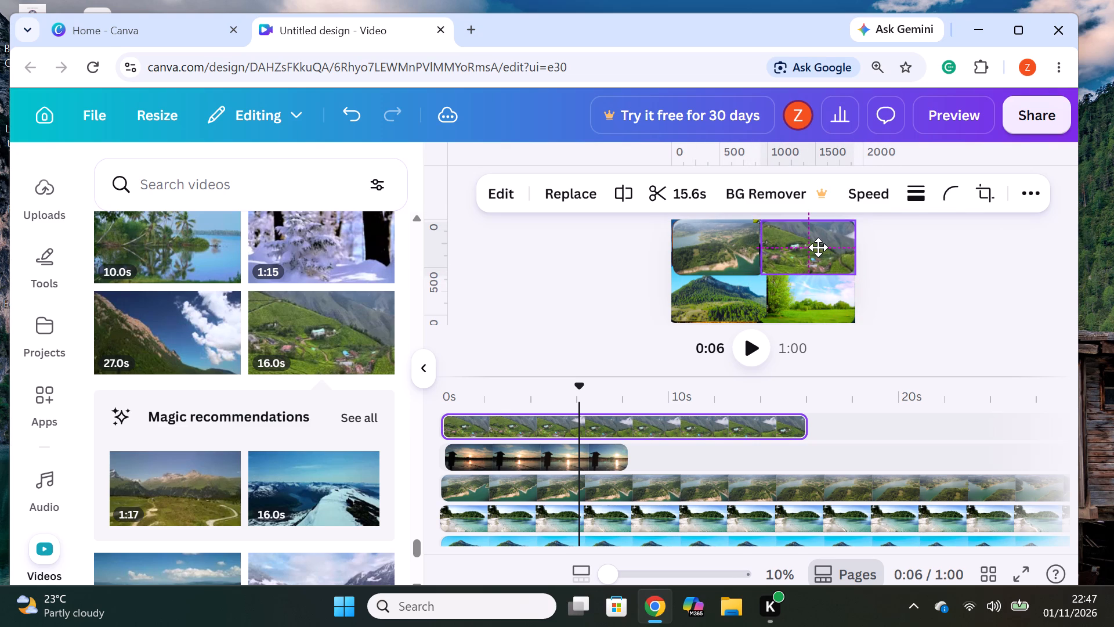
left_click(968, 279)
Add the 23.0s blue mountain lake video on a new top track, starting near 0s.
scroll(277, 345, "down", 2)
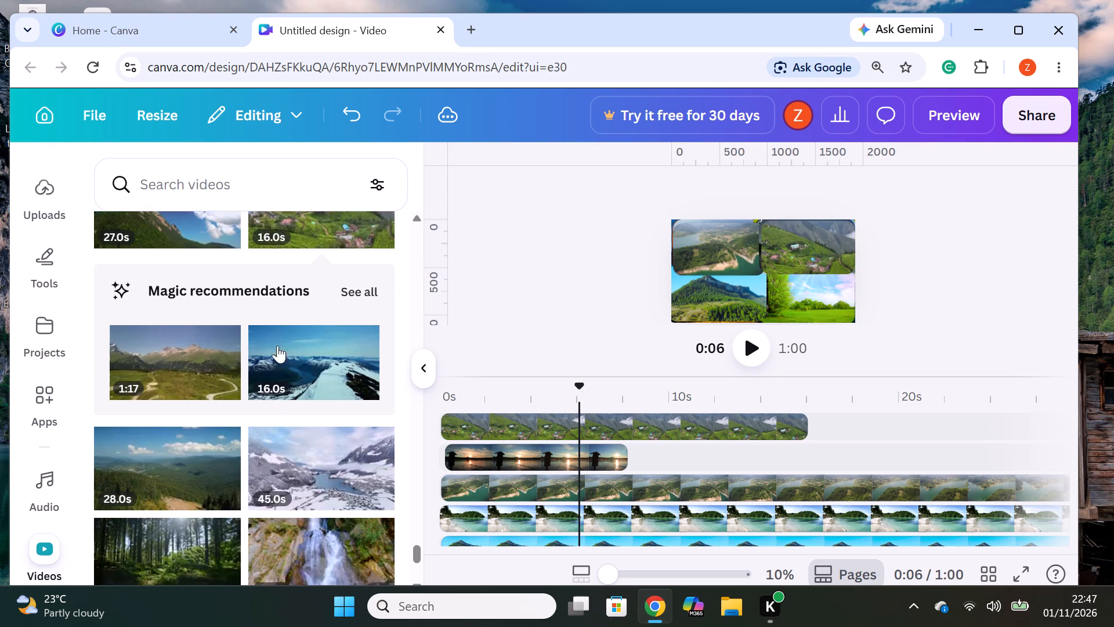
scroll(277, 345, "down", 1)
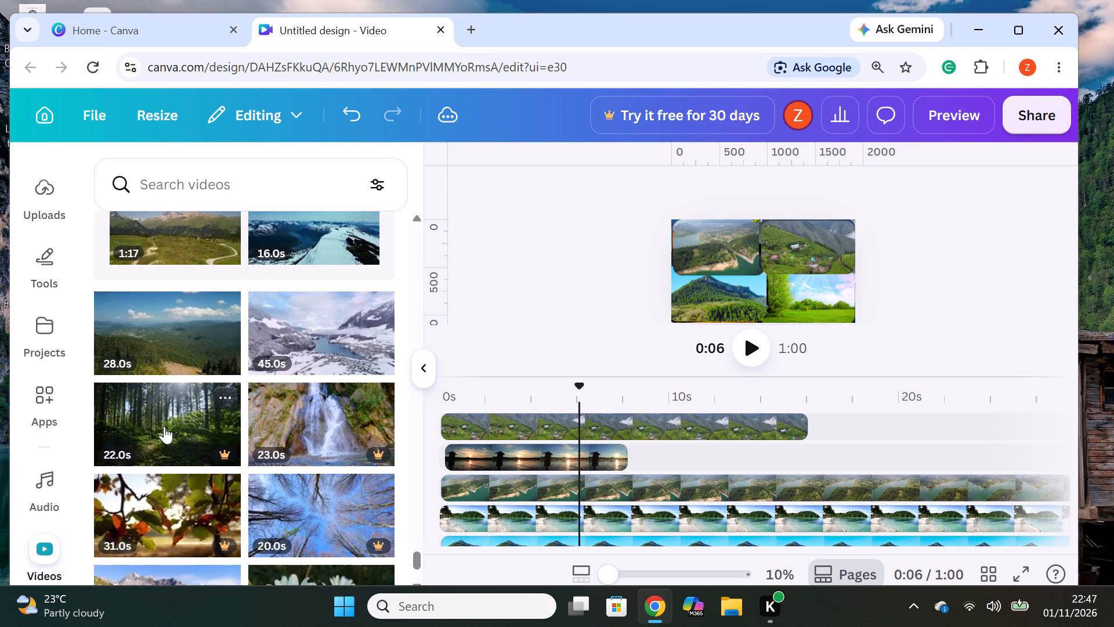
scroll(125, 532, "down", 1)
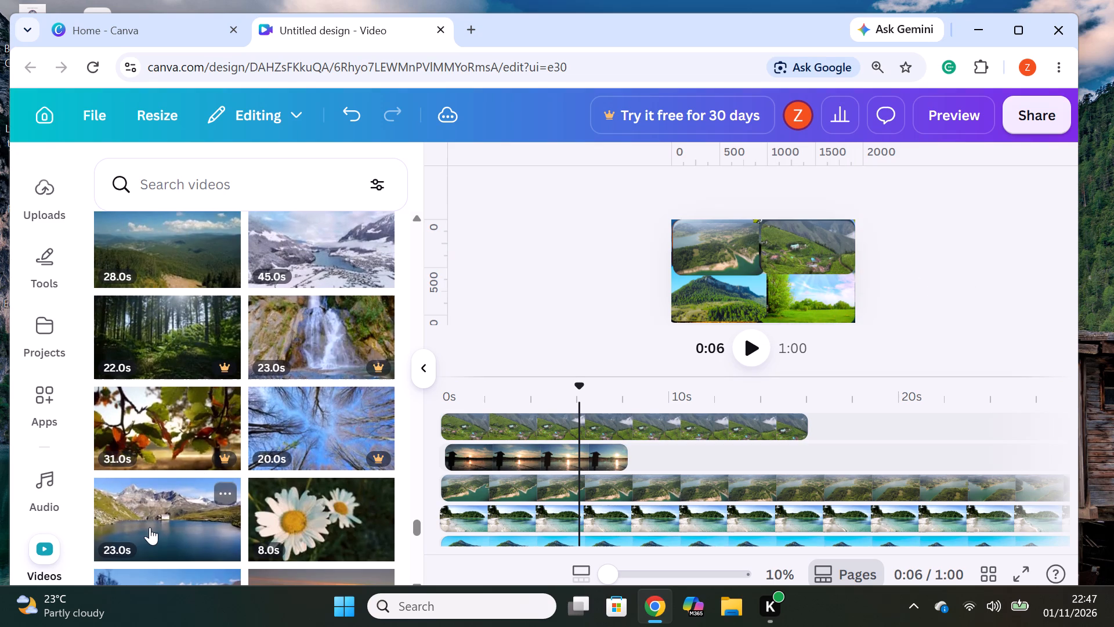
left_click_drag(147, 525, 547, 414)
left_click_drag(578, 428, 530, 431)
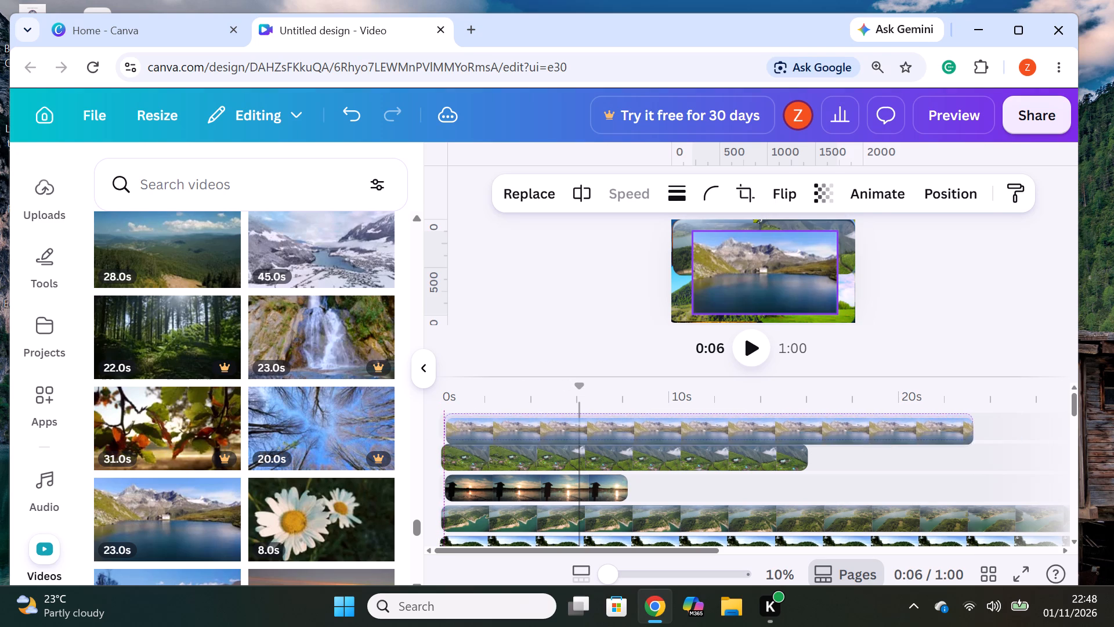
left_click_drag(530, 431, 531, 431)
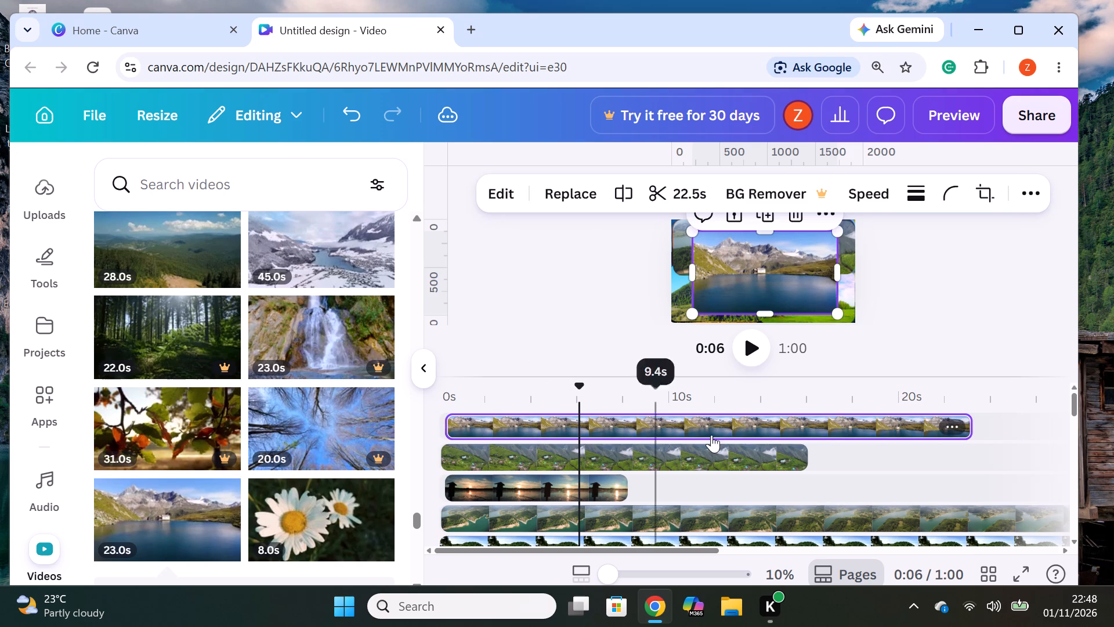
Split the mountain lake clip at about 17.7s and delete the part after the split.
left_click(853, 430)
right_click(853, 430)
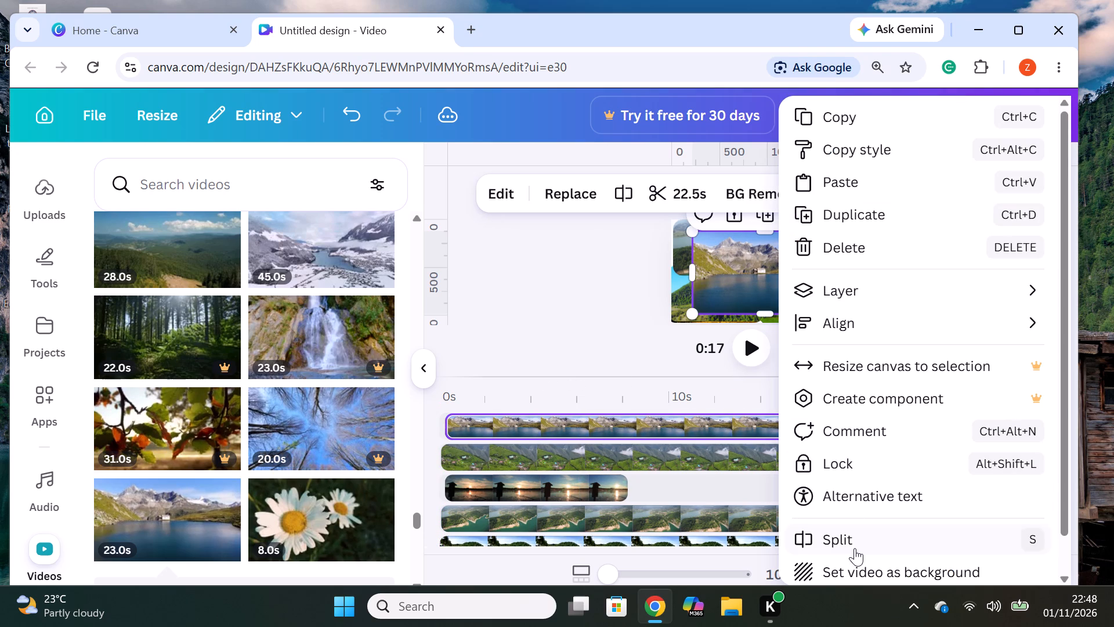
left_click(852, 547)
right_click(896, 425)
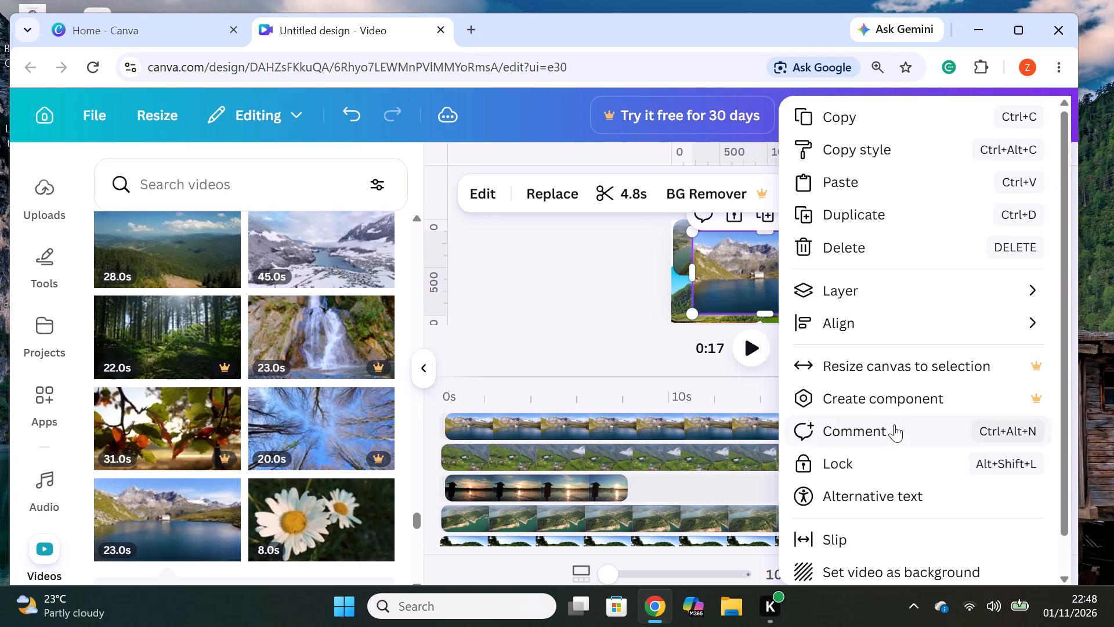
left_click(854, 244)
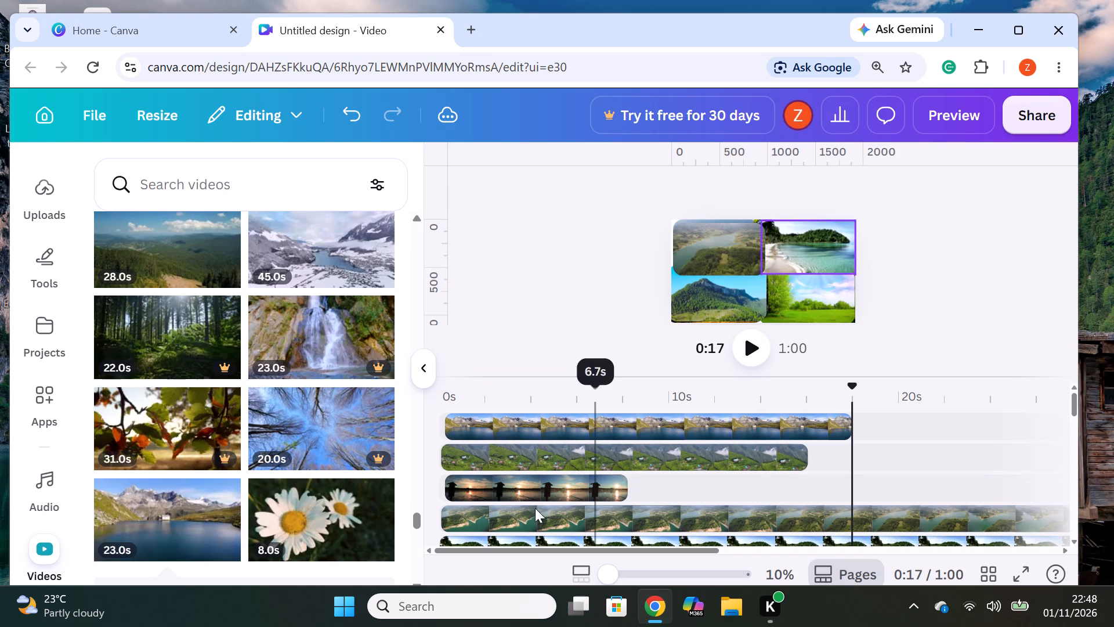
Shrink the mountain lake clip proportionally to about 910 by 519 and set its corner rounding to the maximum.
left_click(635, 417)
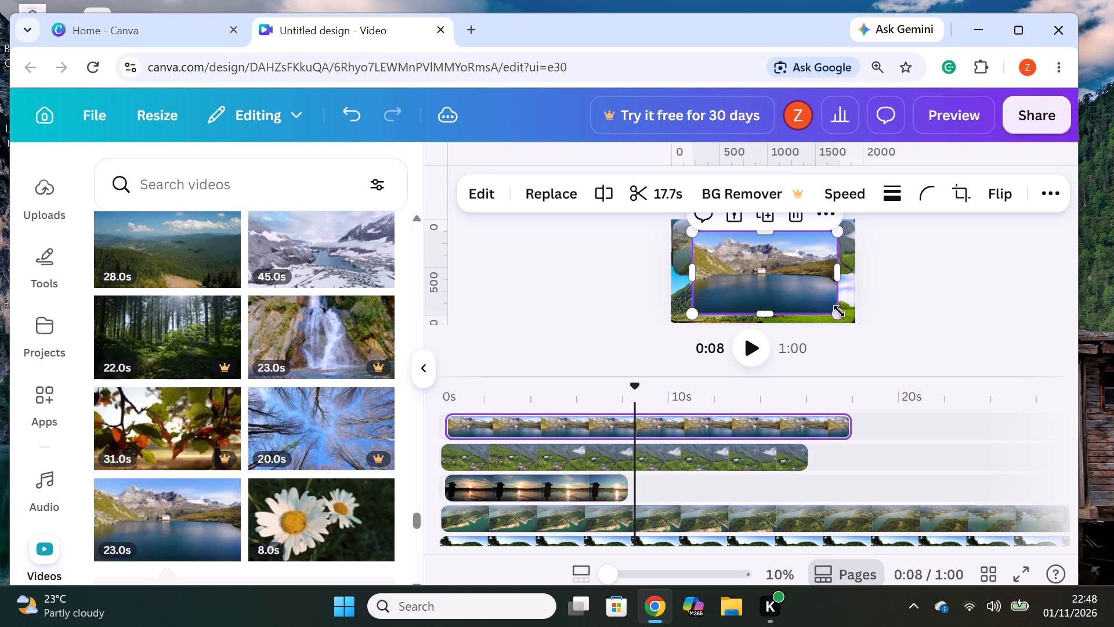
left_click_drag(839, 311, 791, 261)
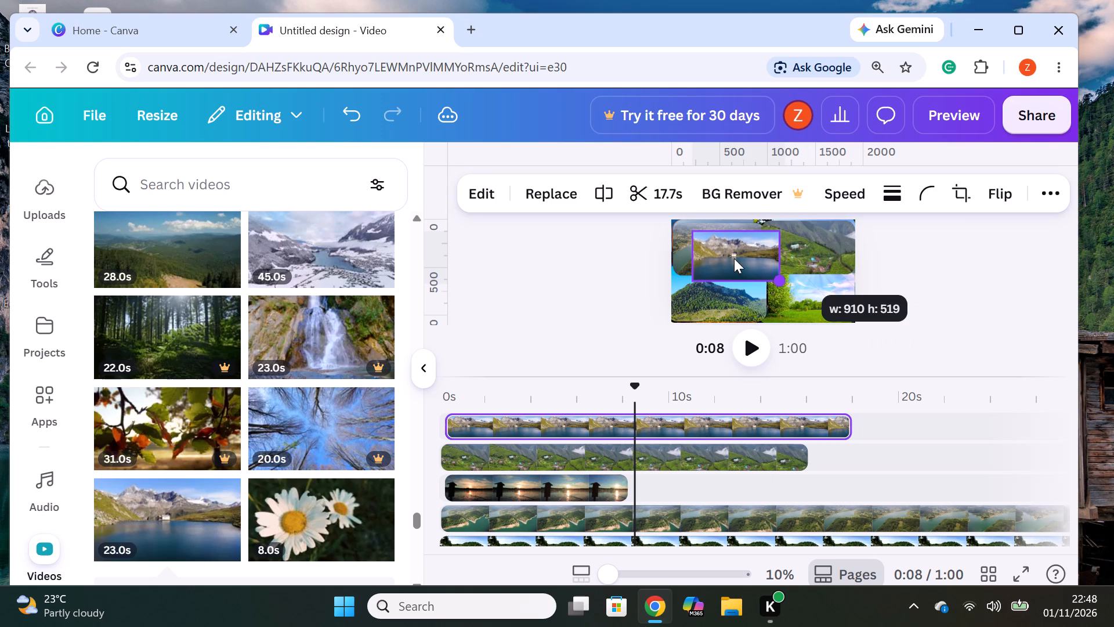
left_click(735, 257)
left_click(737, 250)
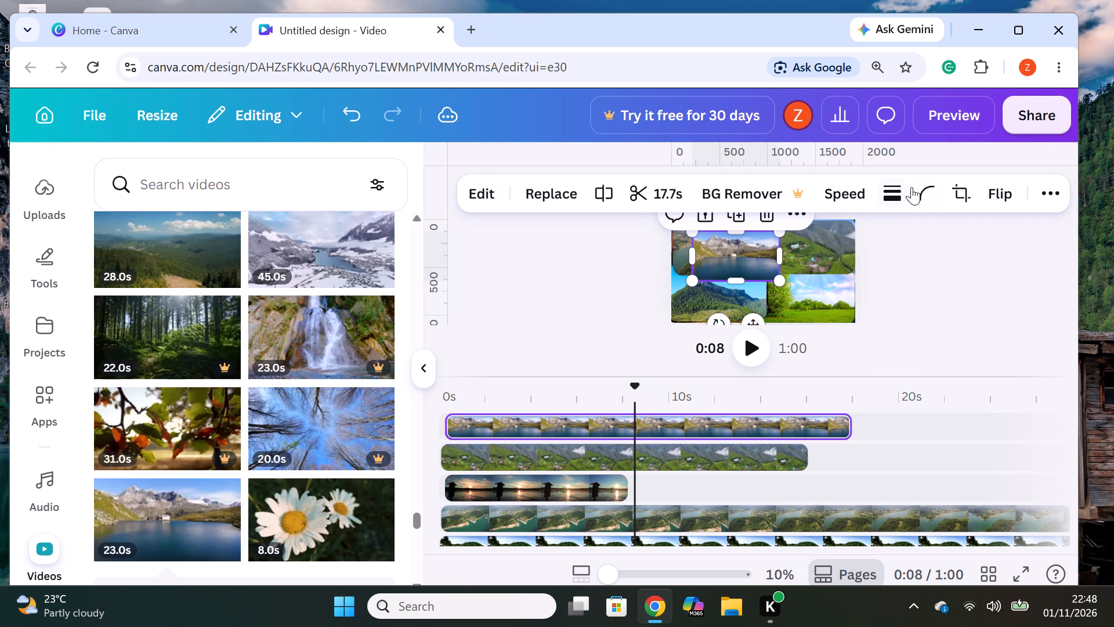
left_click(923, 197)
left_click_drag(829, 274, 834, 274)
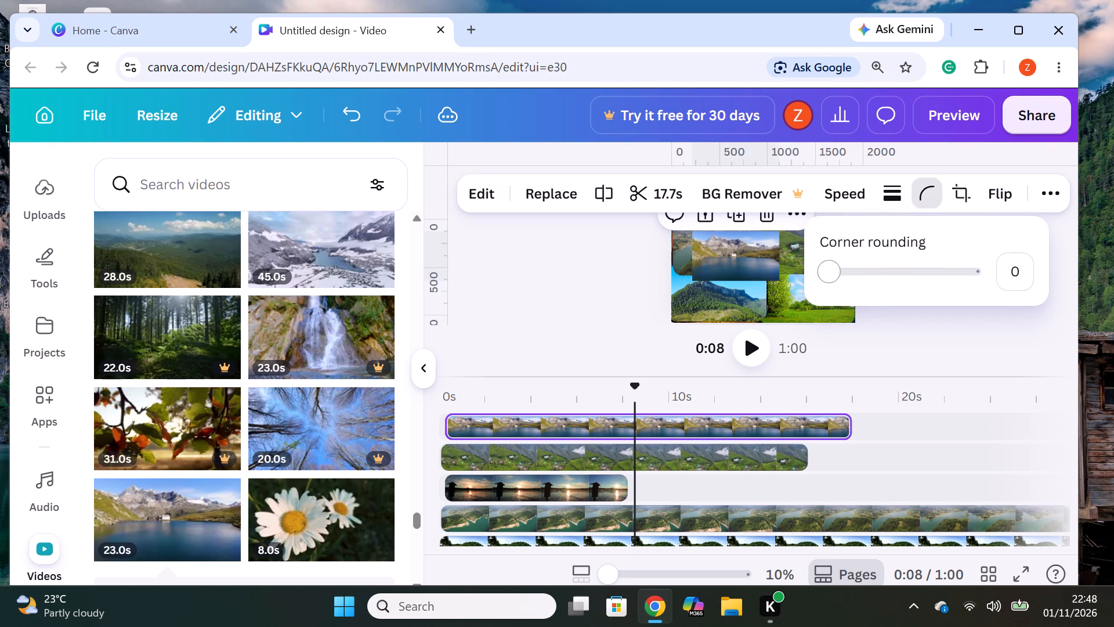
left_click_drag(834, 274, 1016, 289)
left_click(983, 349)
Fit the mountain lake clip into the page's upper-left quadrant, enlarging it slightly to fill the quadrant.
left_click_drag(738, 257, 711, 244)
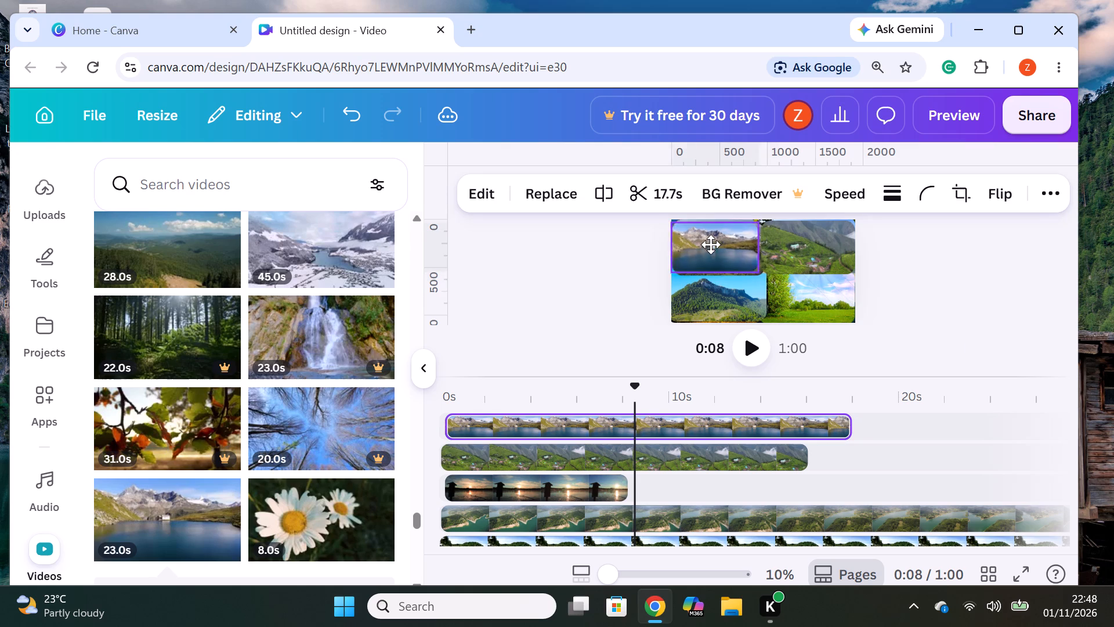
left_click_drag(711, 244, 719, 243)
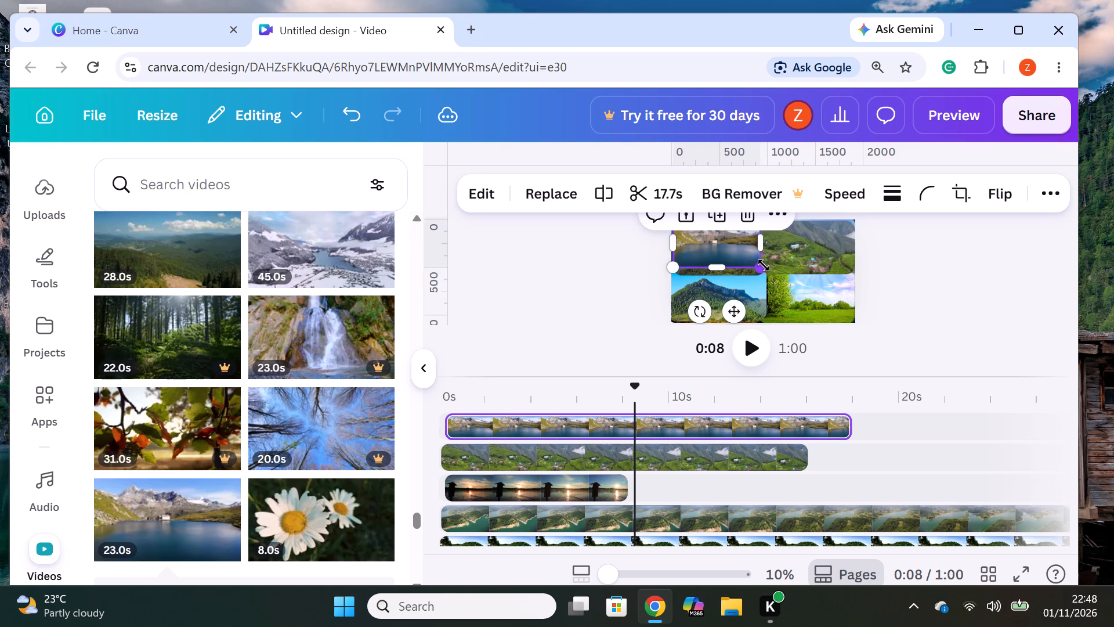
left_click_drag(764, 265, 771, 275)
left_click(1025, 290)
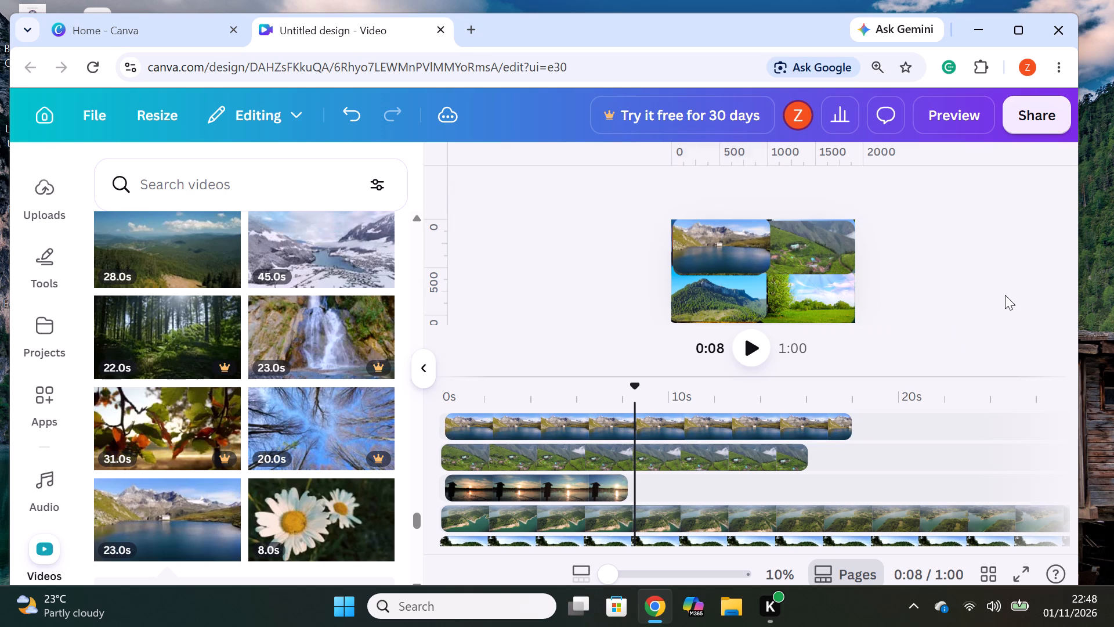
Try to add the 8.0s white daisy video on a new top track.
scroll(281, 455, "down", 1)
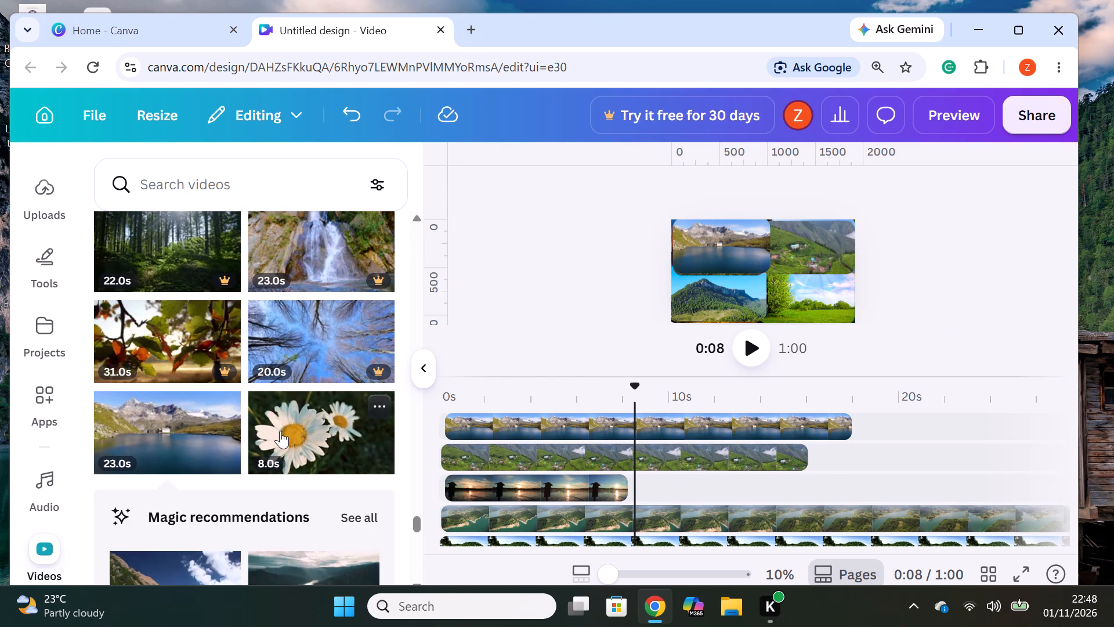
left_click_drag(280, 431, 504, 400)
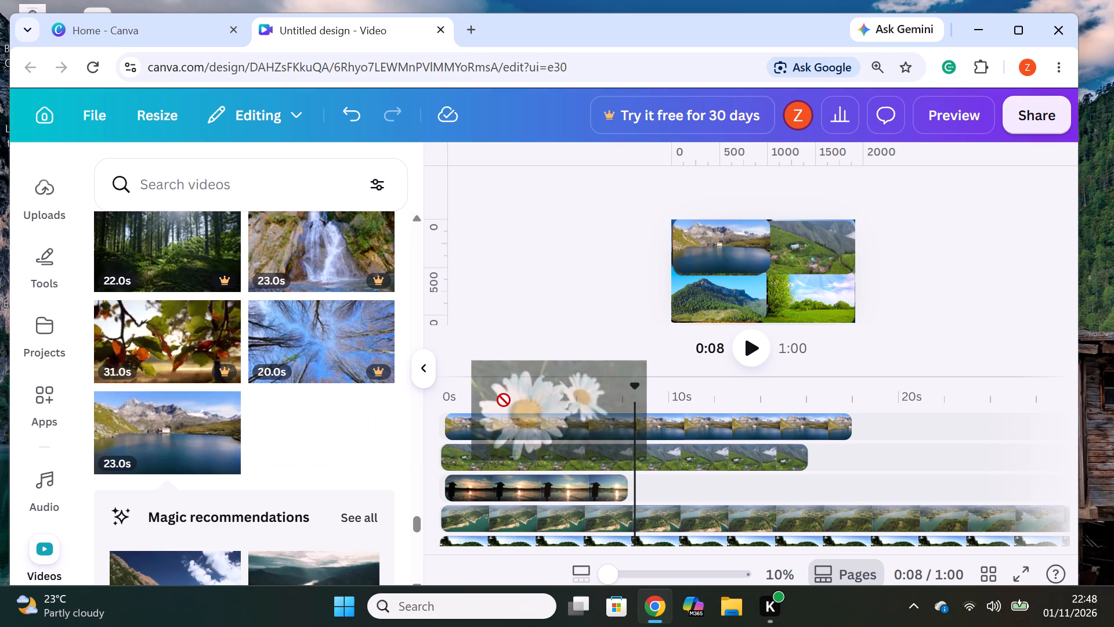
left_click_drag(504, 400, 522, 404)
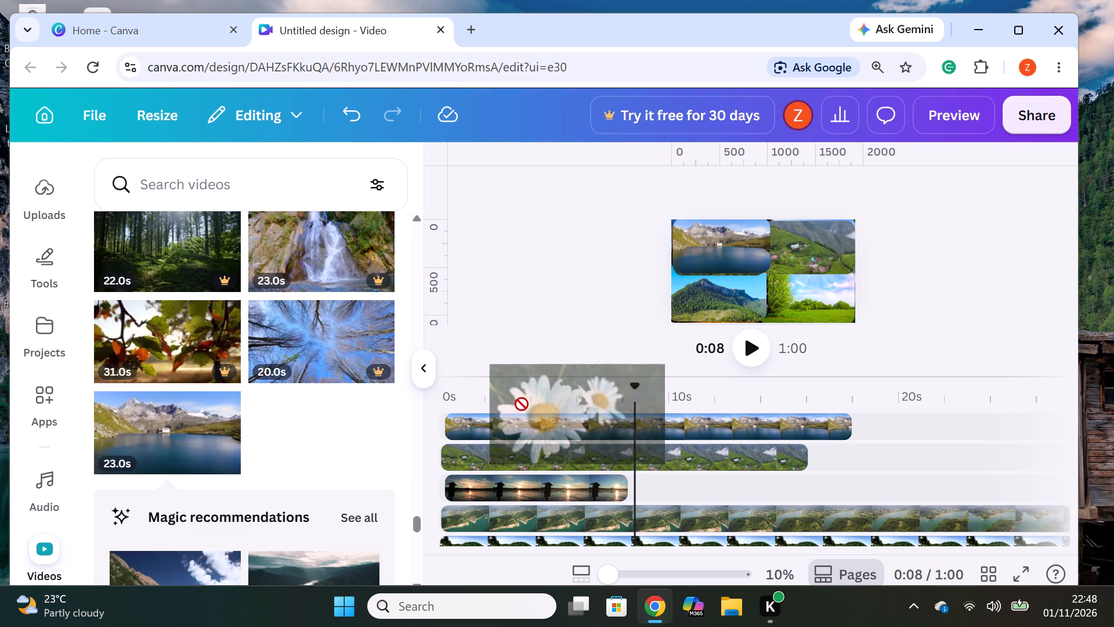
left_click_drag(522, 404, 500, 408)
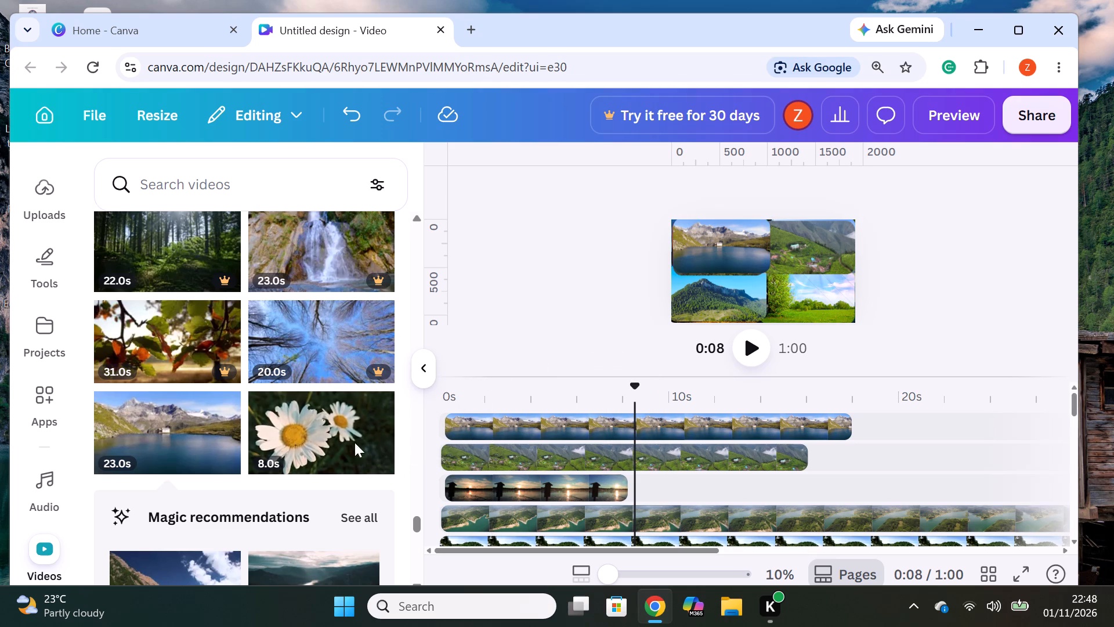
Add the 39.0s video of a green plant with red flowers on a new top track, starting at 0s.
scroll(341, 448, "down", 2)
scroll(219, 450, "down", 4)
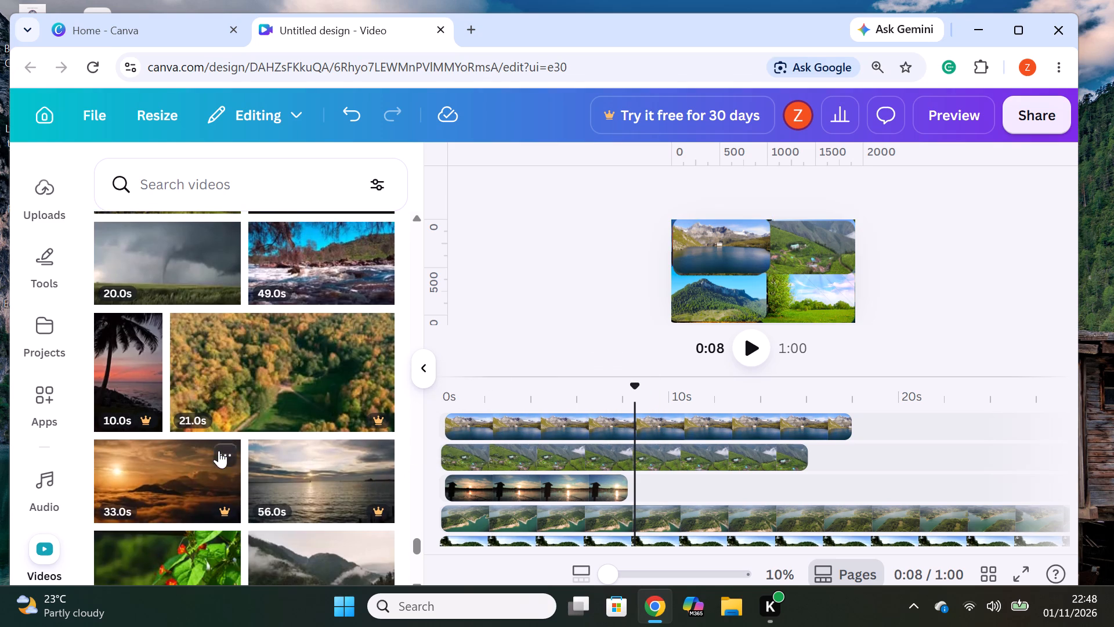
scroll(171, 482, "down", 1)
left_click_drag(172, 477, 267, 455)
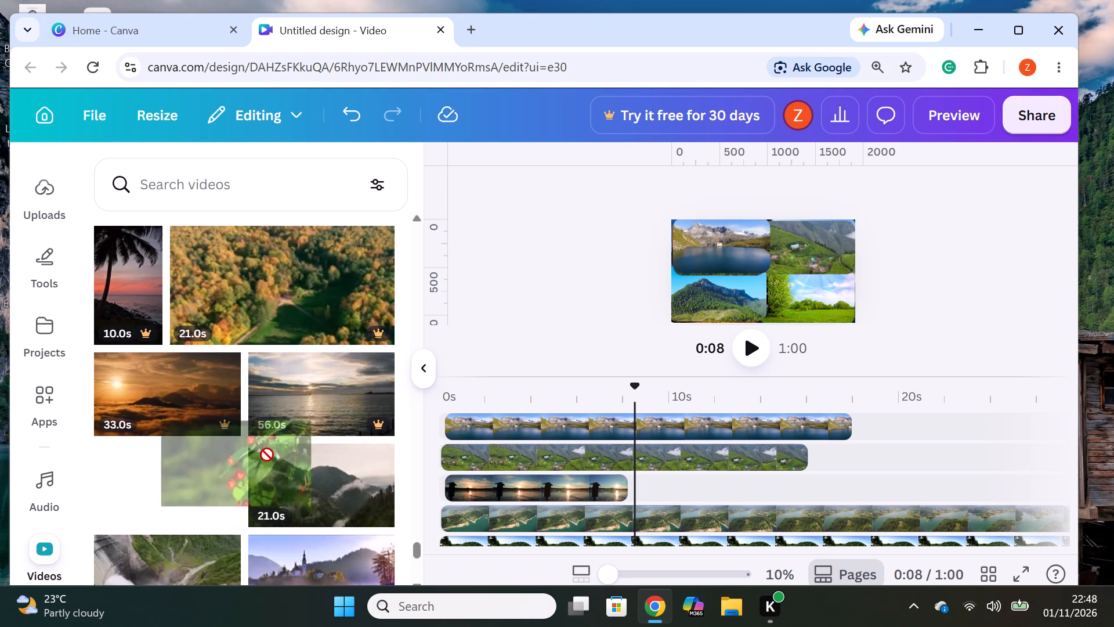
left_click_drag(267, 455, 501, 411)
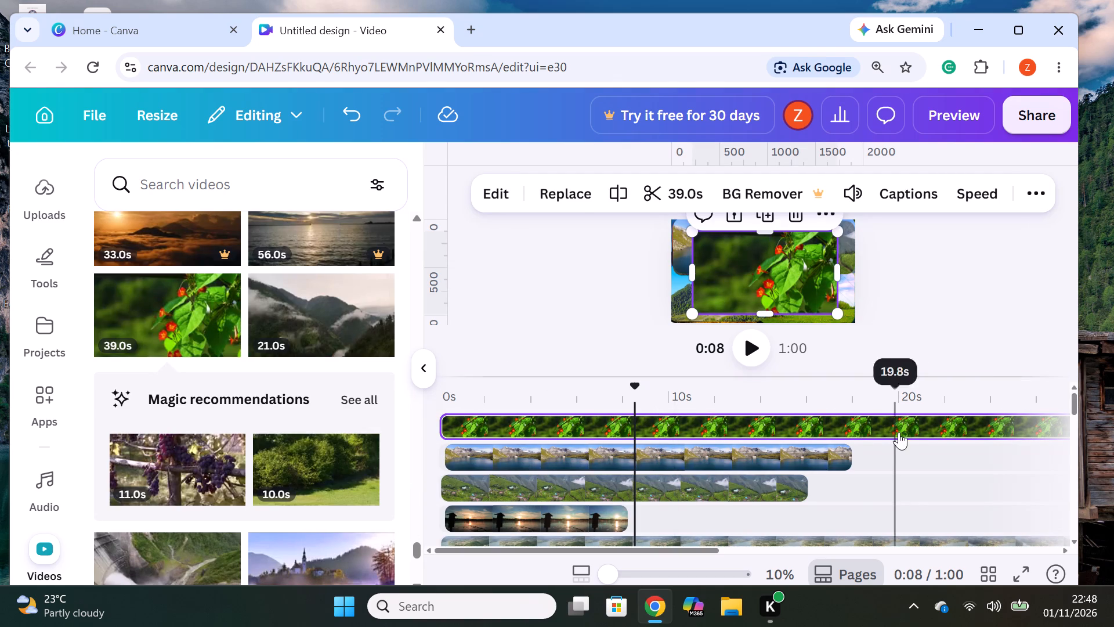
Split the red-flowered plant clip at about 20.6s and delete the part after the split.
left_click(913, 425)
right_click(913, 425)
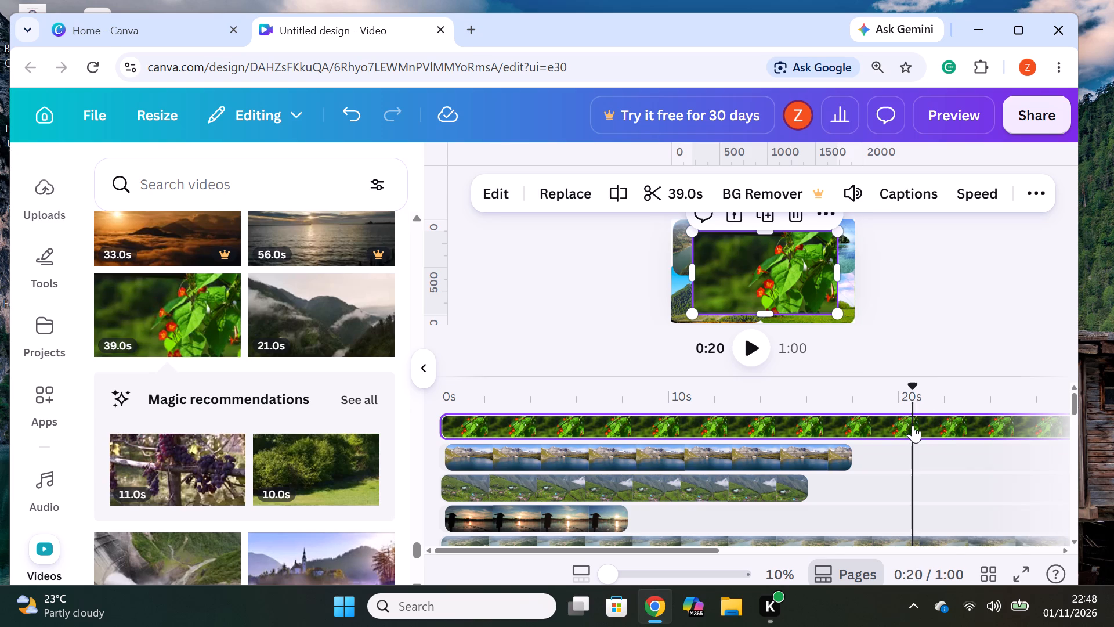
left_click(917, 543)
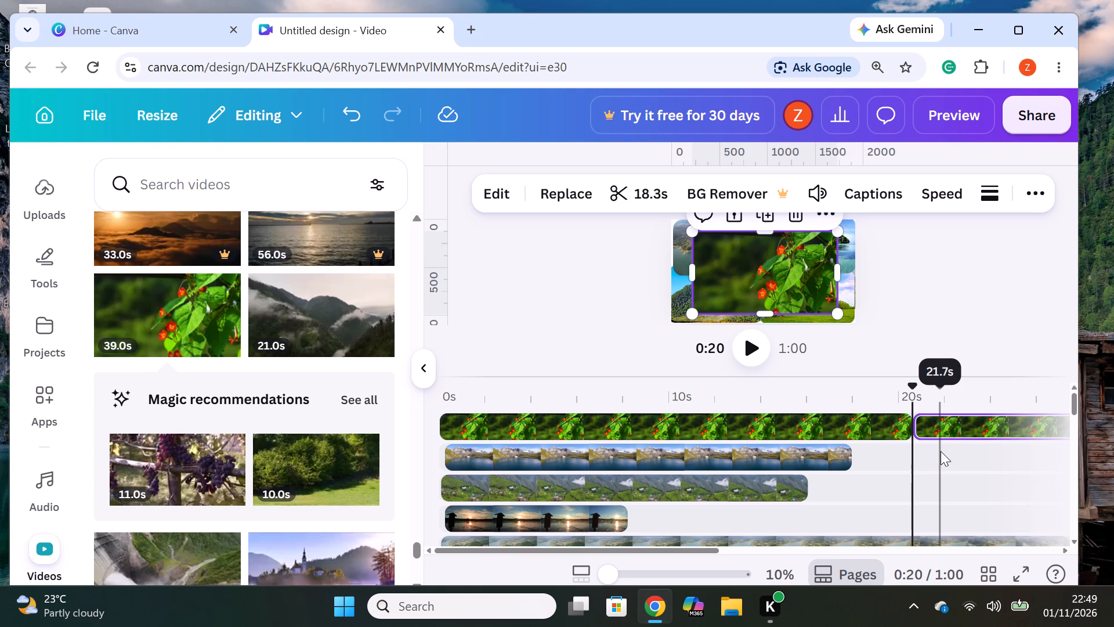
right_click(969, 422)
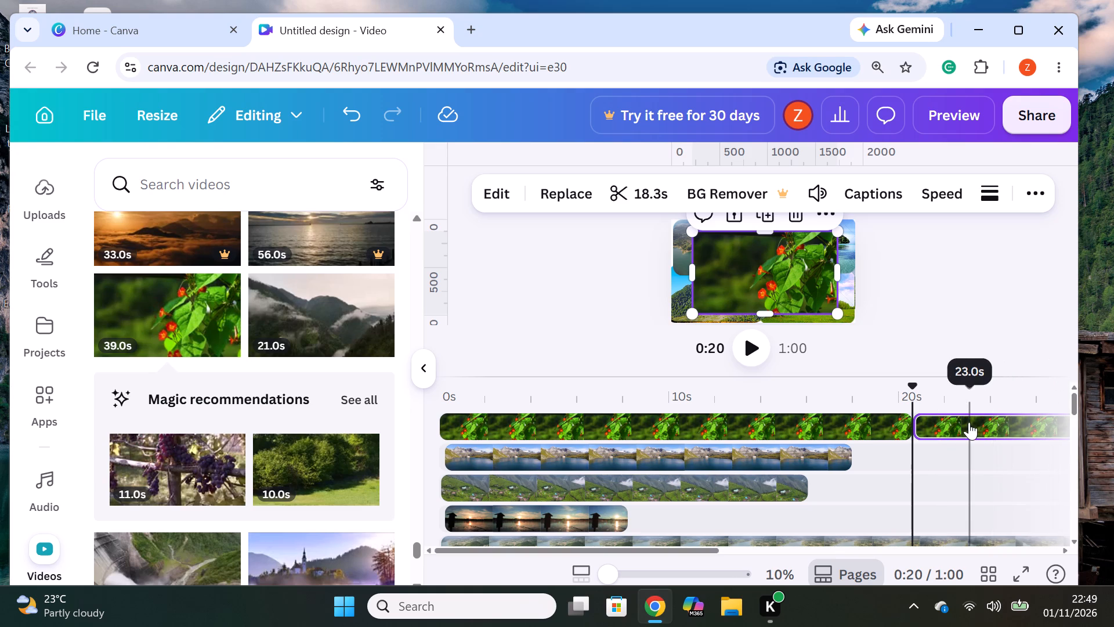
left_click(938, 247)
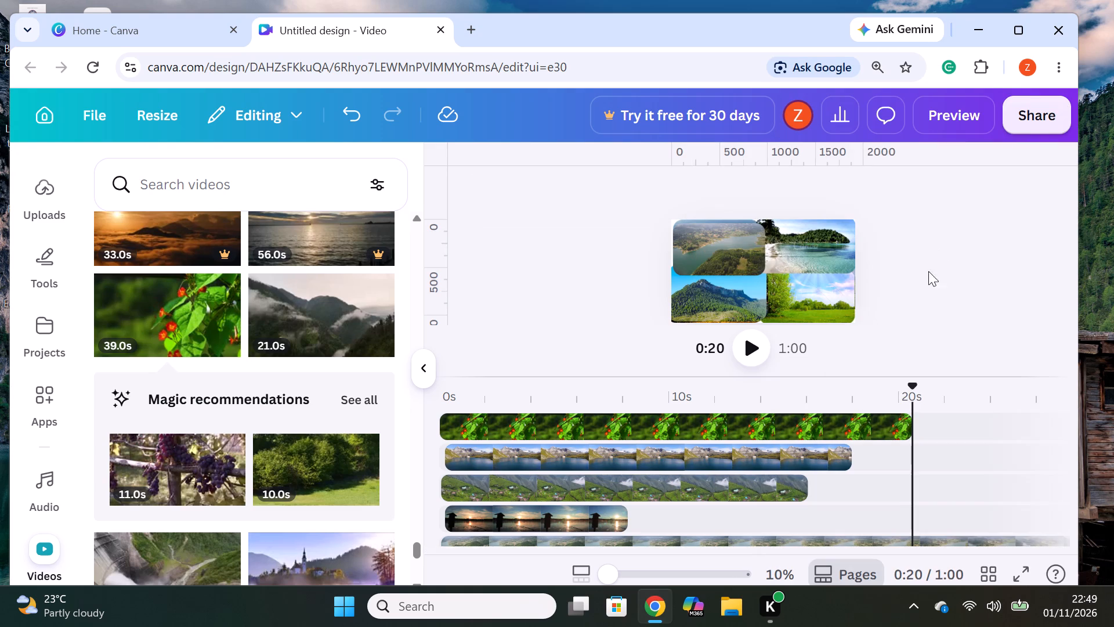
Set the corner rounding of the red-flowered plant clip to the maximum.
left_click(766, 419)
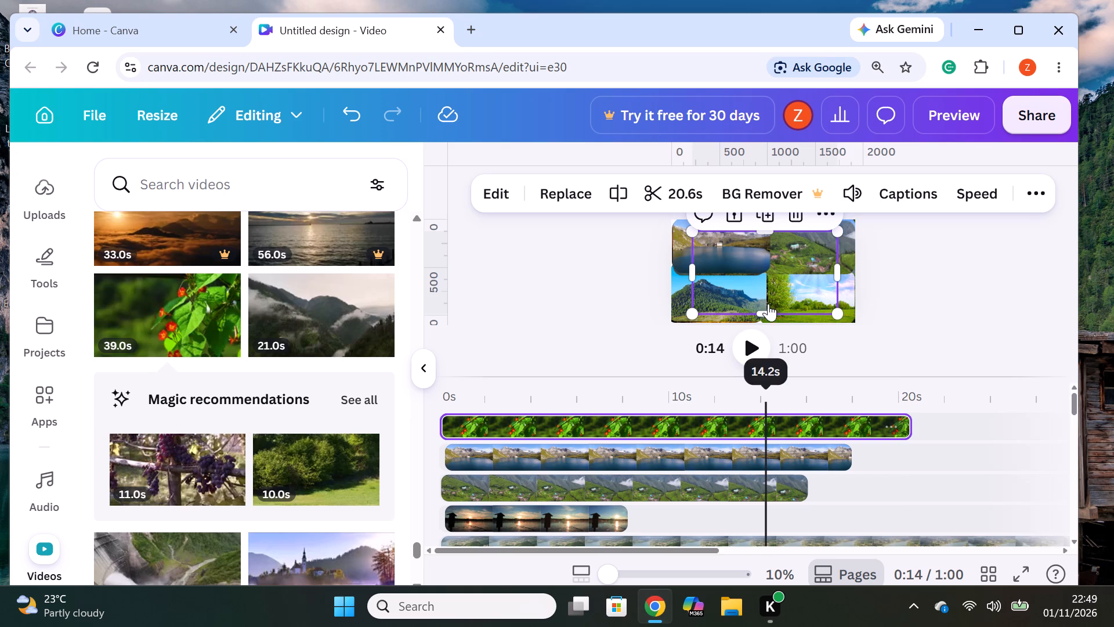
left_click(747, 431)
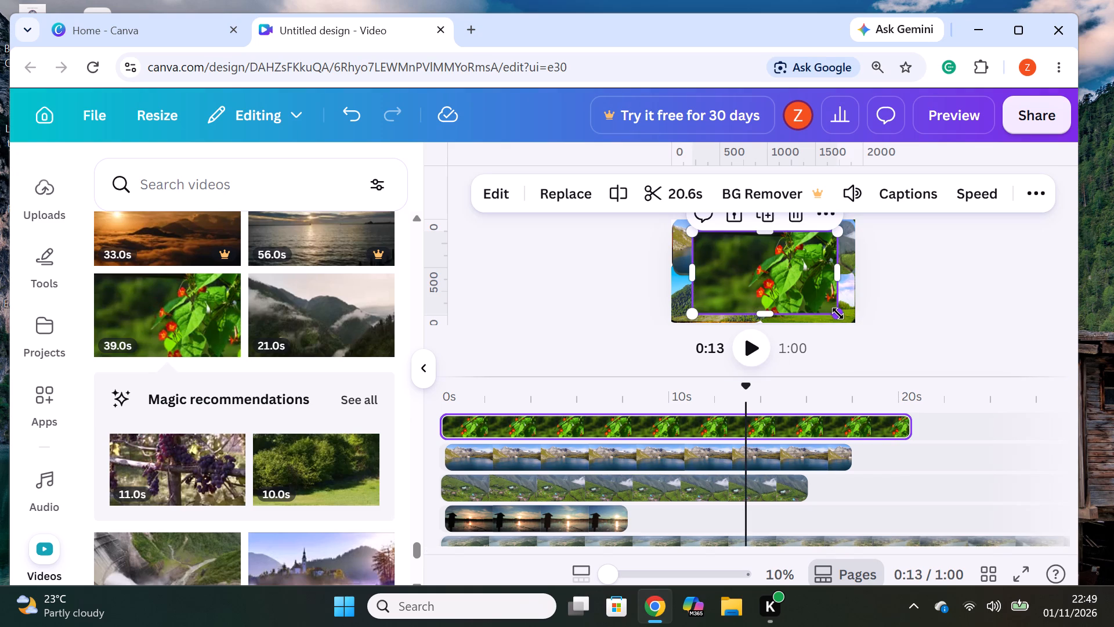
left_click(1028, 197)
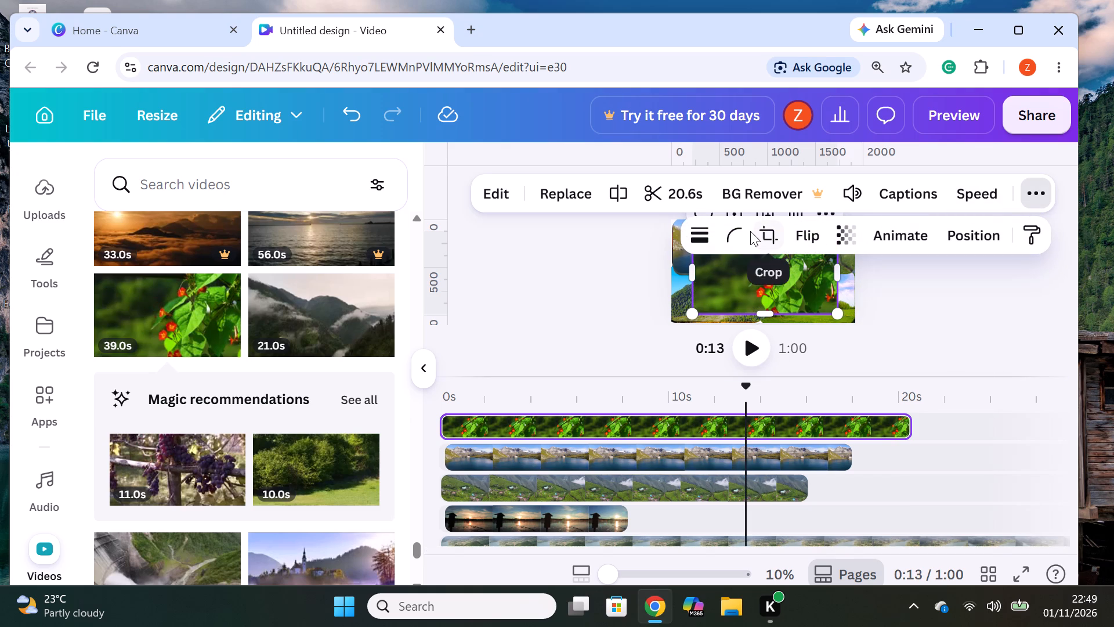
left_click(736, 234)
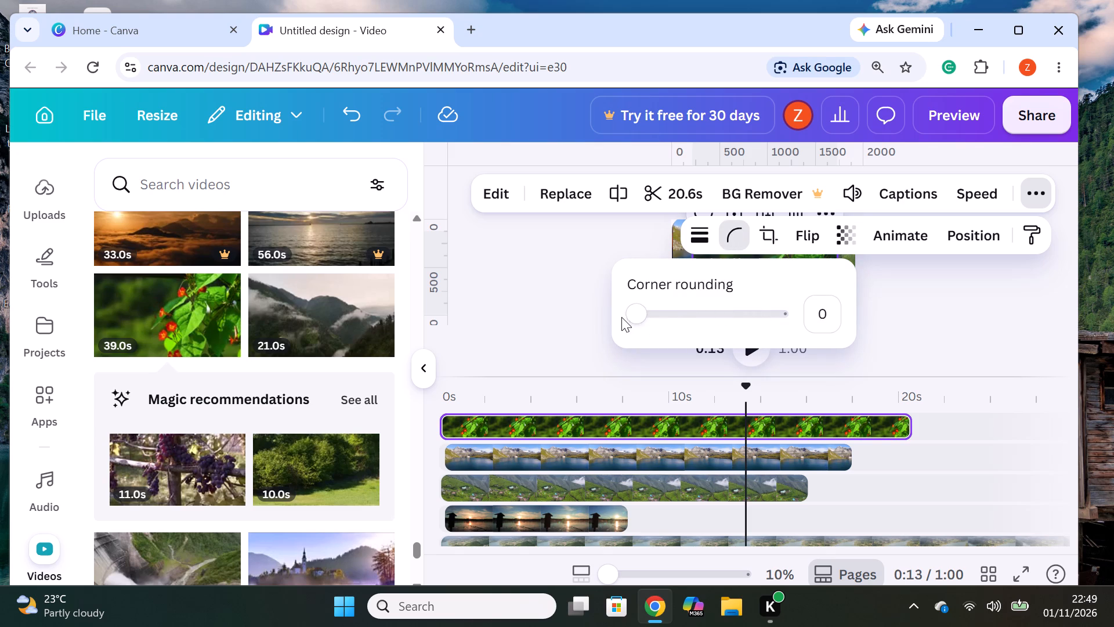
left_click_drag(632, 319, 835, 355)
left_click(943, 327)
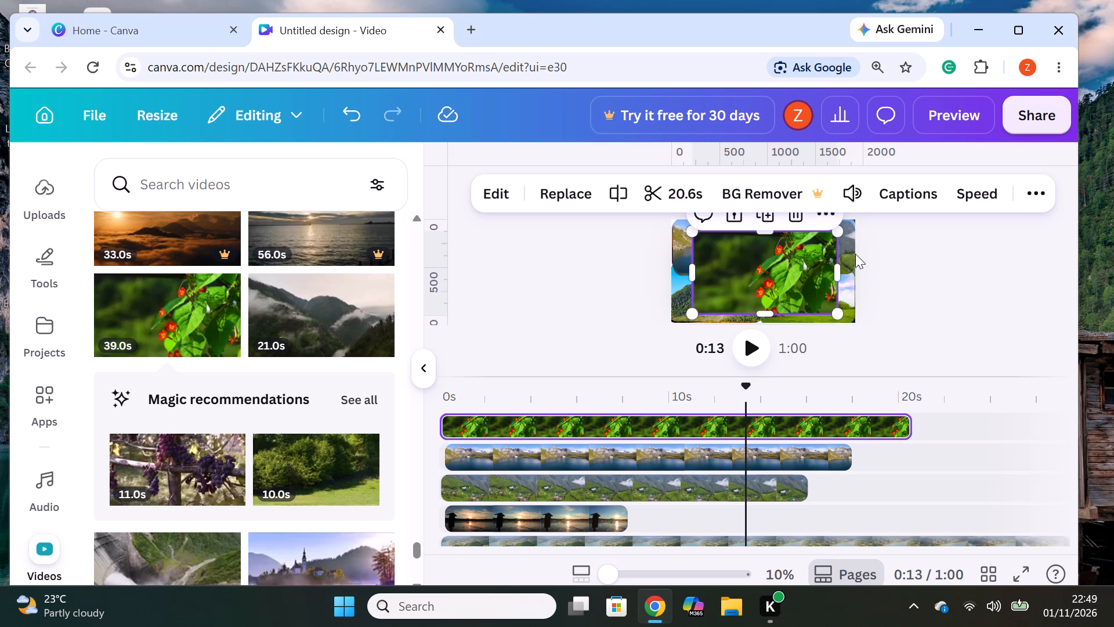
Shrink the red-flowered plant clip proportionally, move it into the page's lower-right quadrant and enlarge it to cover the quadrant.
left_click_drag(842, 312, 788, 269)
left_click_drag(730, 252, 798, 286)
left_click_drag(847, 312, 871, 331)
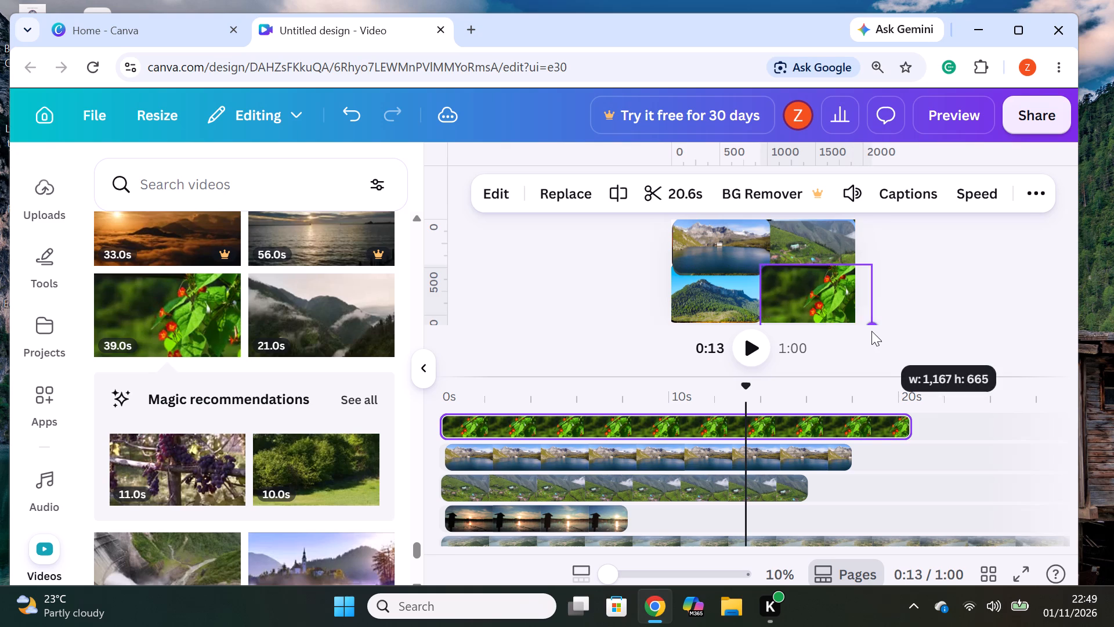
left_click_drag(871, 331, 865, 330)
left_click(865, 330)
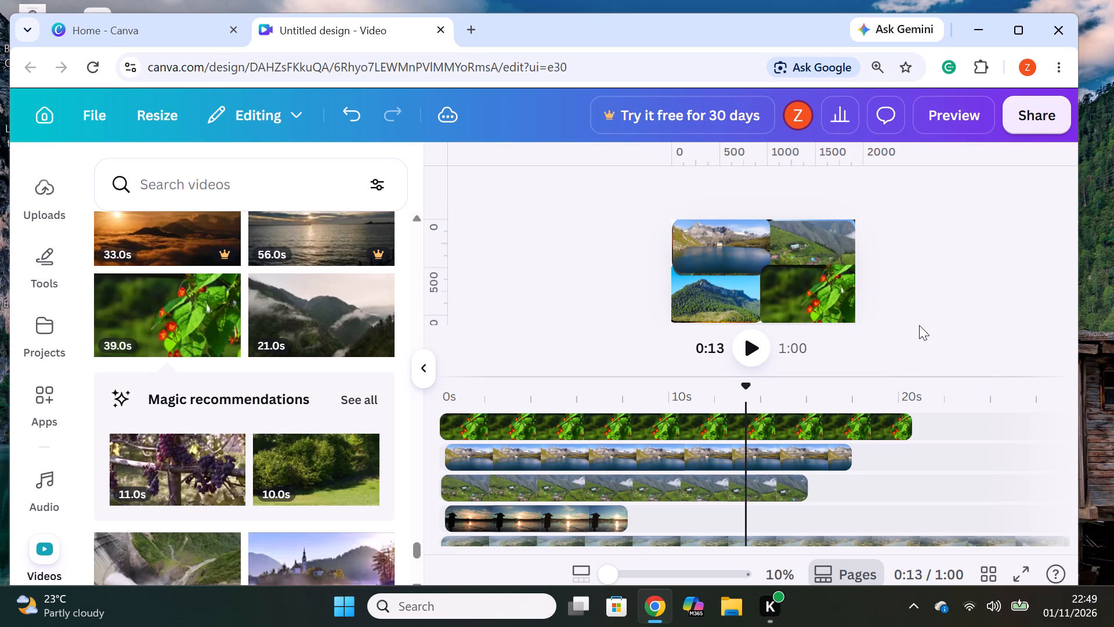
left_click(916, 308)
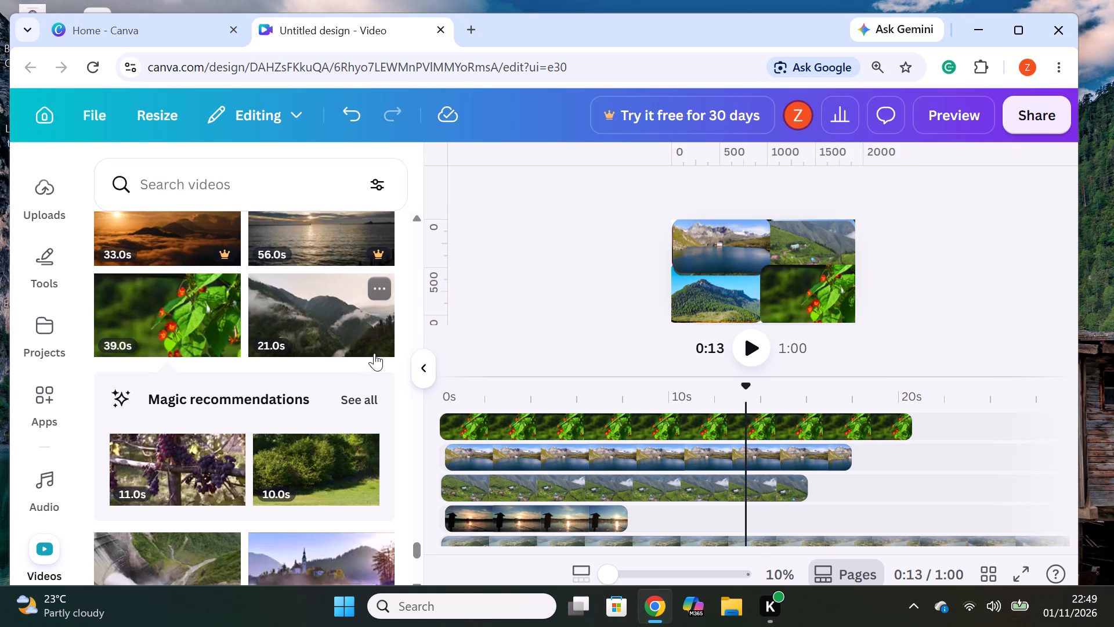
Add the 36.0s aerial video of a rocky stream between green trees on a new top track, starting at about 0.8s.
scroll(197, 465, "down", 3)
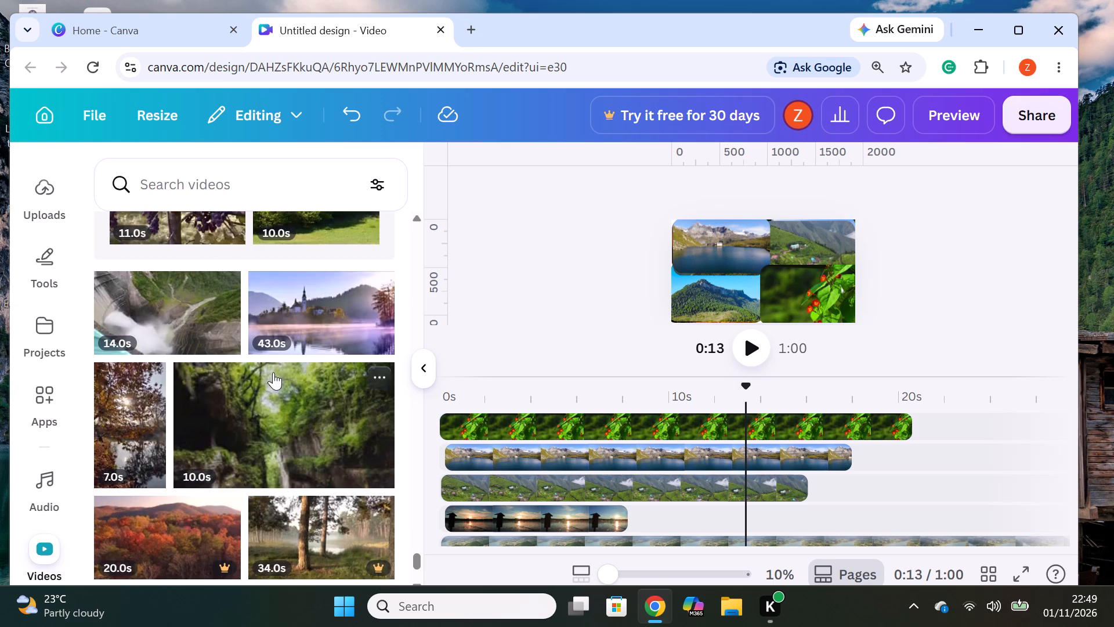
scroll(214, 412, "down", 2)
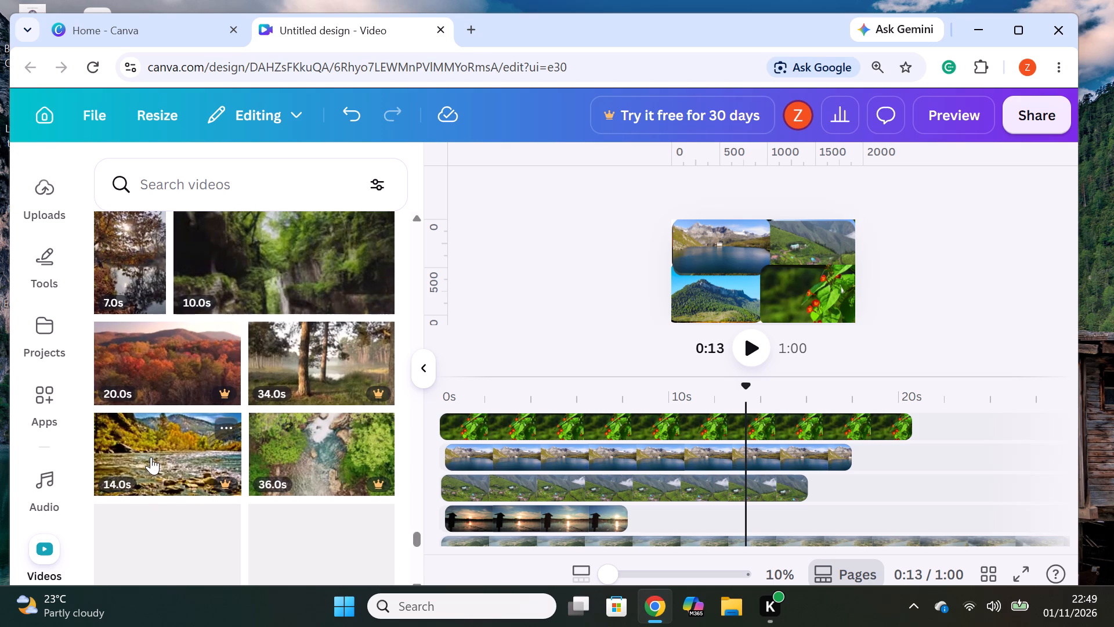
left_click_drag(290, 462, 491, 416)
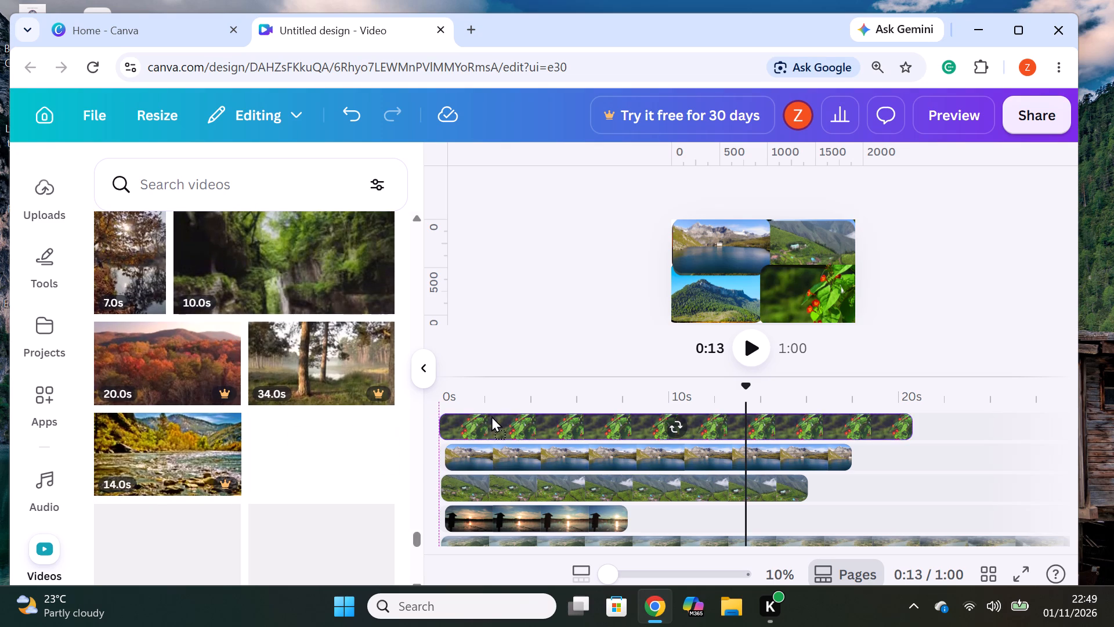
left_click_drag(491, 416, 497, 411)
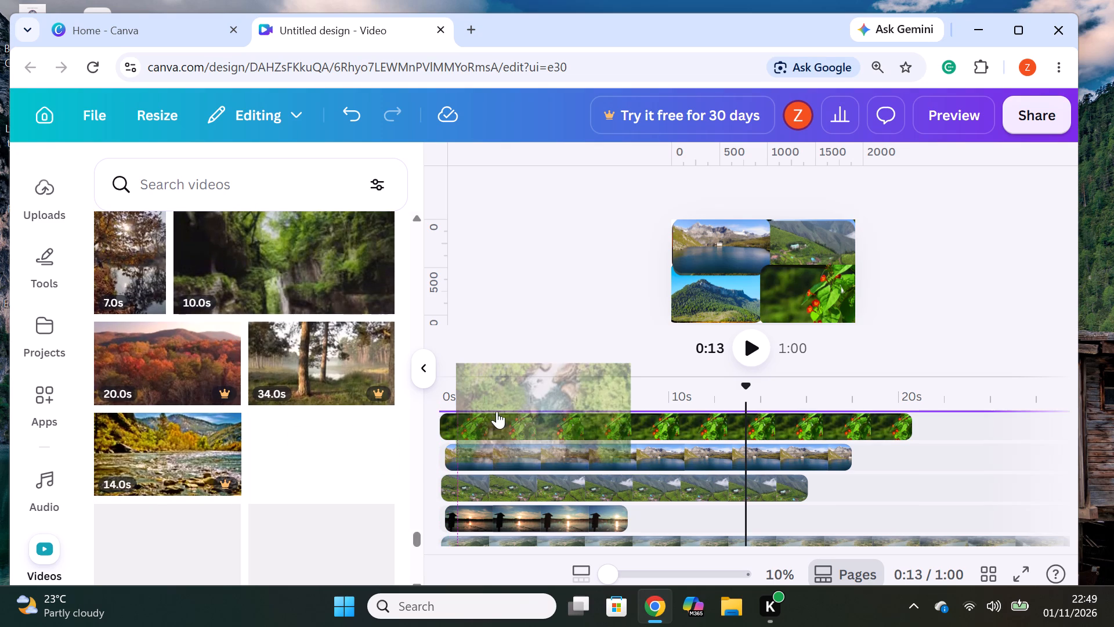
Split the aerial stream clip at about 22.6s and delete the part after the split.
left_click(960, 427)
right_click(960, 427)
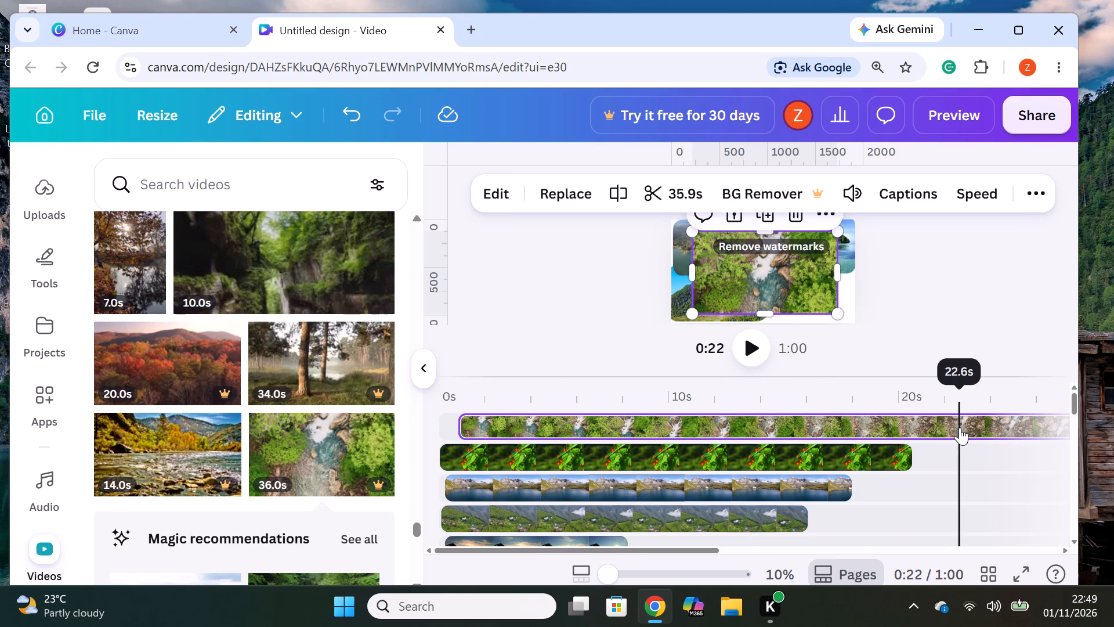
left_click(913, 549)
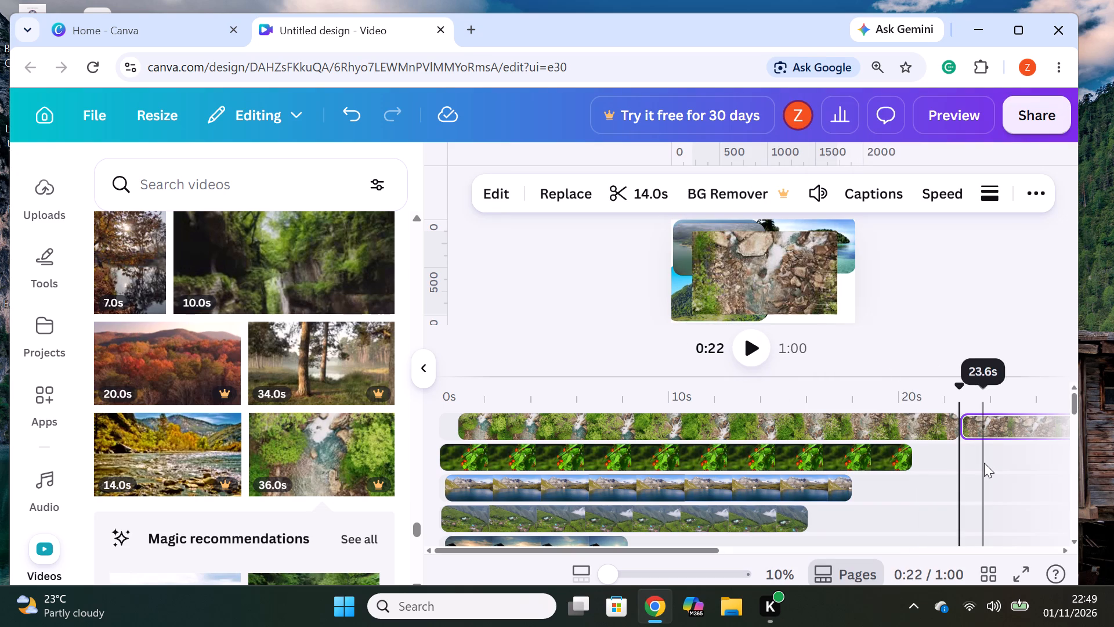
right_click(1010, 421)
left_click(883, 242)
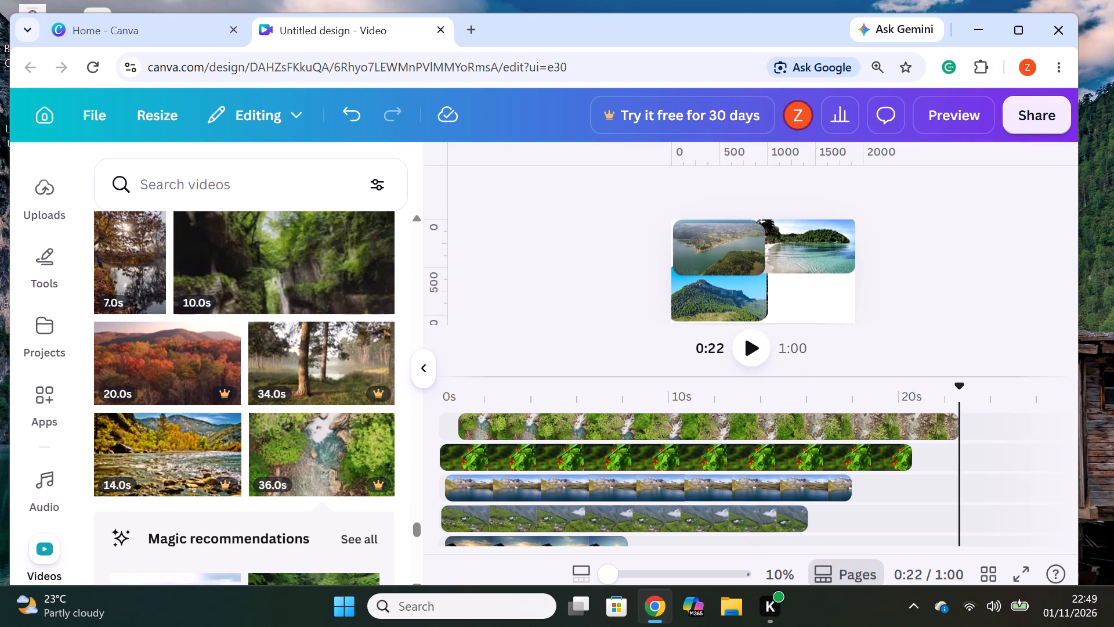
Shrink the aerial stream clip proportionally, move it into the page's lower-left quadrant and enlarge it slightly there.
left_click(637, 421)
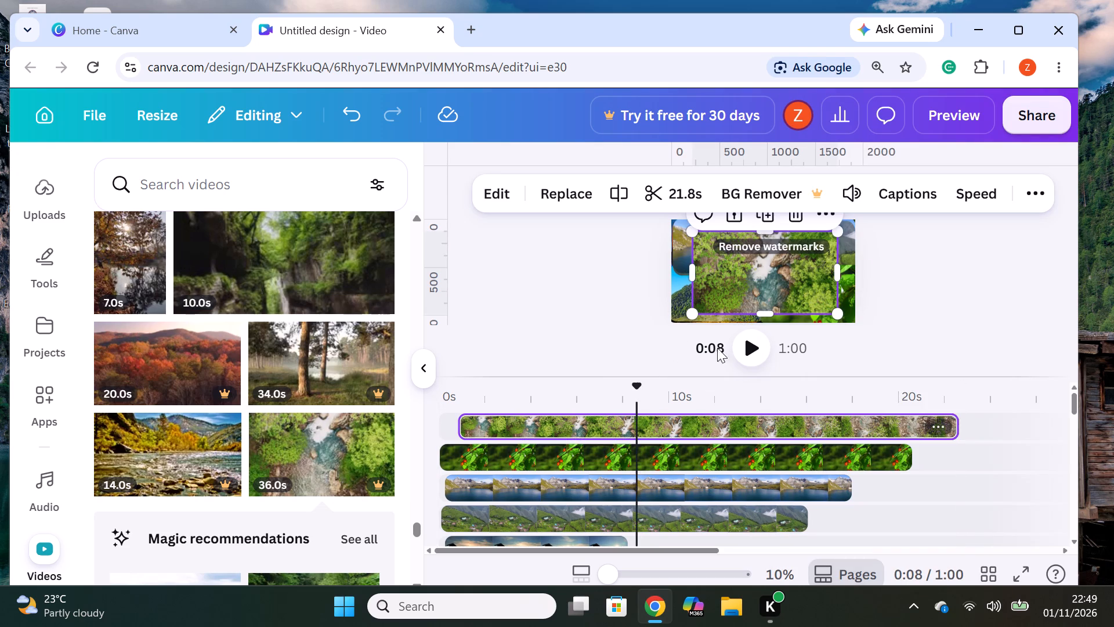
left_click_drag(837, 311, 783, 275)
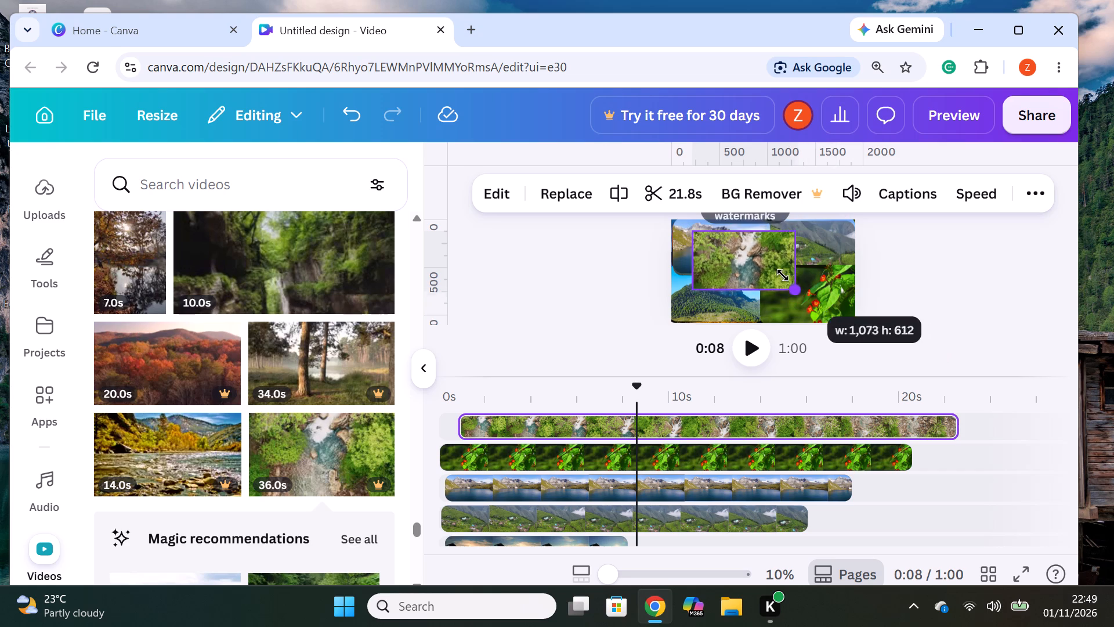
left_click_drag(783, 275, 778, 274)
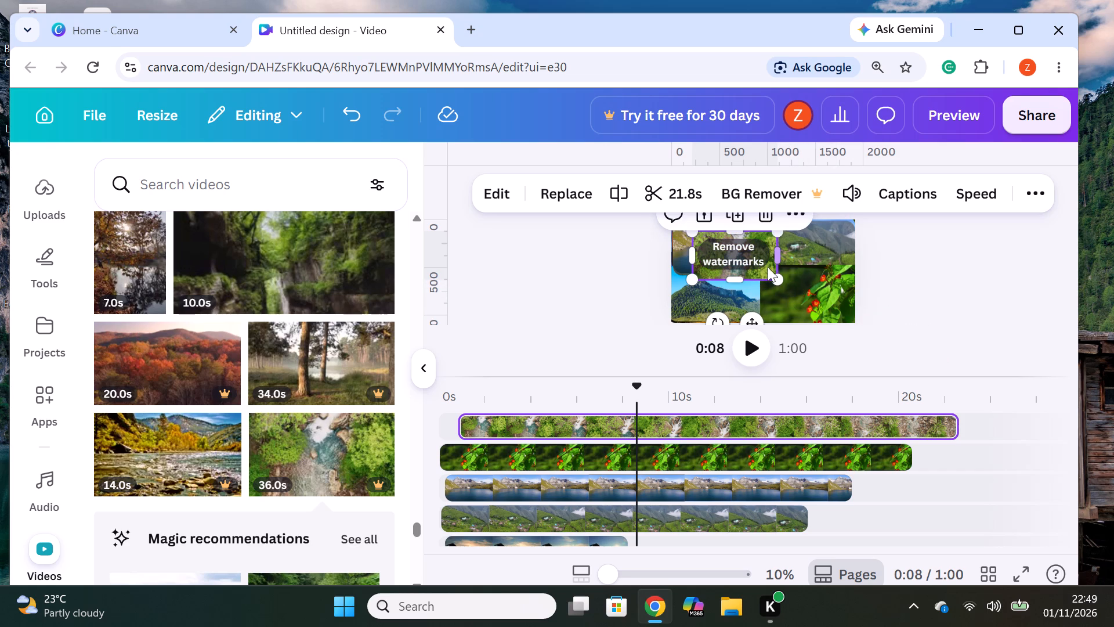
left_click_drag(763, 270, 747, 304)
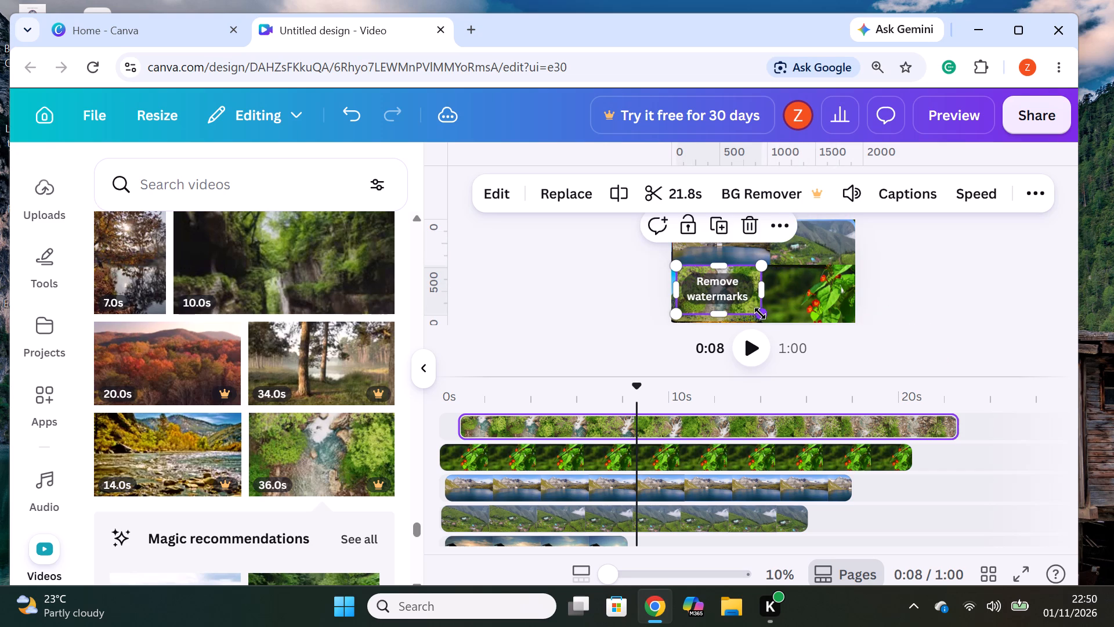
left_click_drag(760, 313, 766, 323)
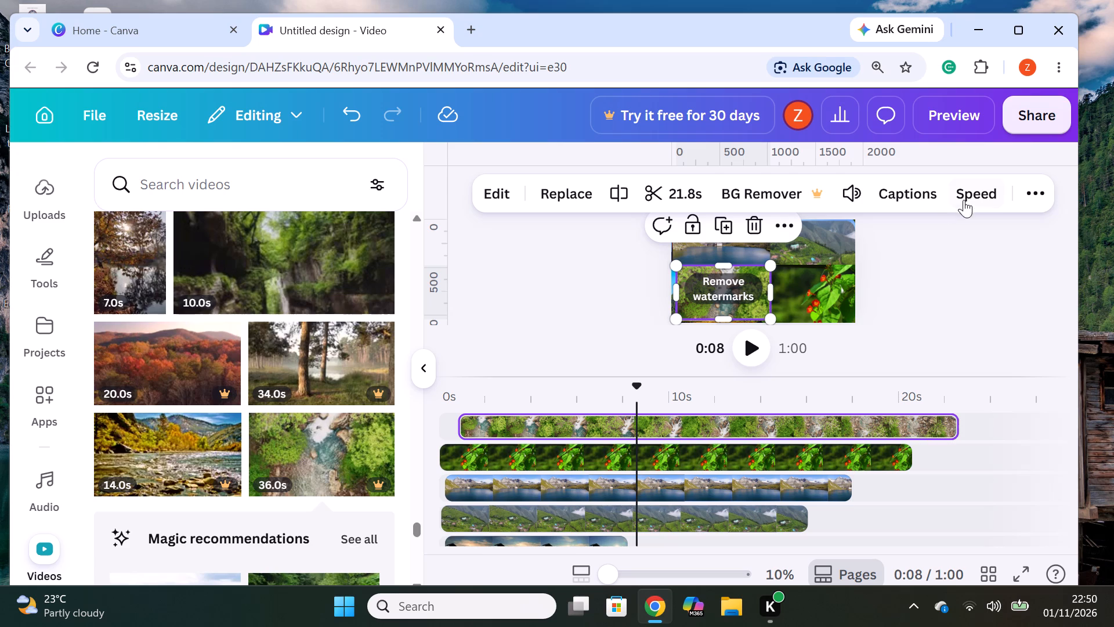
Set the corner rounding of the aerial stream clip to the maximum.
left_click(1034, 192)
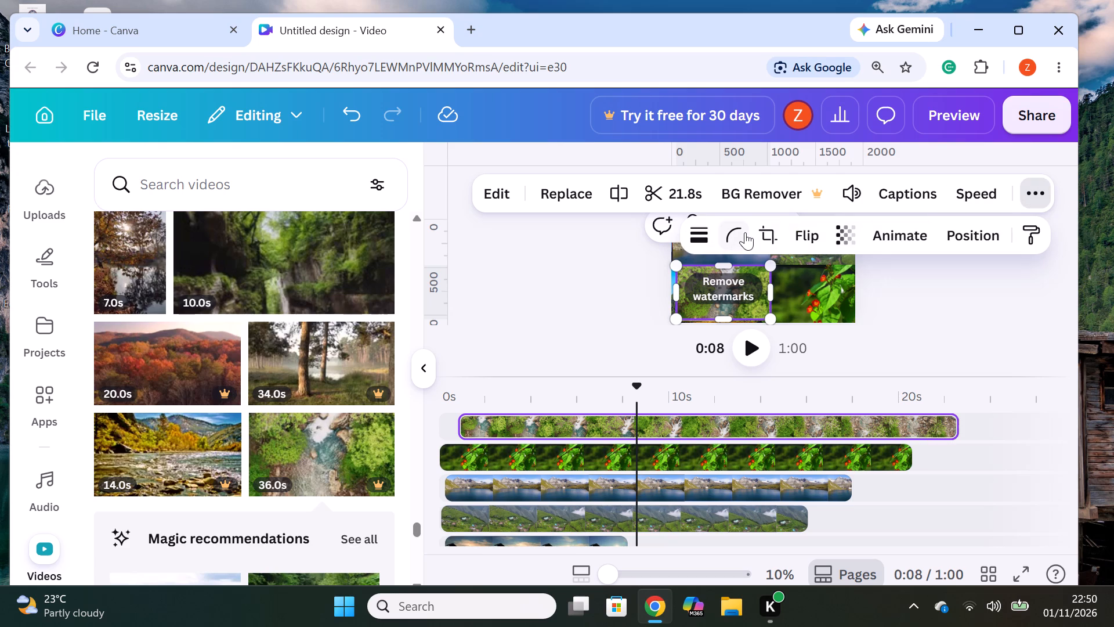
left_click(744, 232)
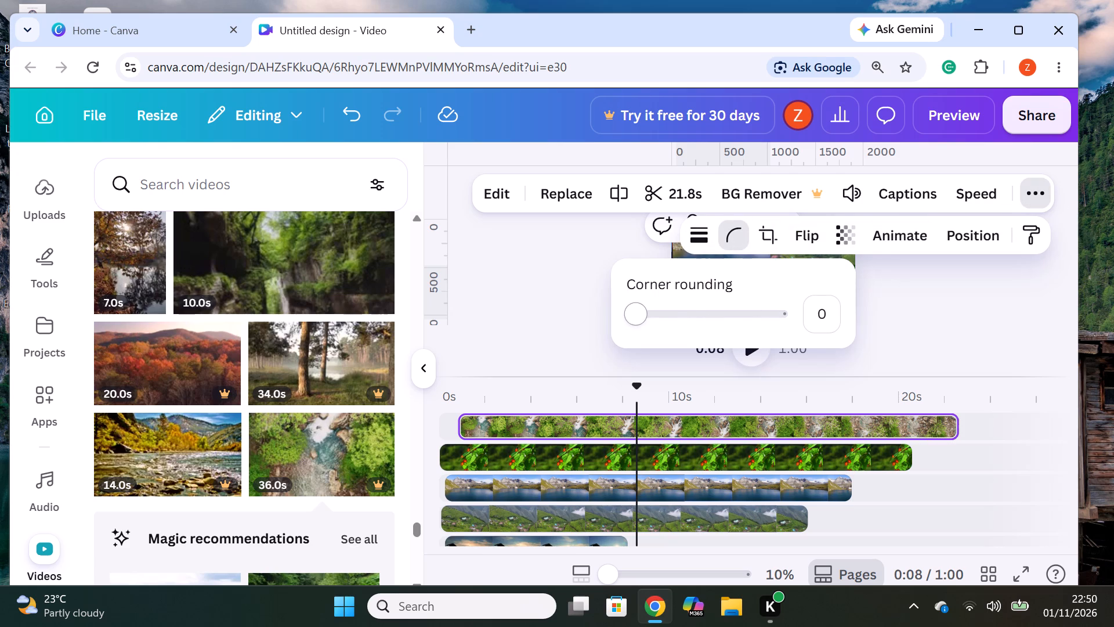
left_click_drag(636, 315, 837, 341)
left_click(917, 319)
left_click(985, 319)
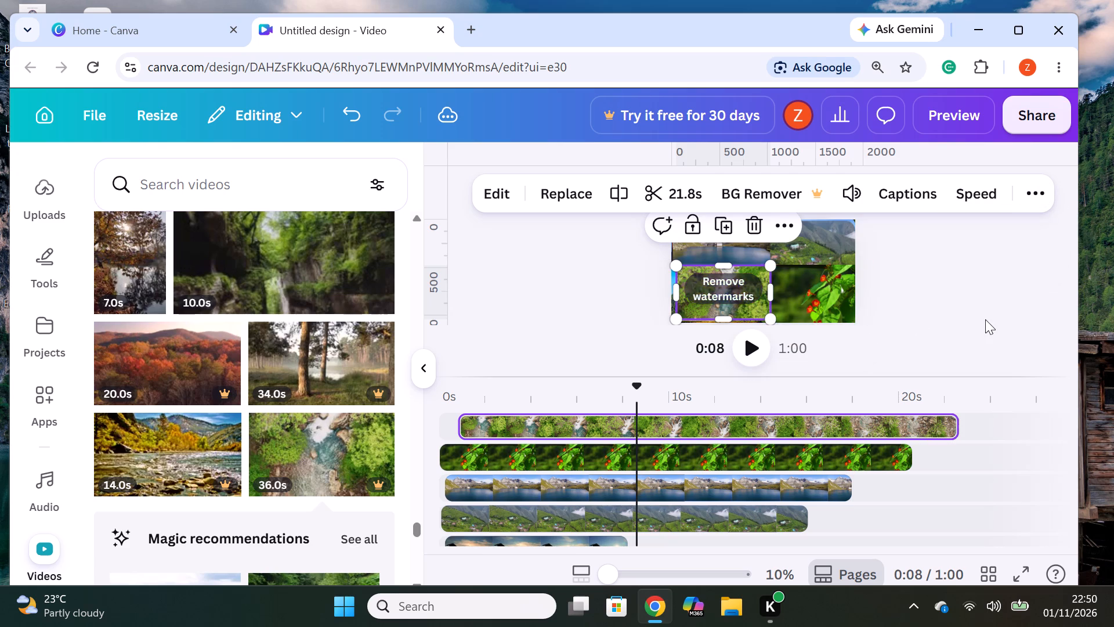
Enlarge the aerial stream clip slightly and shift it to the page's left edge so it covers the lower-left quadrant.
left_click(739, 294)
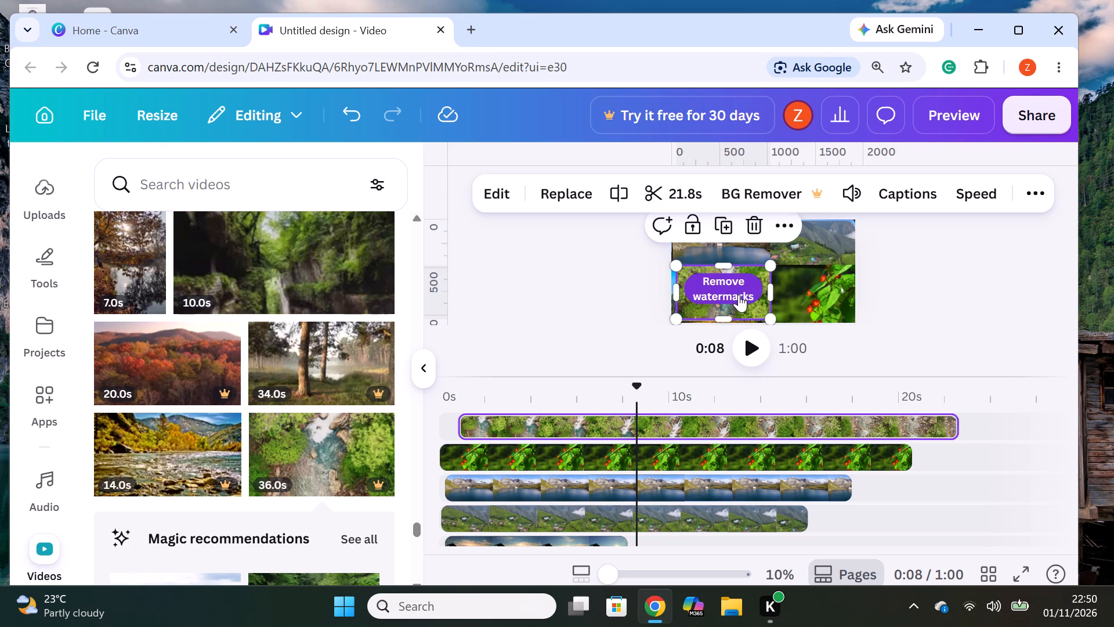
left_click_drag(771, 320, 771, 320)
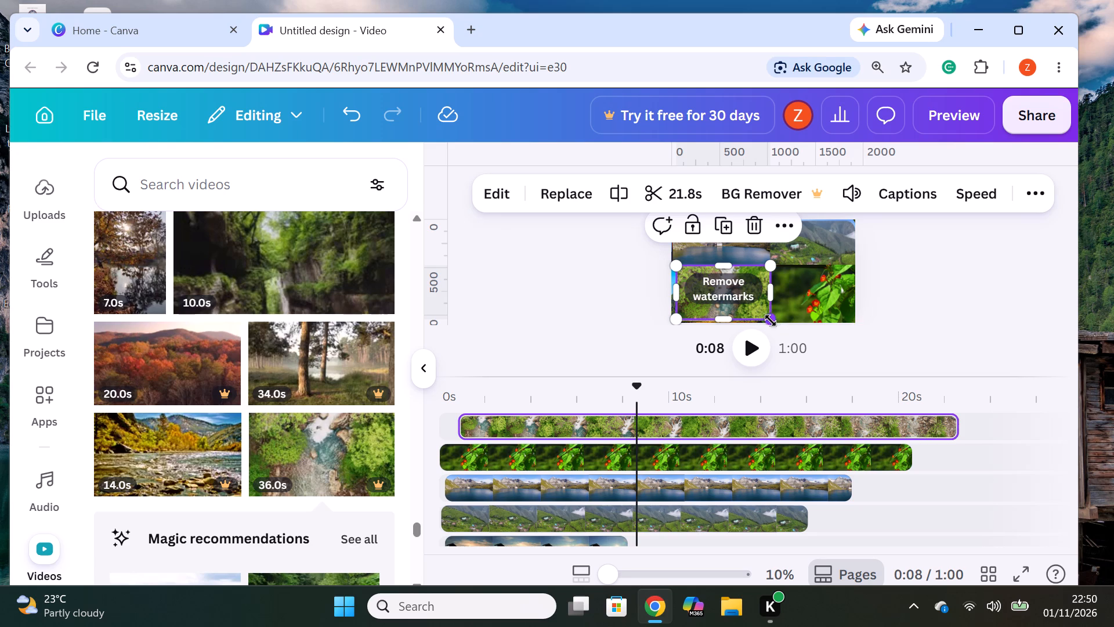
left_click_drag(771, 320, 775, 326)
left_click_drag(749, 309, 744, 309)
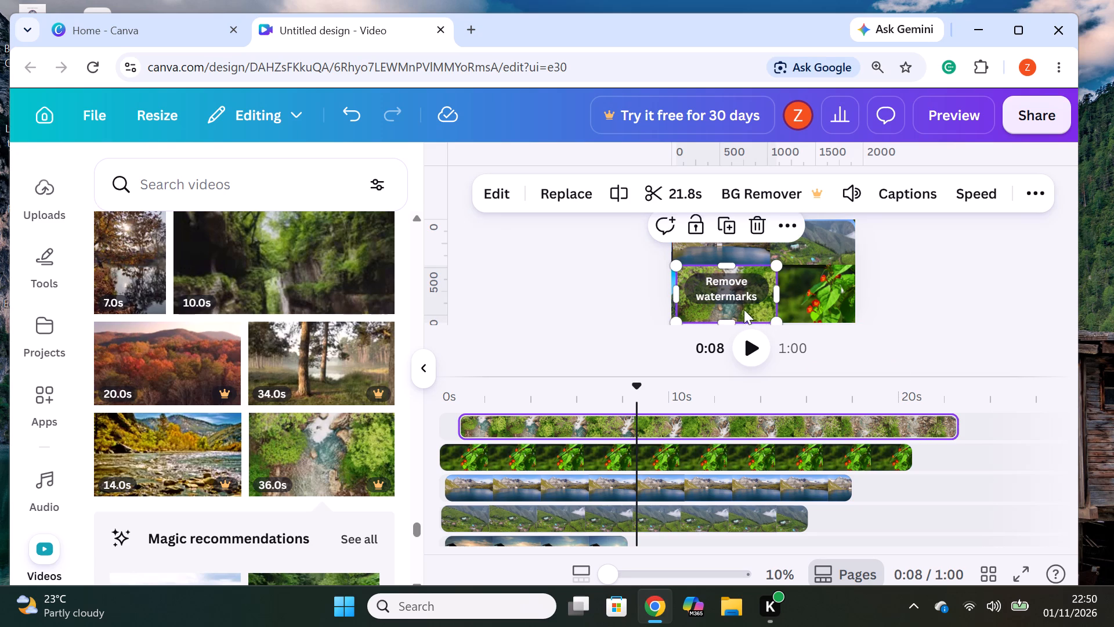
left_click_drag(744, 309, 743, 309)
left_click(753, 309)
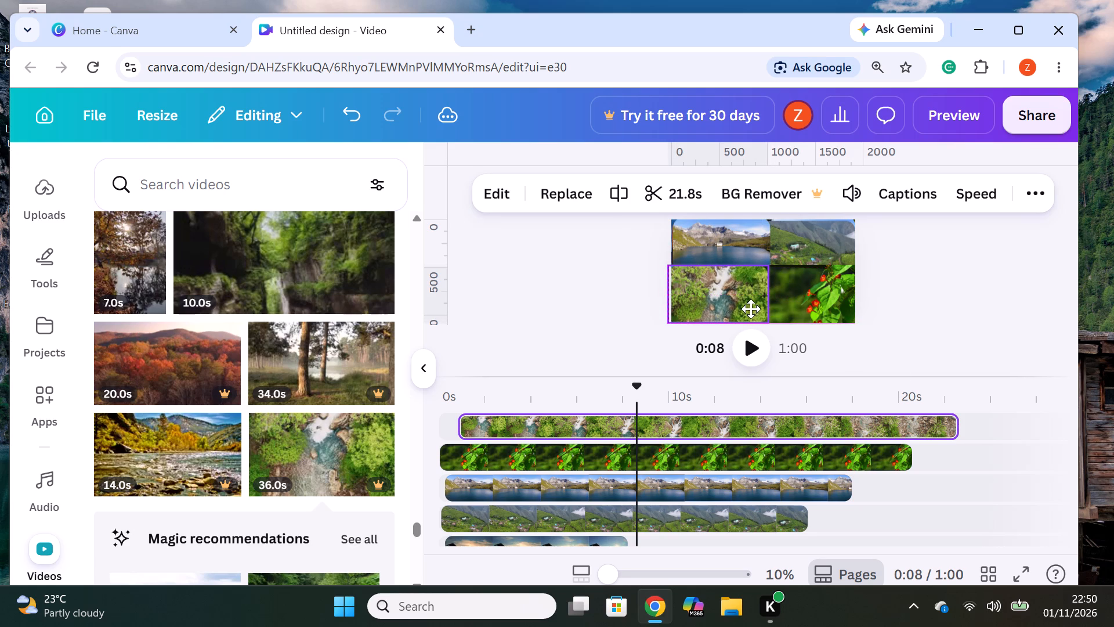
left_click(967, 312)
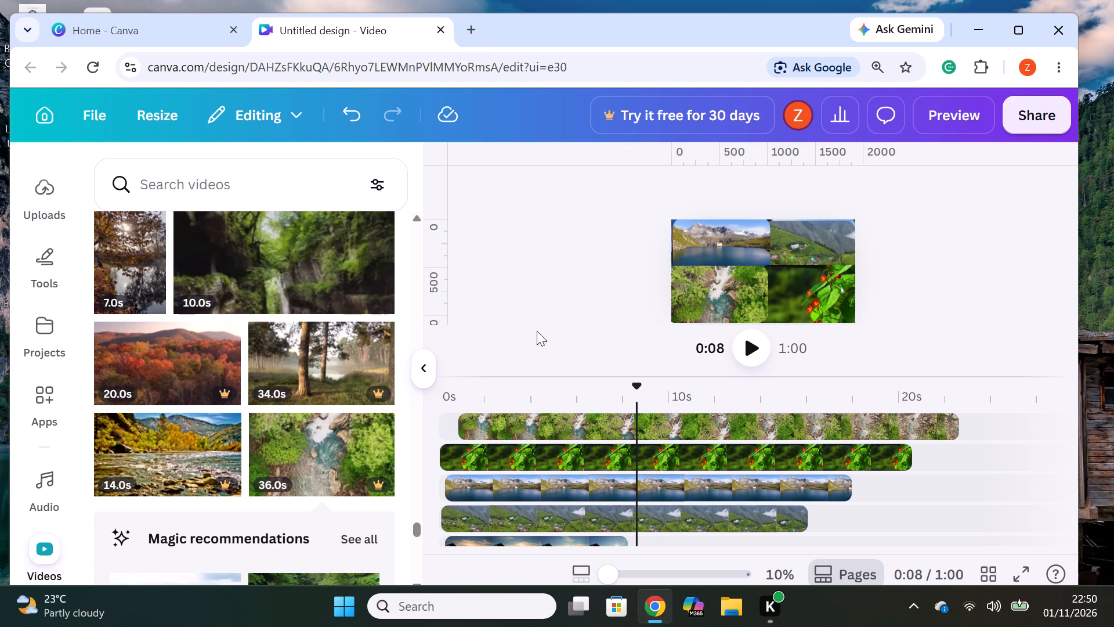
Add the 41.0s waterfall video on a new top track and shift it to start at about 0.2s.
scroll(316, 395, "down", 3)
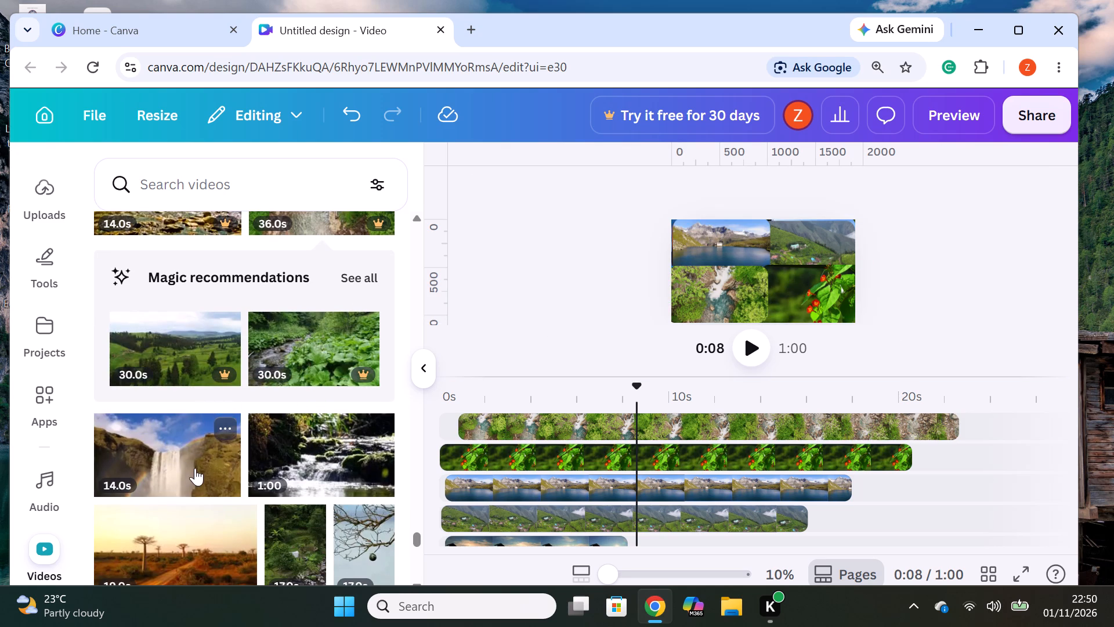
scroll(185, 470, "down", 2)
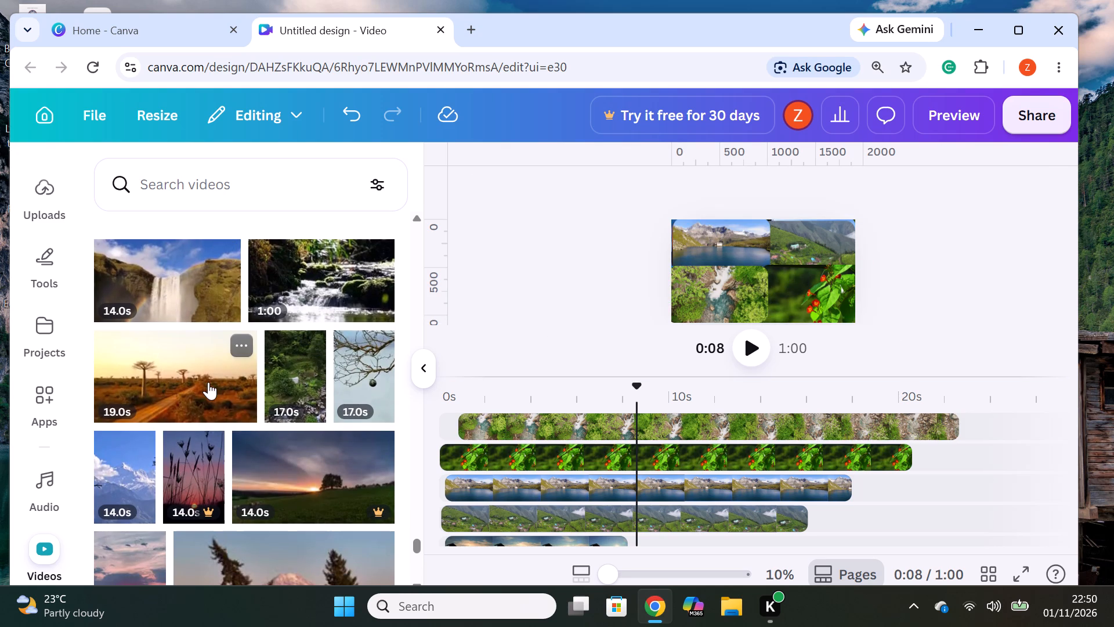
scroll(163, 450, "down", 1)
scroll(122, 482, "down", 2)
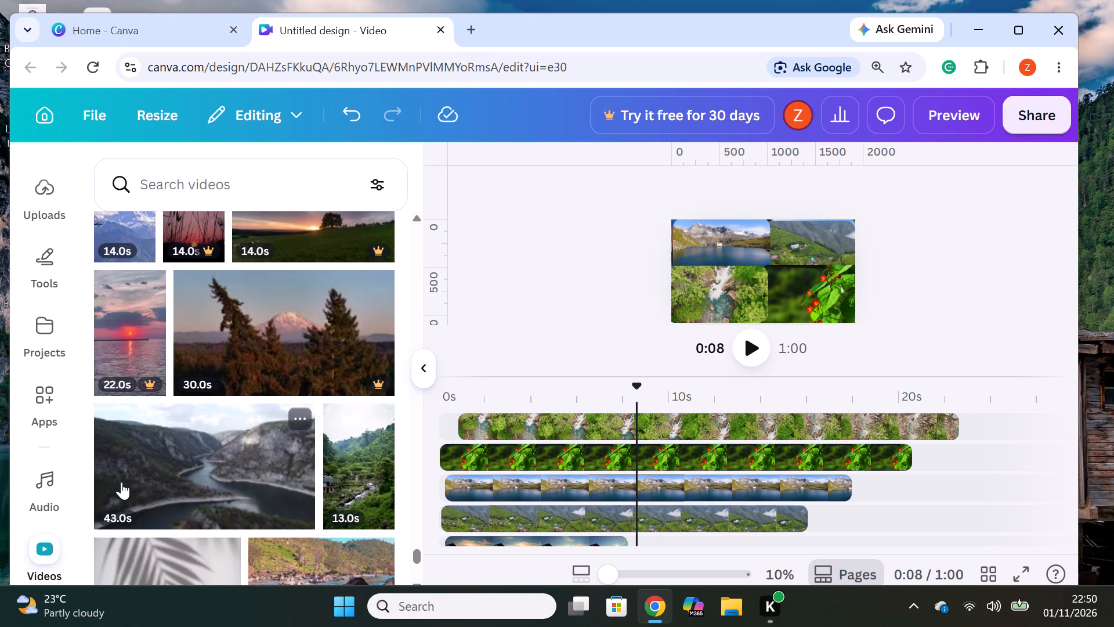
scroll(171, 464, "down", 1)
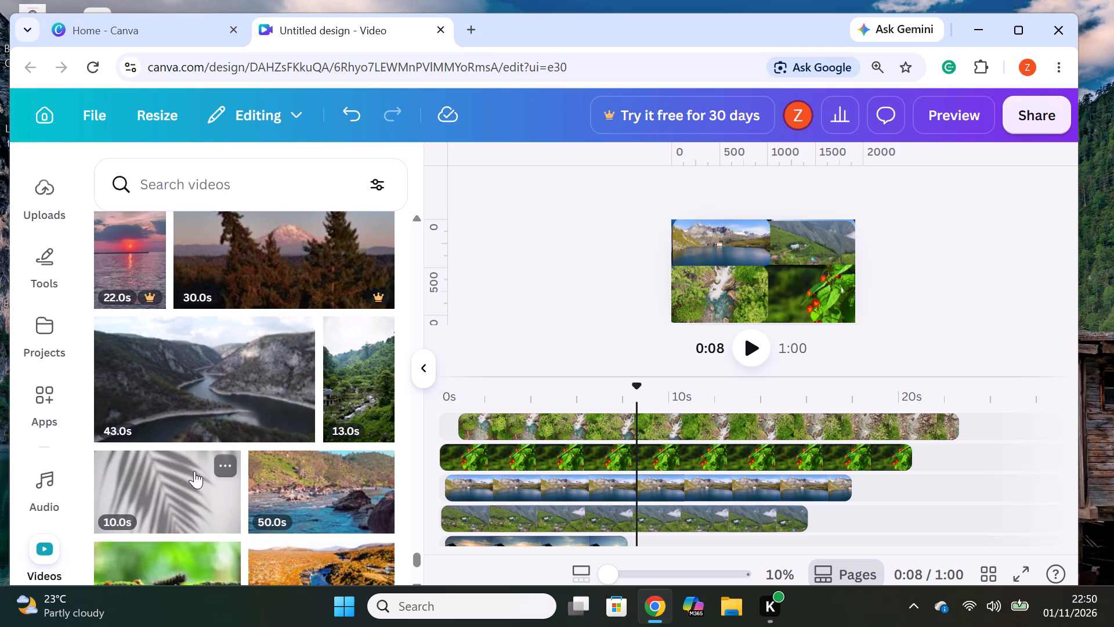
scroll(193, 471, "down", 2)
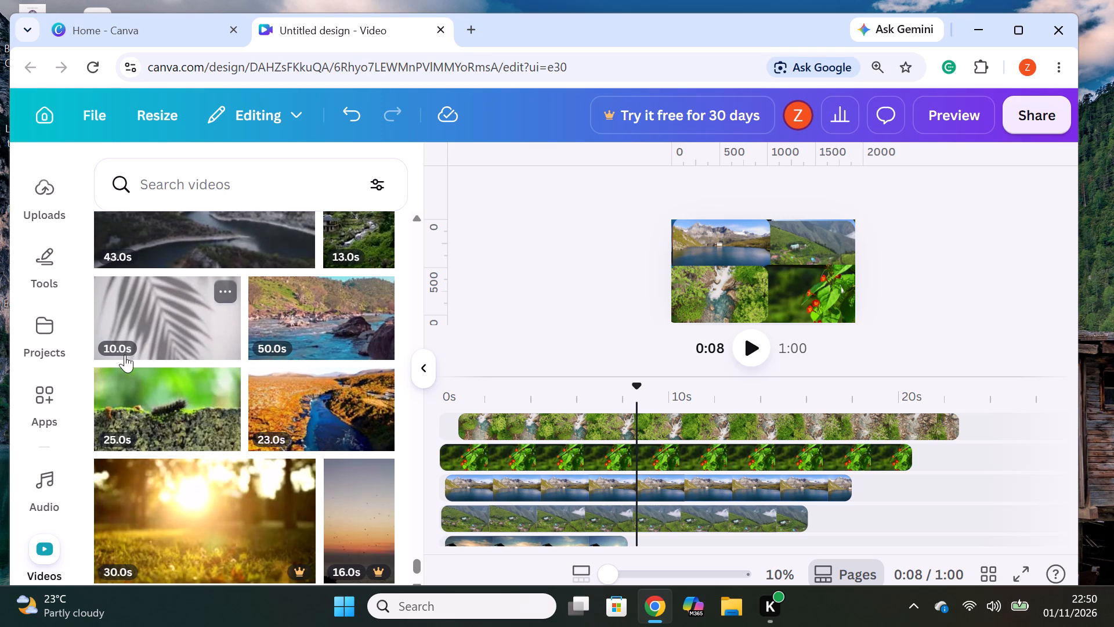
left_click_drag(177, 431, 325, 451)
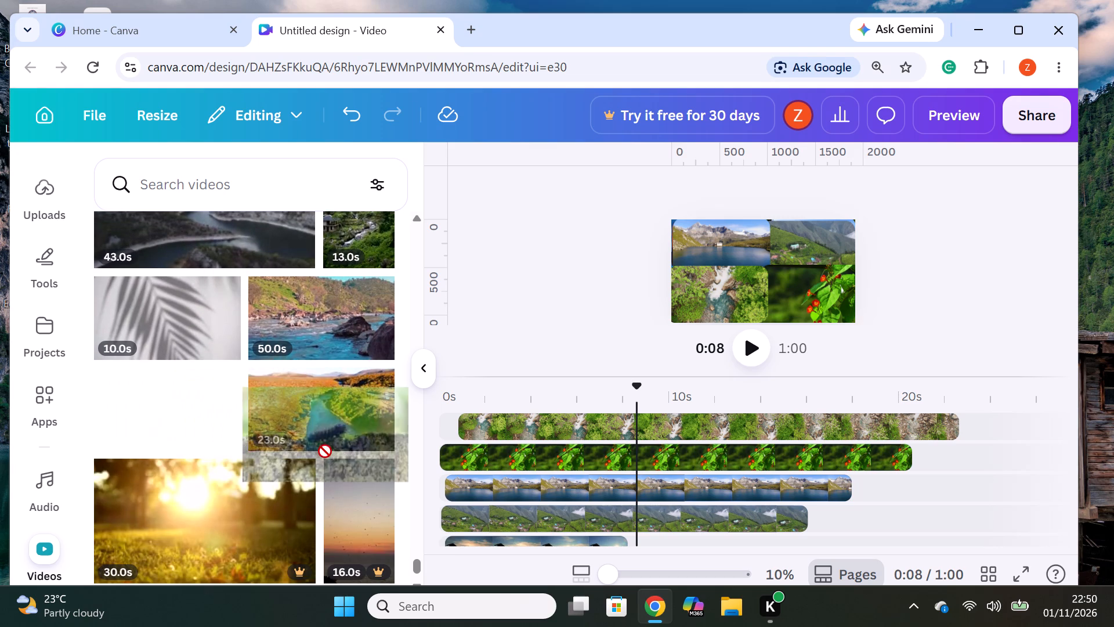
left_click_drag(325, 451, 207, 444)
scroll(194, 453, "down", 2)
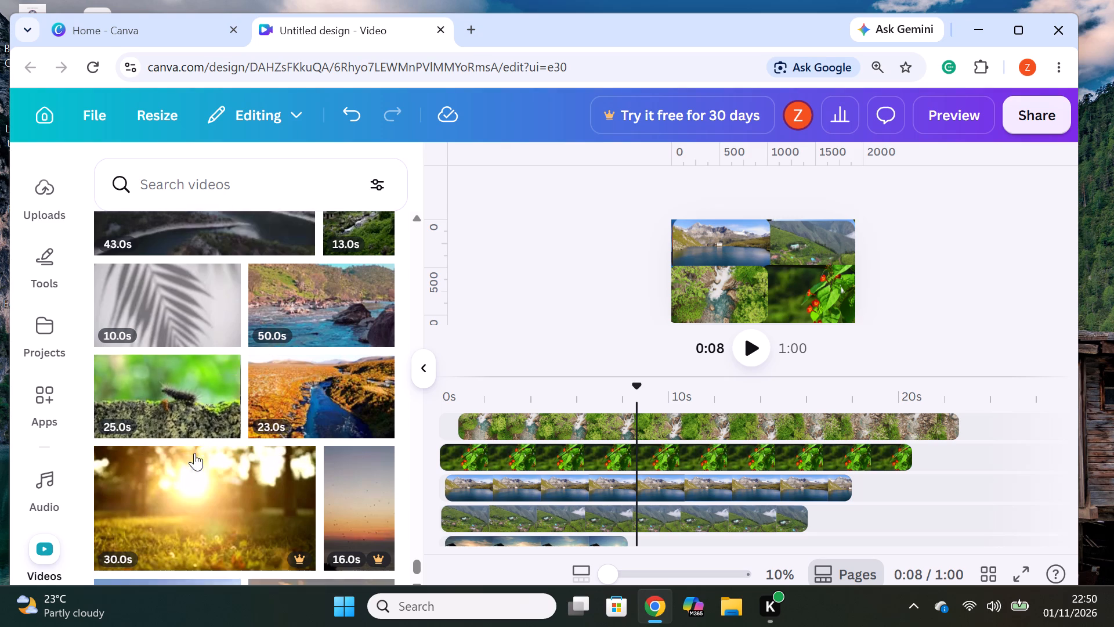
scroll(194, 453, "down", 1)
scroll(229, 510, "down", 2)
left_click_drag(140, 365, 143, 364)
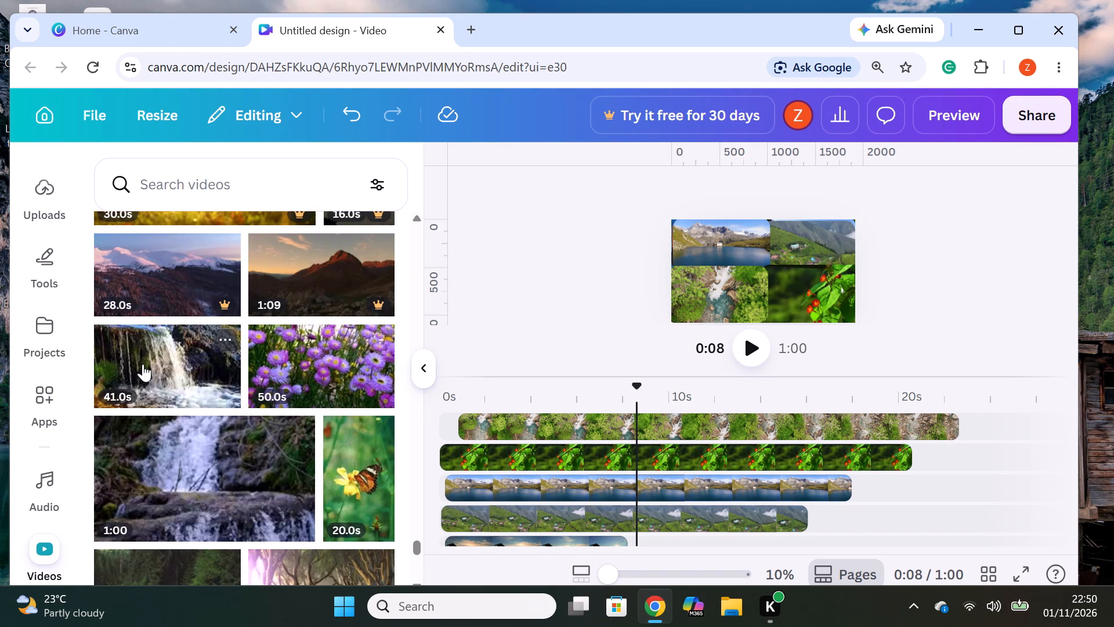
left_click_drag(143, 364, 542, 414)
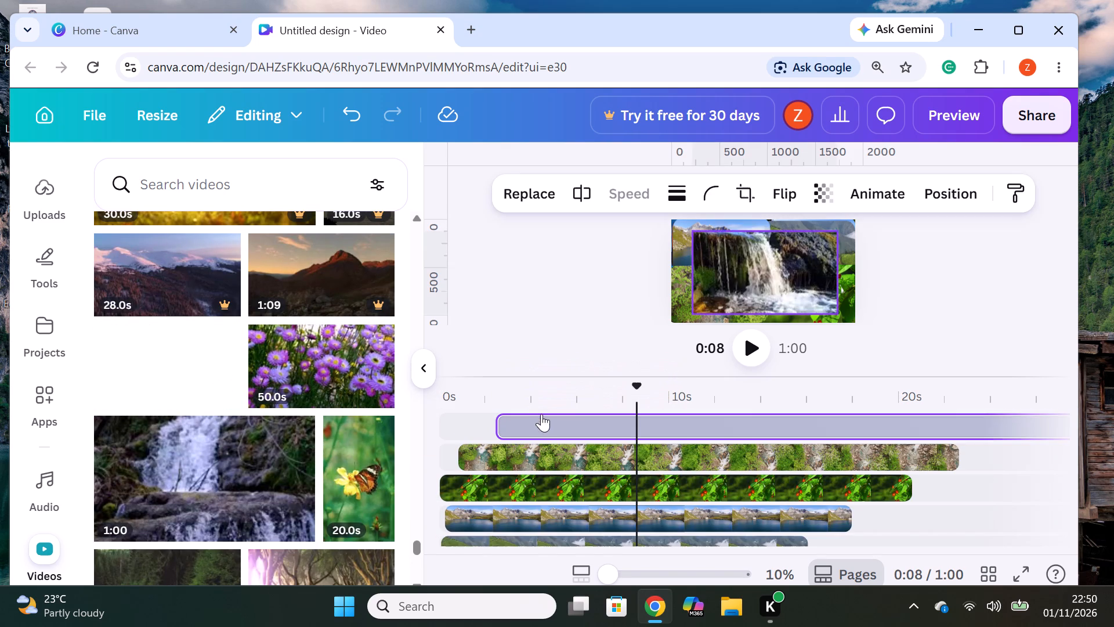
left_click(603, 434)
left_click_drag(602, 433, 551, 433)
Split the waterfall clip at about 24s and delete the part after the split.
left_click(996, 423)
right_click(994, 420)
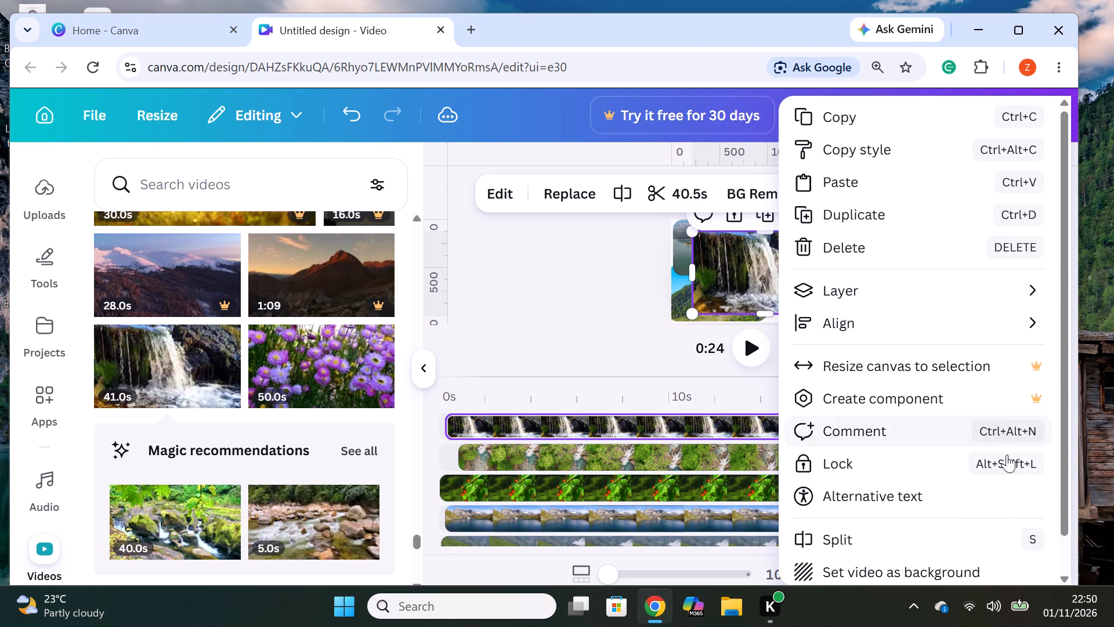
left_click(962, 524)
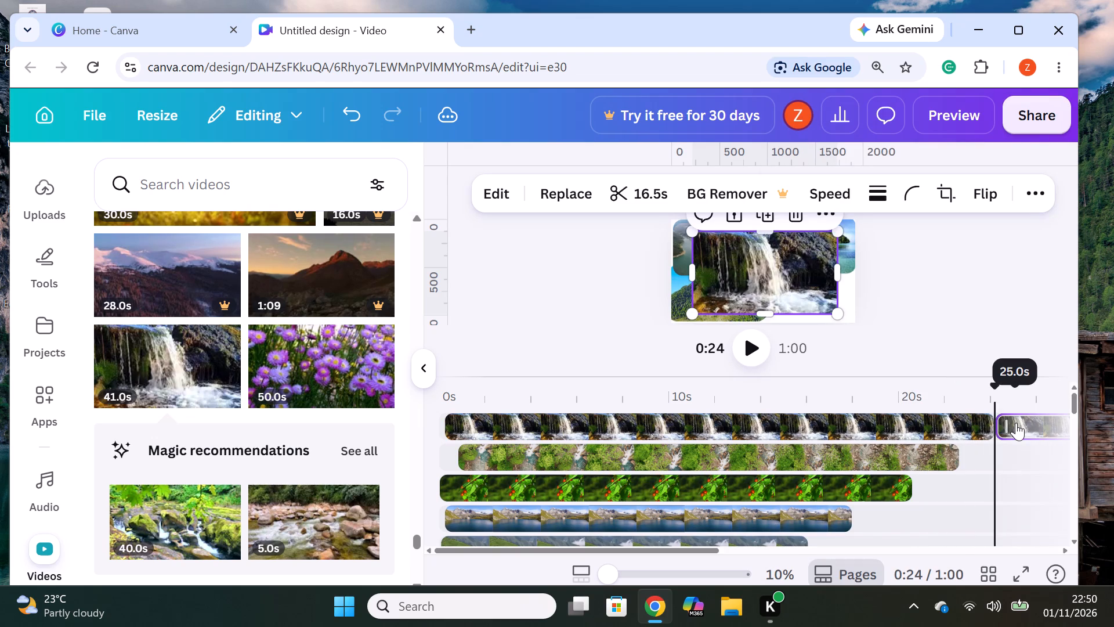
right_click(1016, 423)
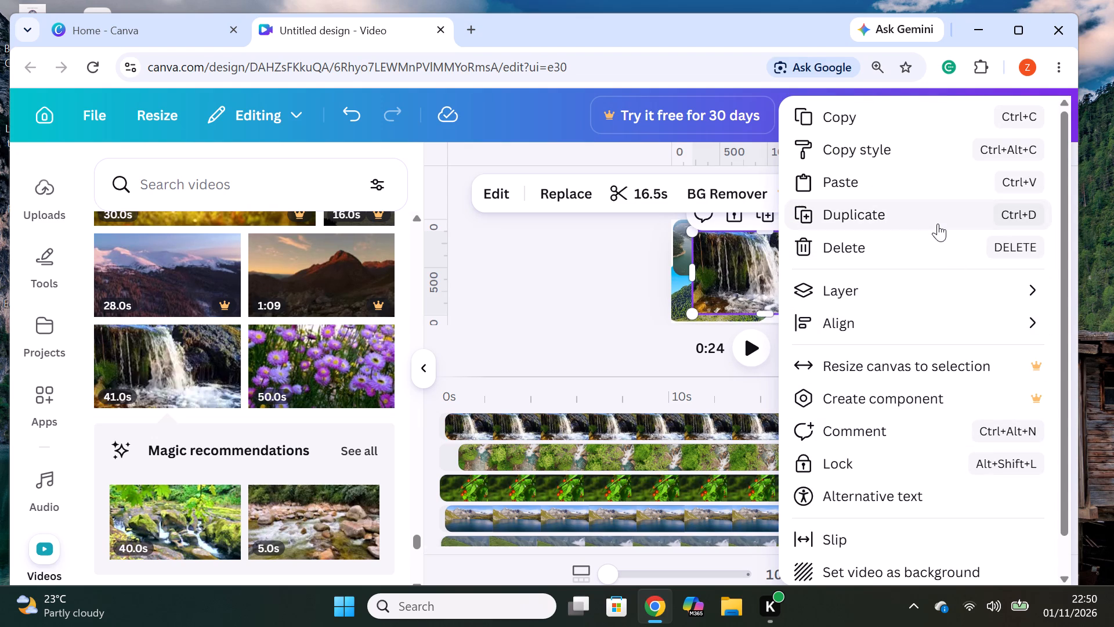
left_click(941, 236)
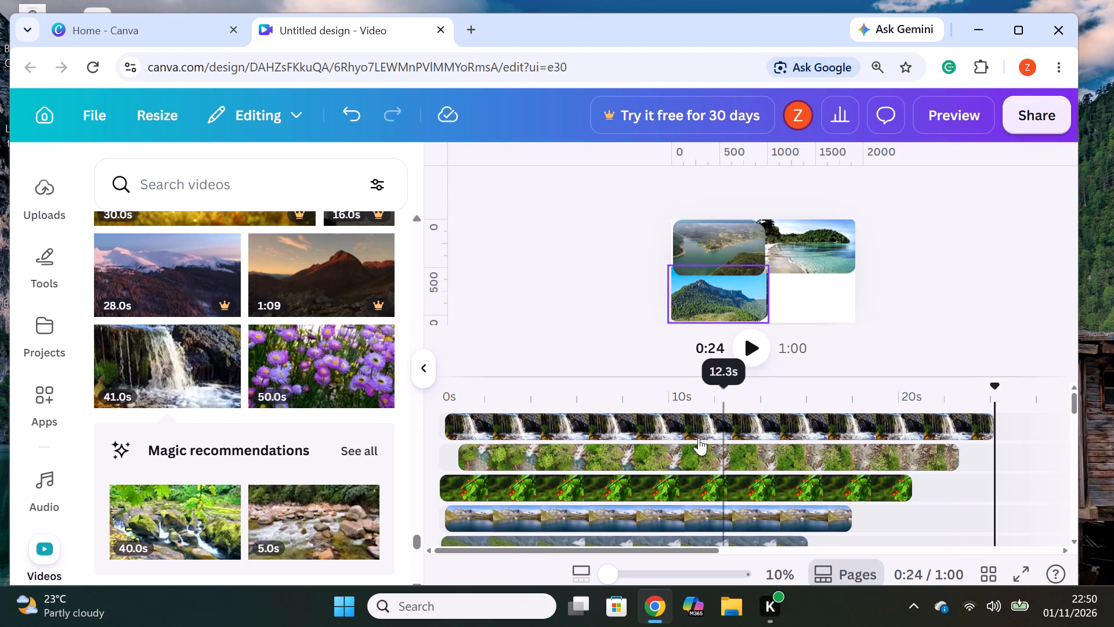
Shrink the waterfall clip to roughly one quadrant of the page and set its corner rounding to the maximum.
left_click(672, 429)
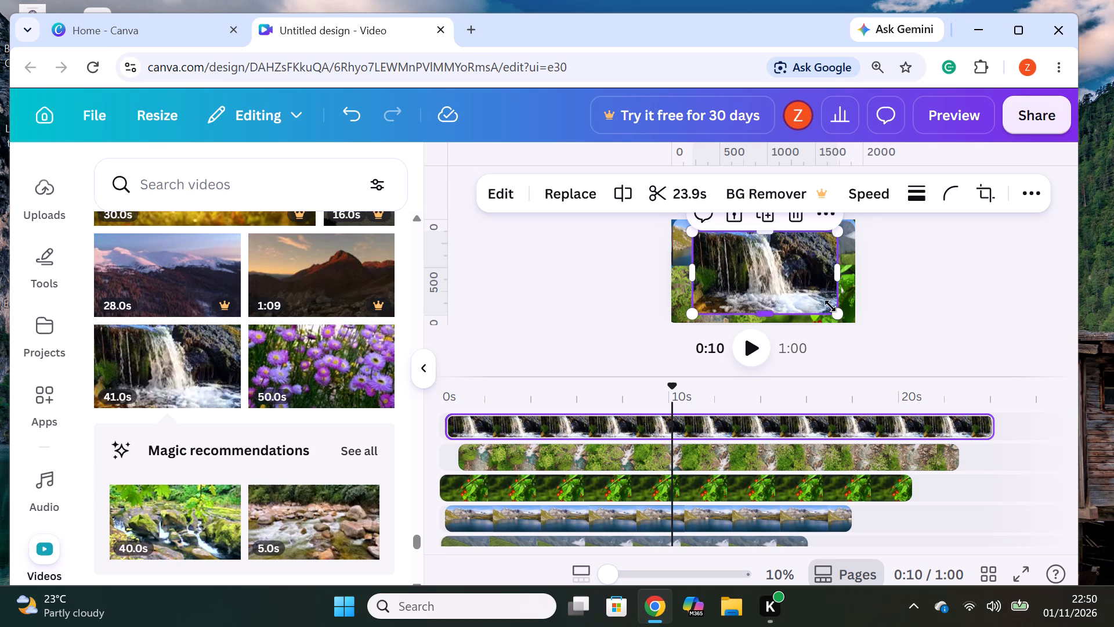
left_click_drag(837, 315, 795, 282)
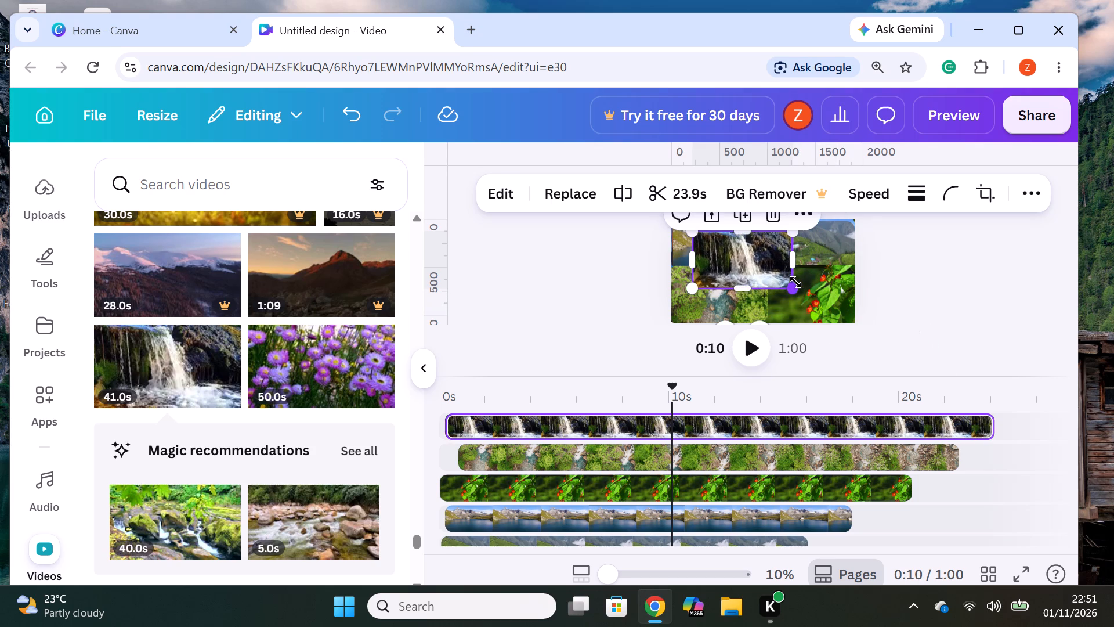
left_click(945, 191)
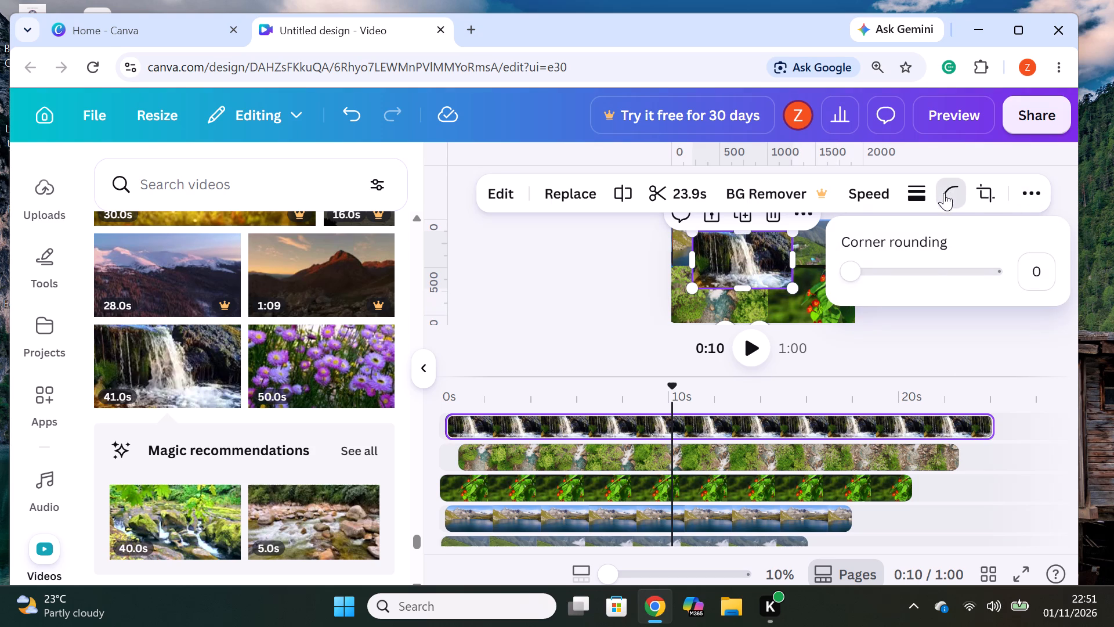
left_click_drag(851, 276, 1021, 295)
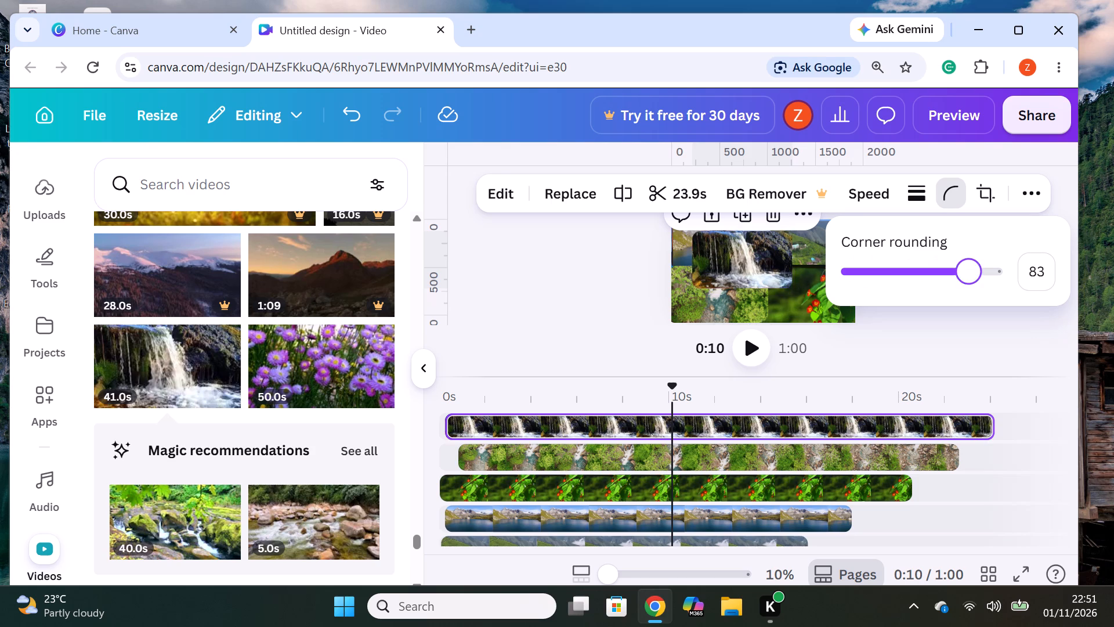
left_click_drag(1021, 295, 1047, 298)
left_click(992, 346)
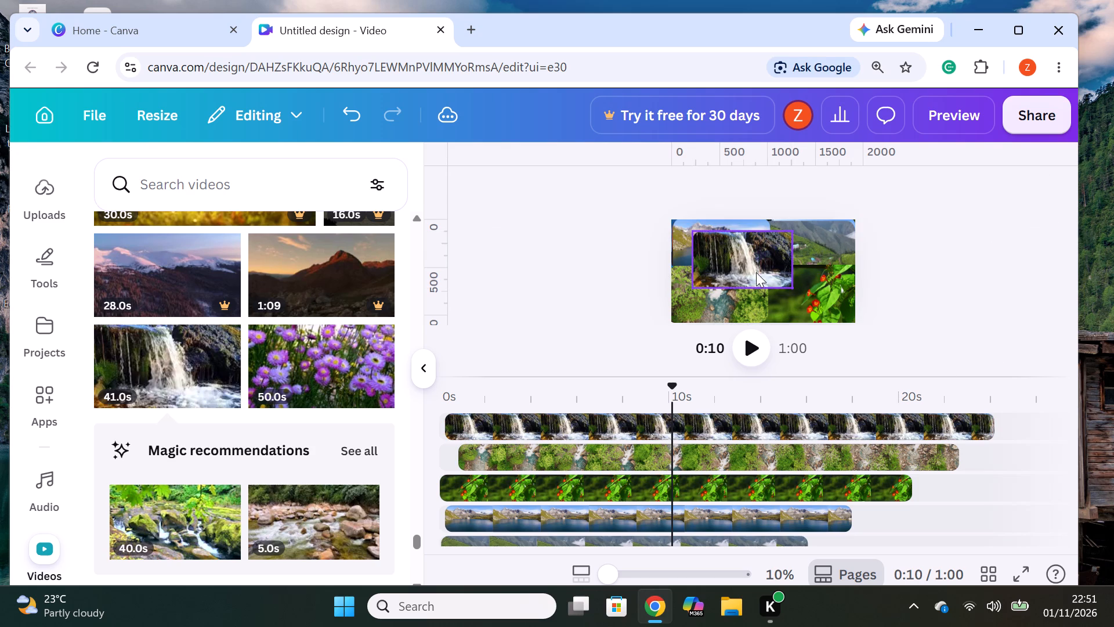
Move the waterfall clip into the page's upper-right quadrant and resize it to about 953 × 543 so it covers that quadrant.
left_click(735, 279)
left_click_drag(750, 266, 809, 255)
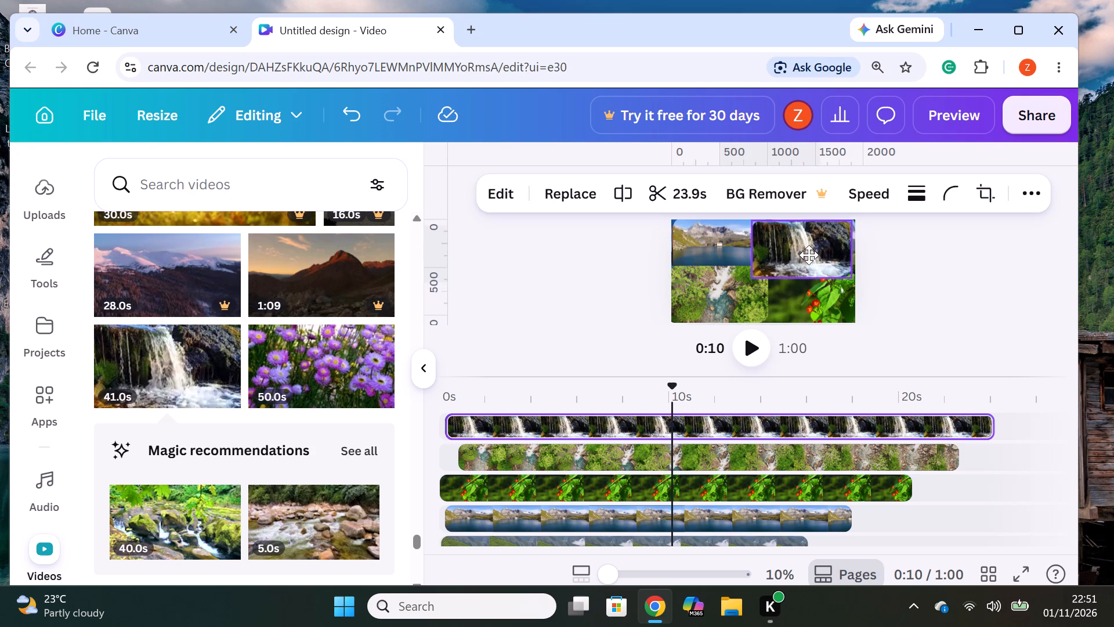
left_click_drag(809, 255, 820, 250)
left_click_drag(866, 271, 856, 266)
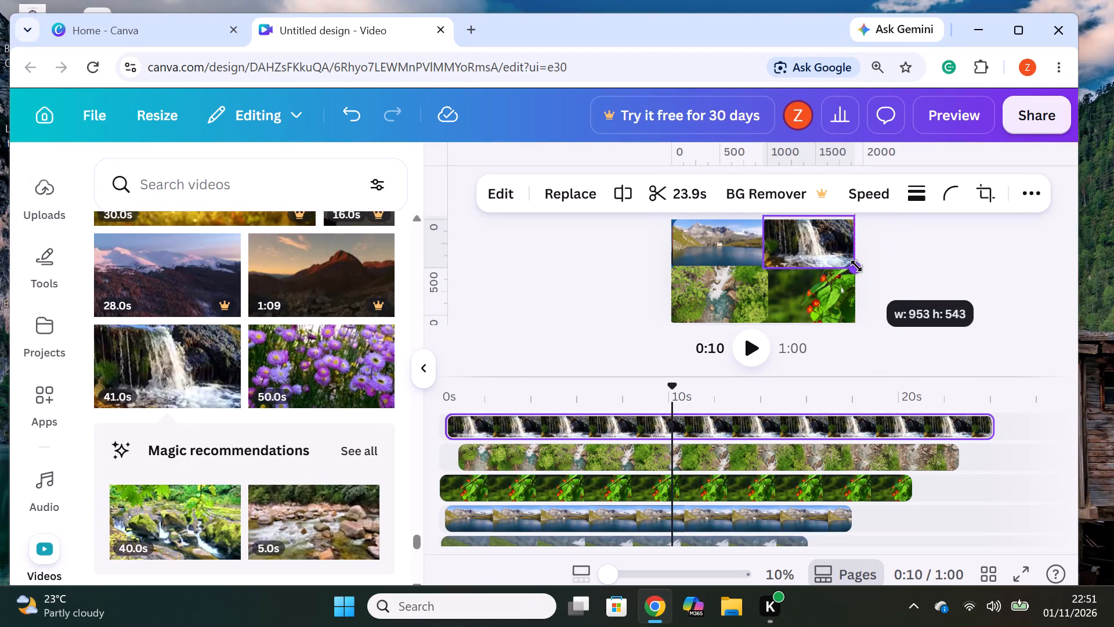
left_click(938, 331)
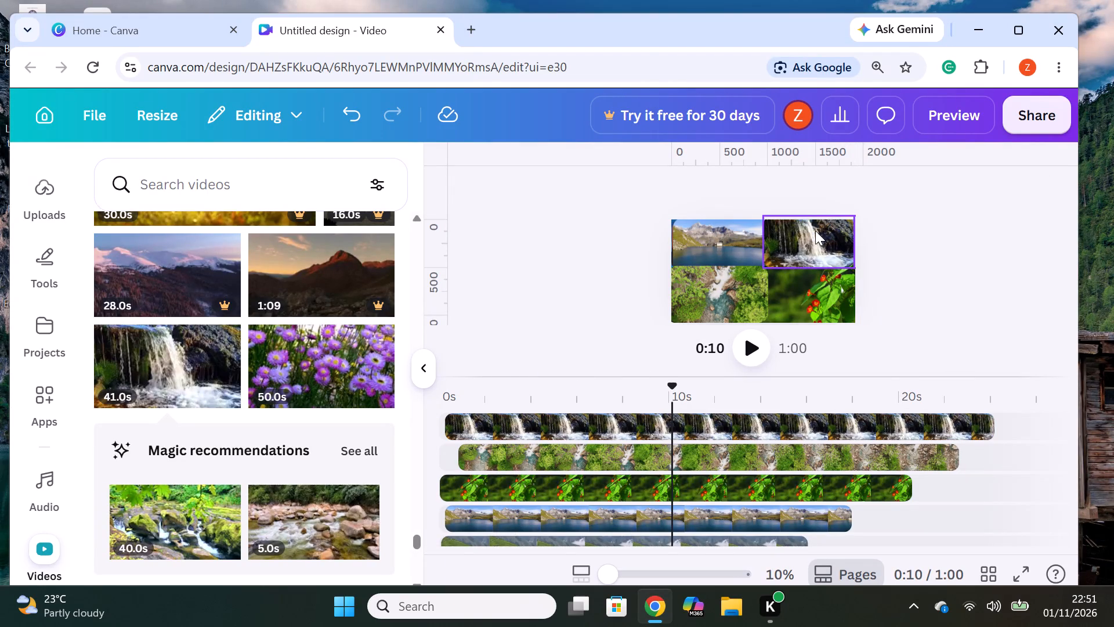
left_click_drag(812, 236, 813, 247)
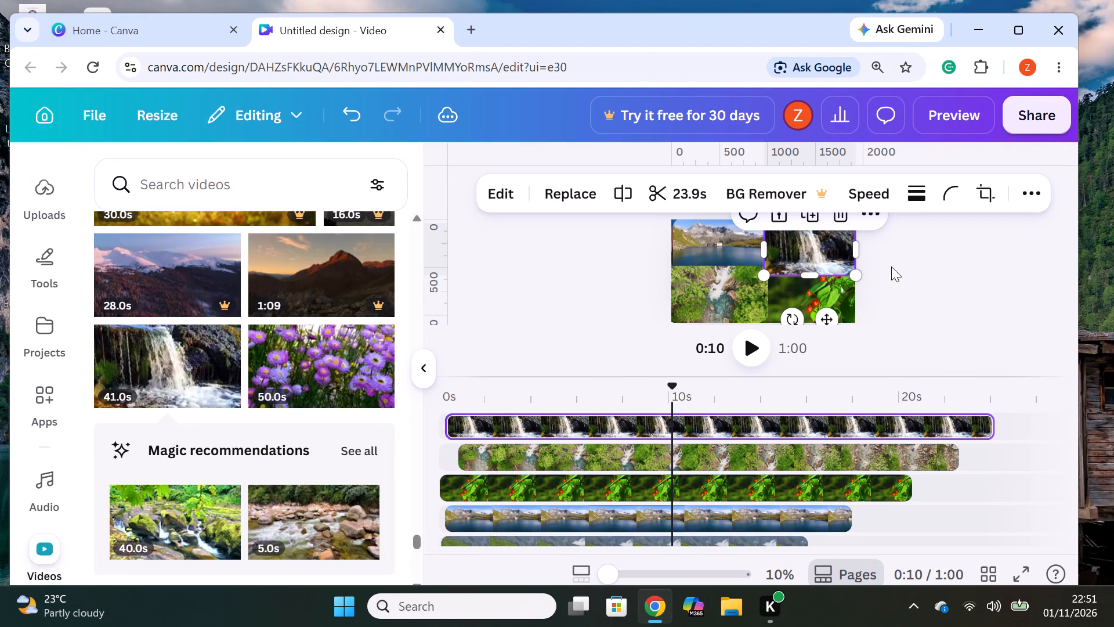
left_click(824, 265)
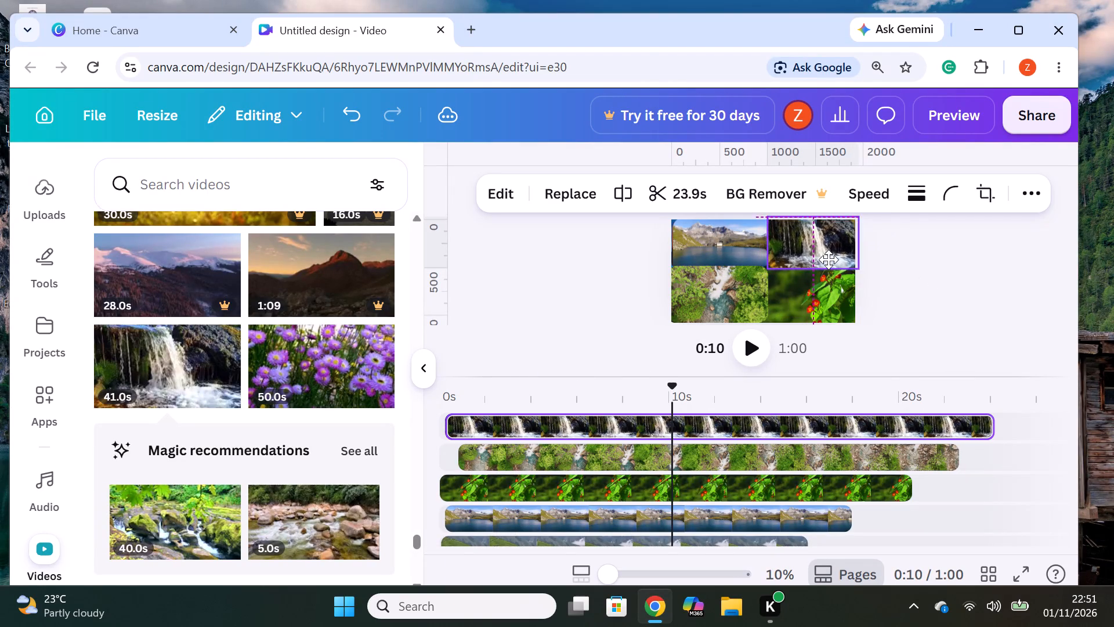
left_click(980, 274)
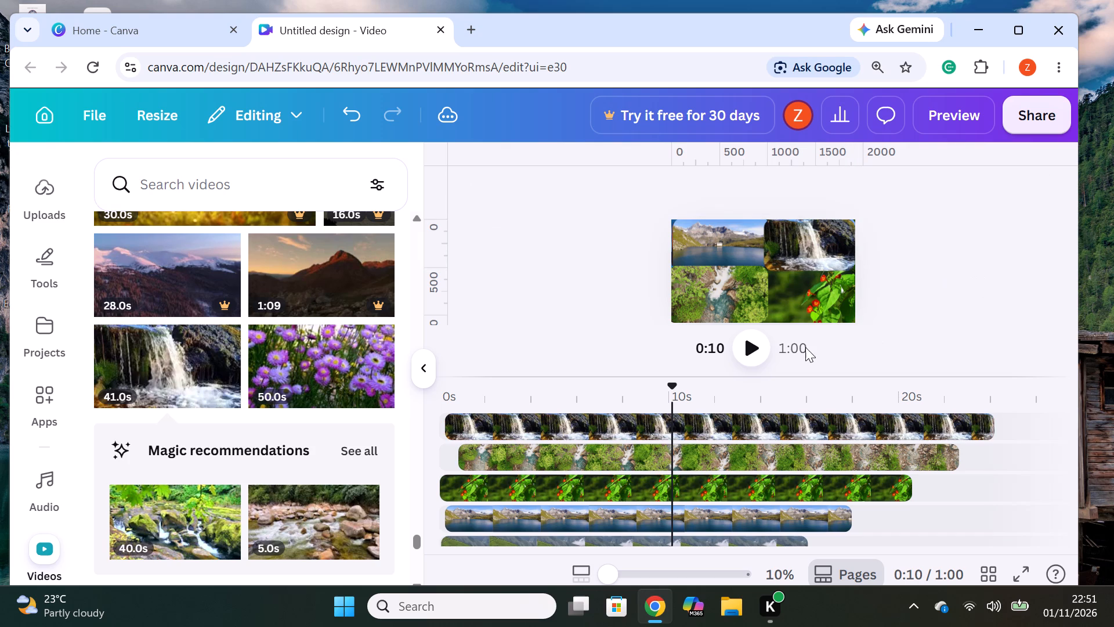
Add the 1:00 blue cornflower video on a new top track and shift it to start at about 0.2s.
scroll(190, 498, "down", 4)
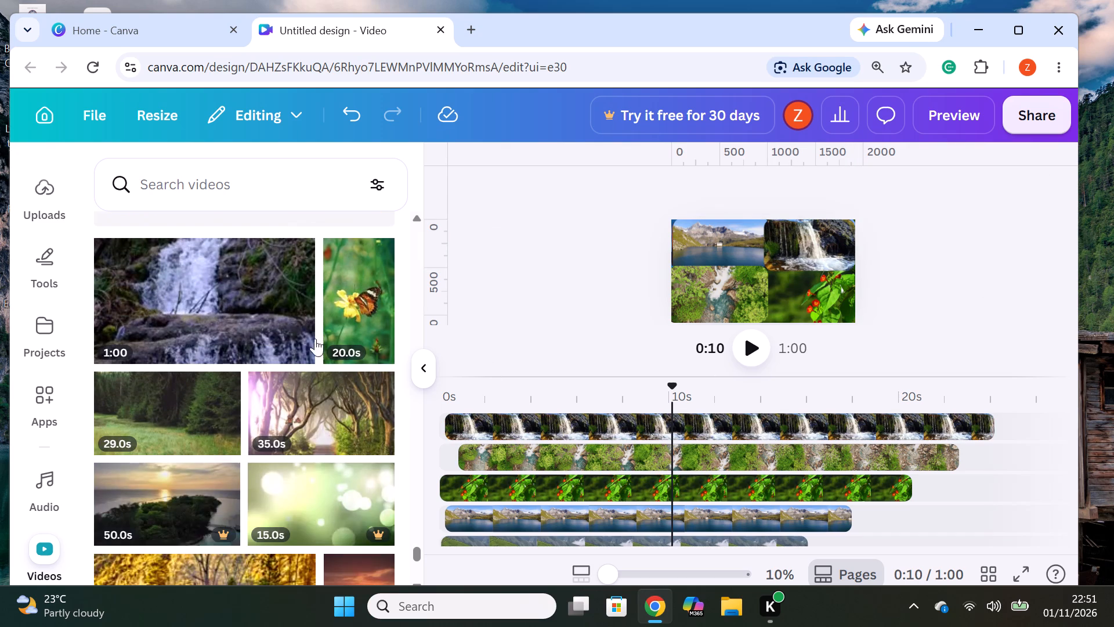
scroll(148, 411, "down", 2)
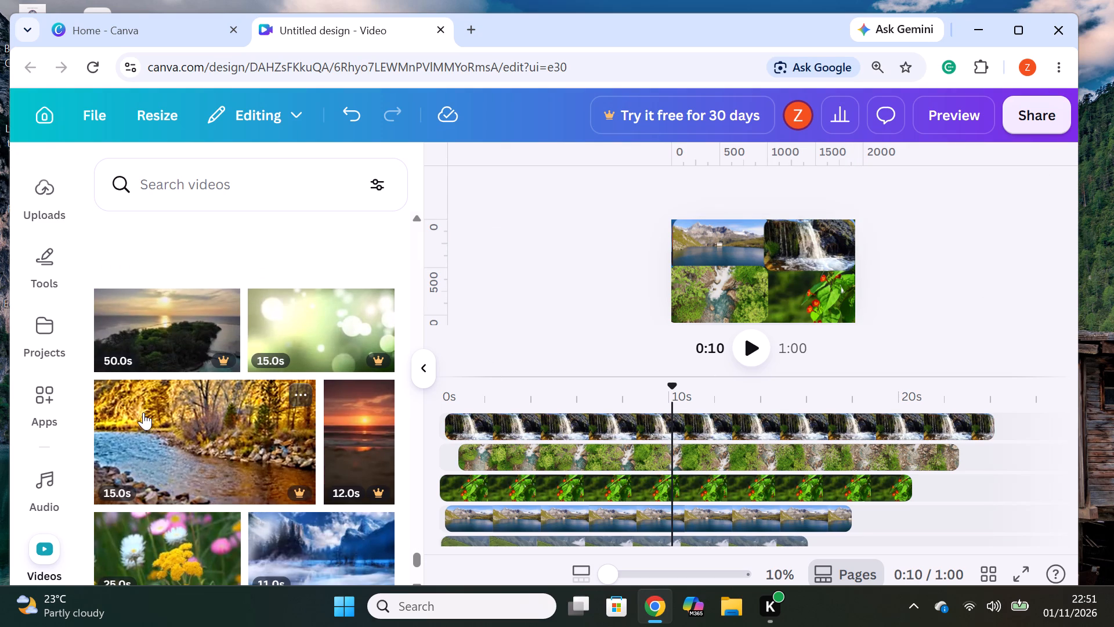
scroll(96, 509, "down", 2)
scroll(206, 463, "down", 3)
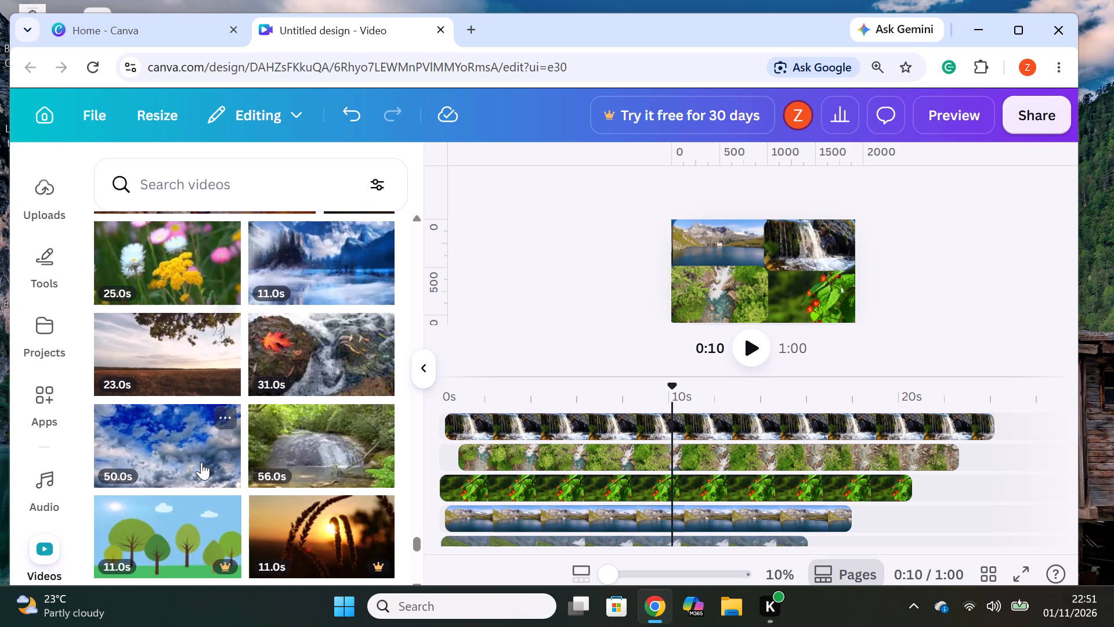
scroll(219, 473, "down", 5)
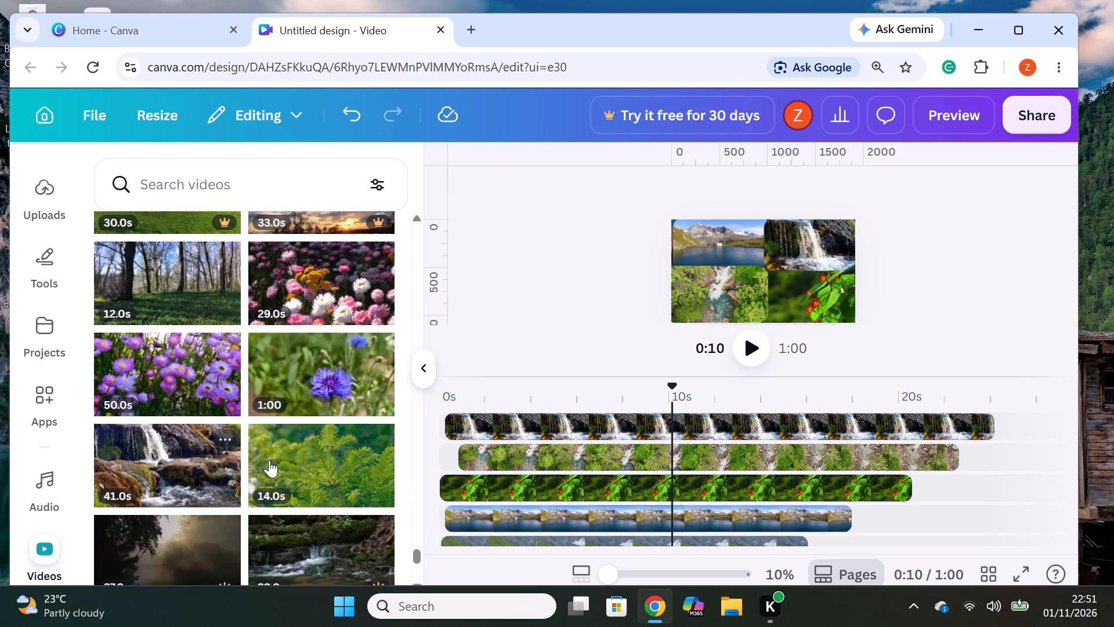
left_click_drag(305, 395, 541, 415)
left_click_drag(599, 428, 562, 421)
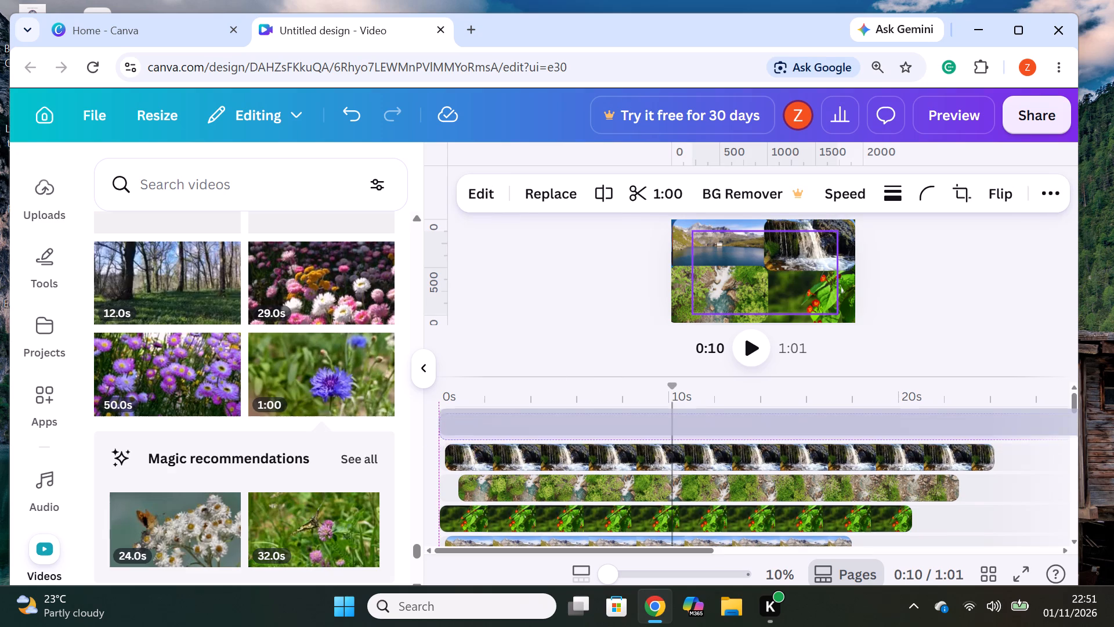
left_click_drag(562, 421, 567, 427)
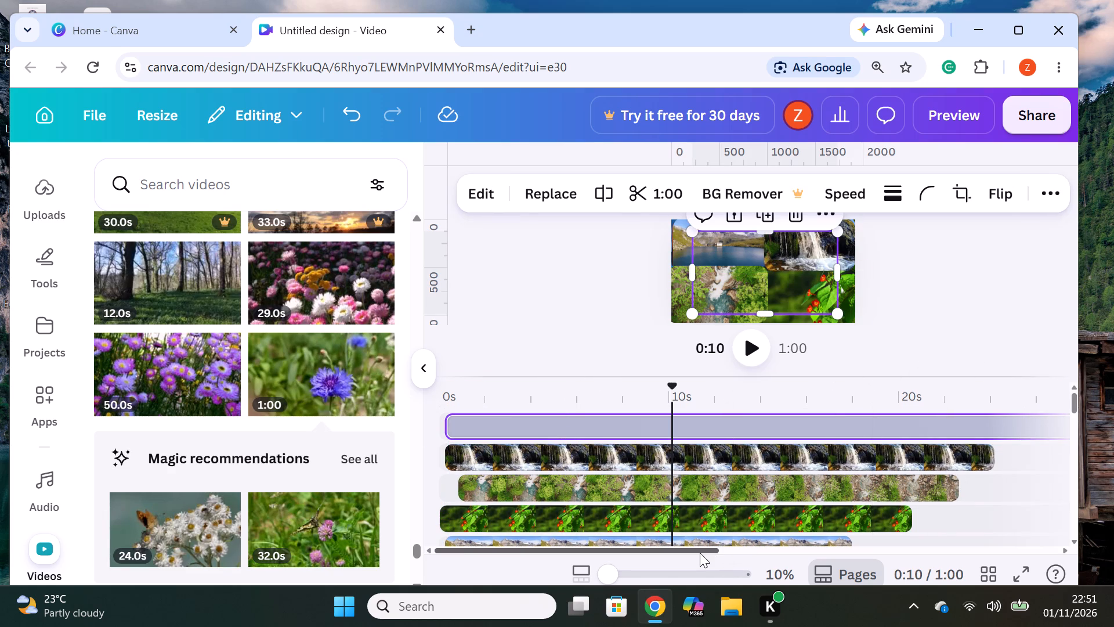
Split the blue cornflower clip at about 26s and delete the part after the split.
left_click_drag(697, 552, 786, 550)
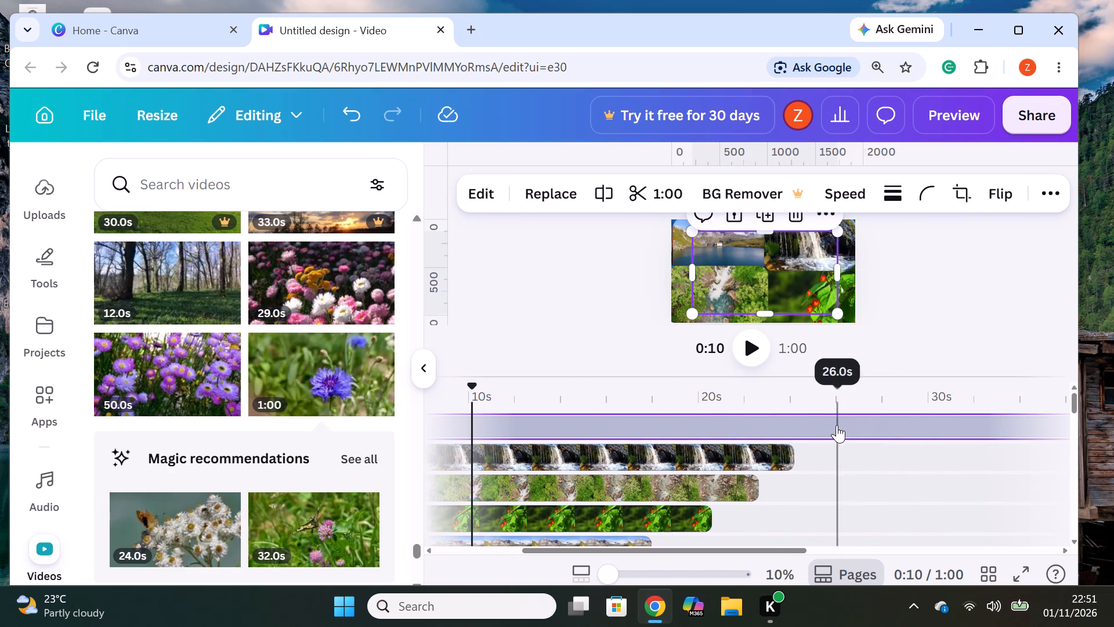
left_click(836, 425)
right_click(836, 425)
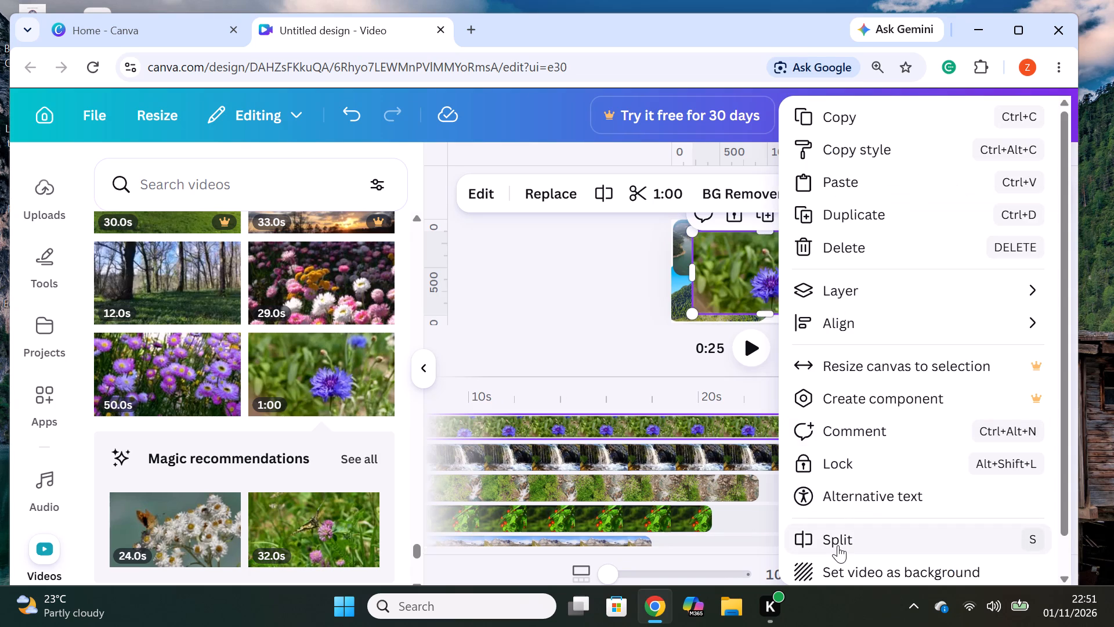
left_click(838, 545)
right_click(910, 434)
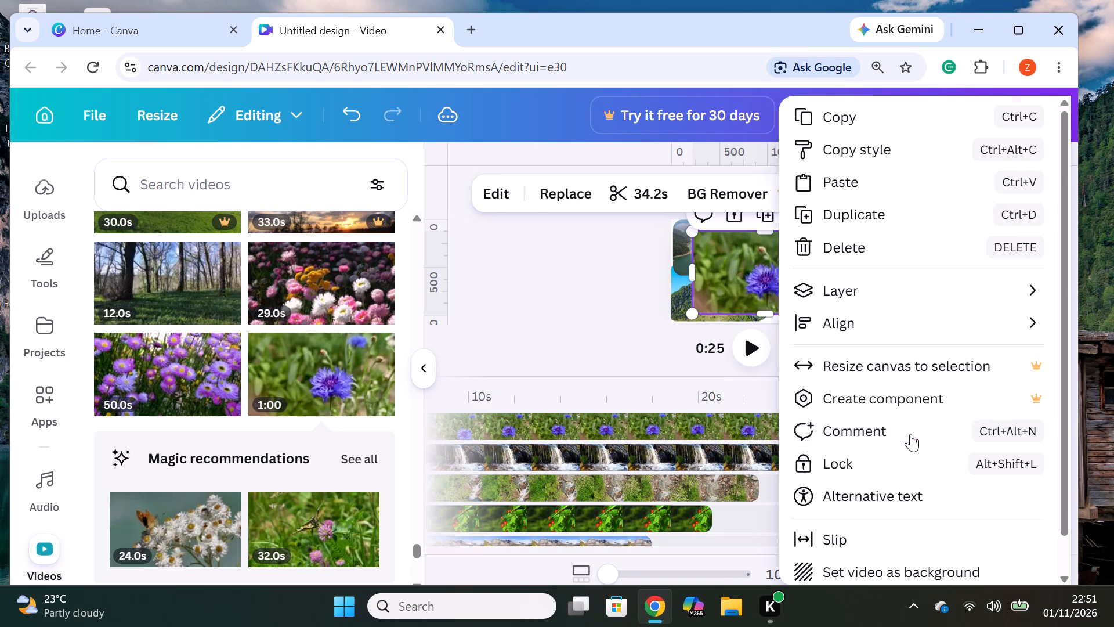
left_click(912, 236)
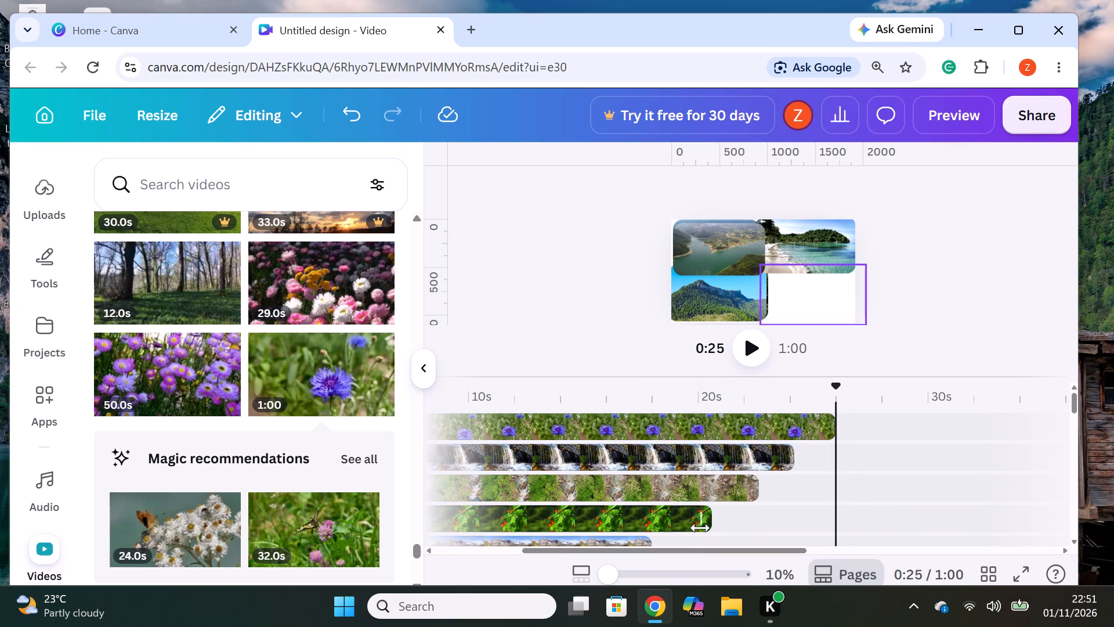
Shrink the blue cornflower clip to roughly one quadrant of the page and set its corner rounding to 100.
left_click_drag(702, 550, 658, 546)
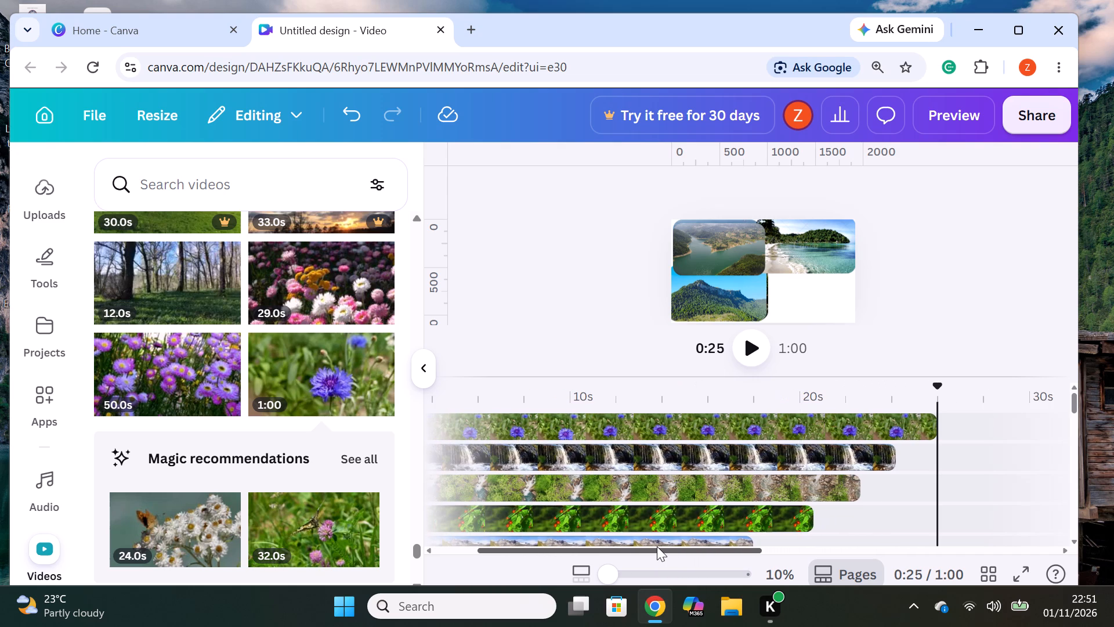
left_click_drag(657, 546, 571, 540)
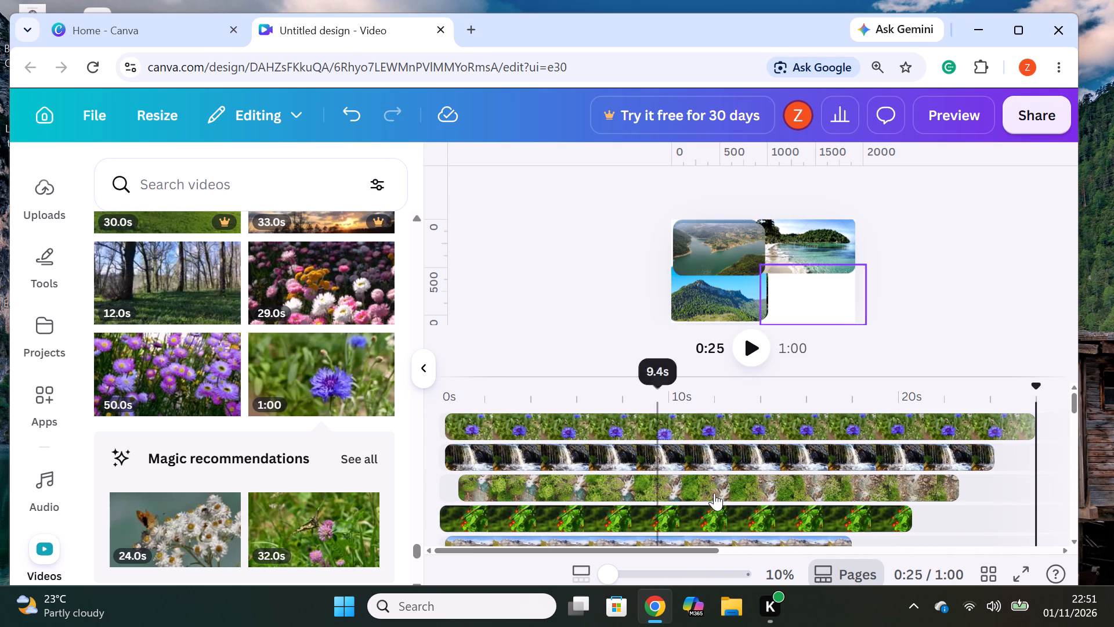
left_click(722, 417)
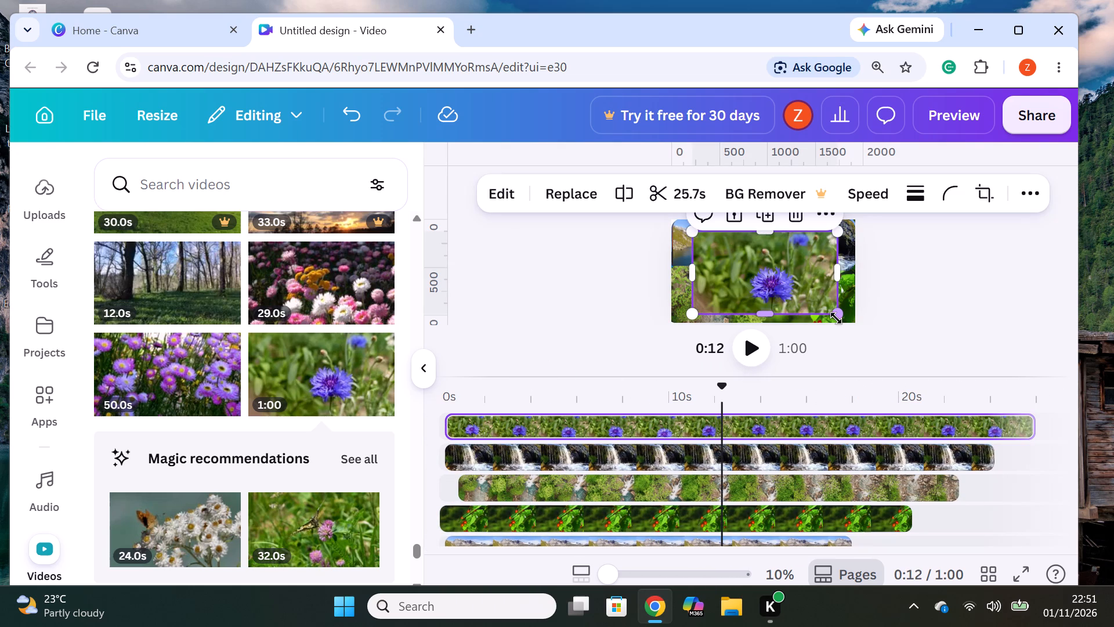
left_click_drag(837, 318, 796, 283)
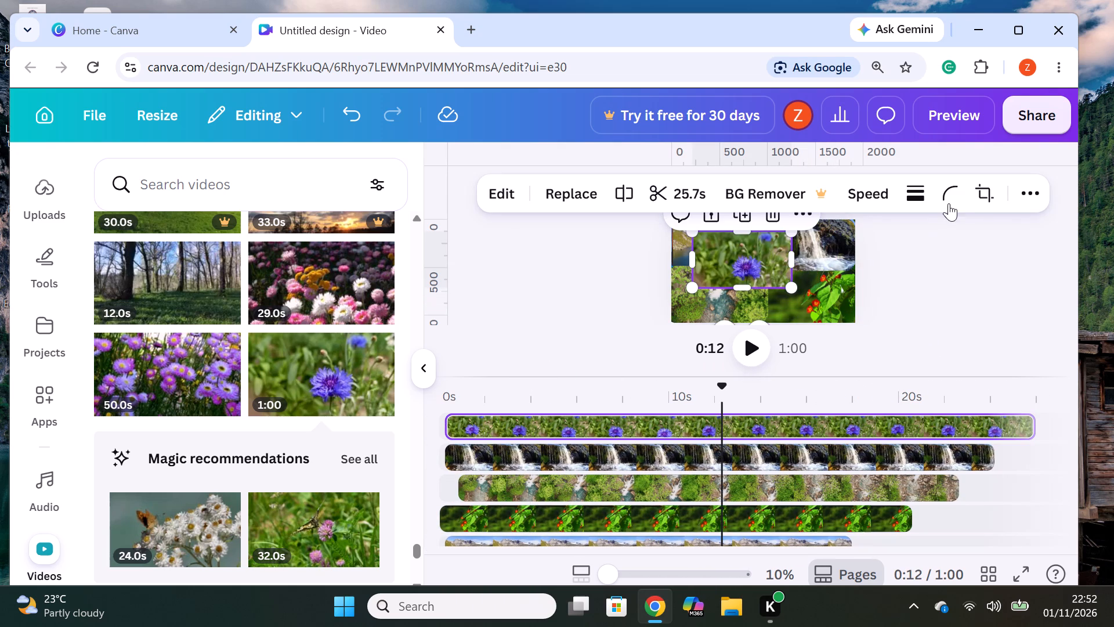
left_click(943, 197)
left_click_drag(847, 275, 1026, 277)
left_click(1028, 287)
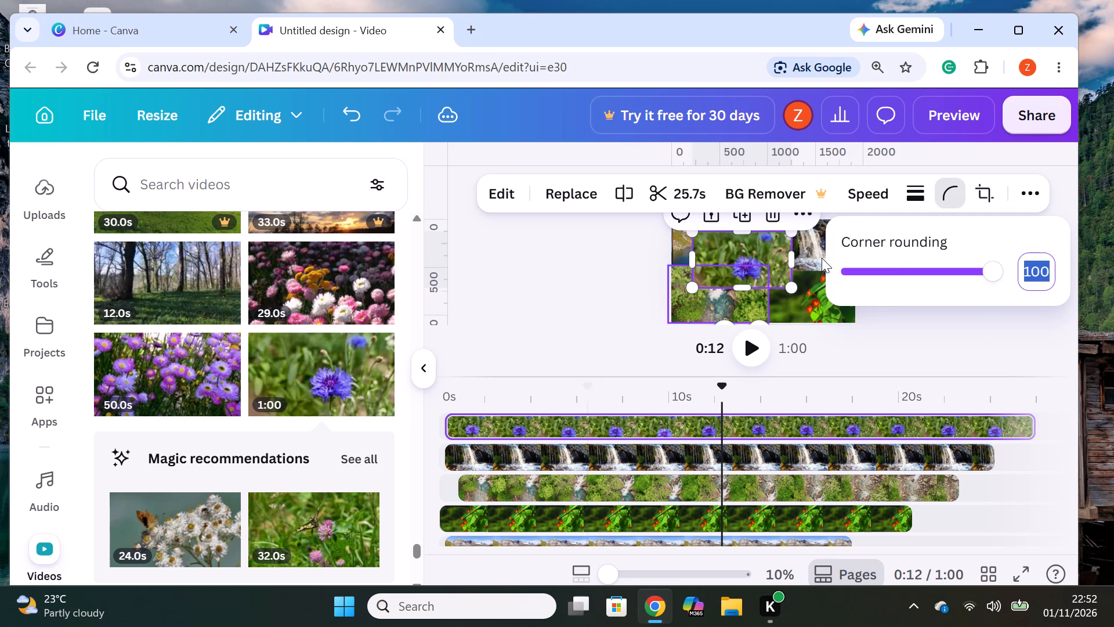
Move the blue cornflower clip to the page's top-left corner so it covers the upper-left quadrant.
left_click_drag(746, 263, 737, 252)
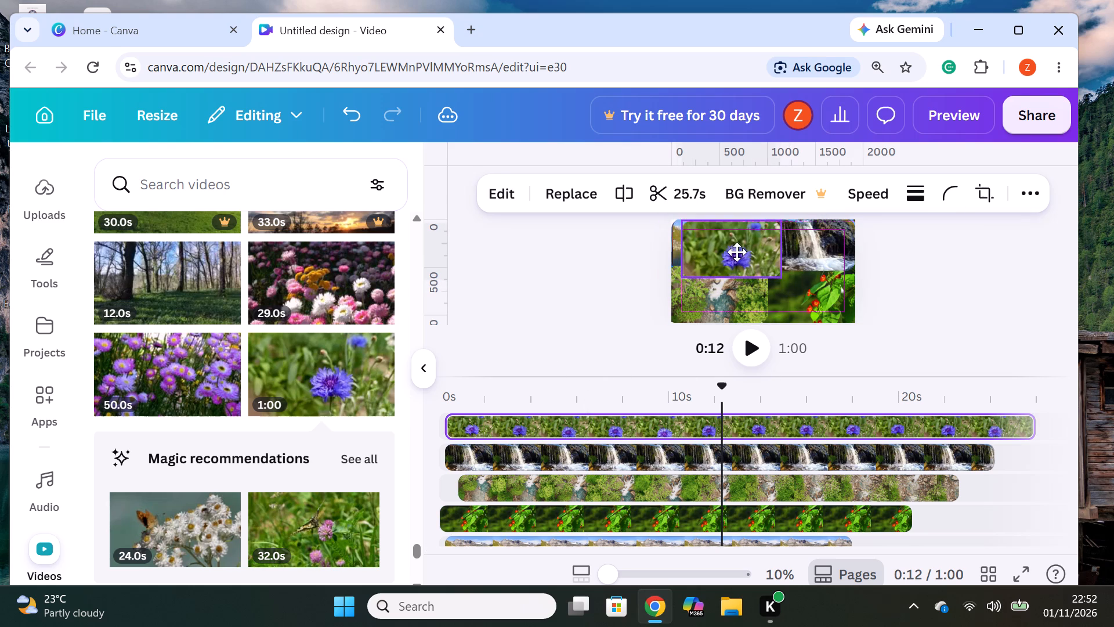
left_click_drag(737, 252, 724, 246)
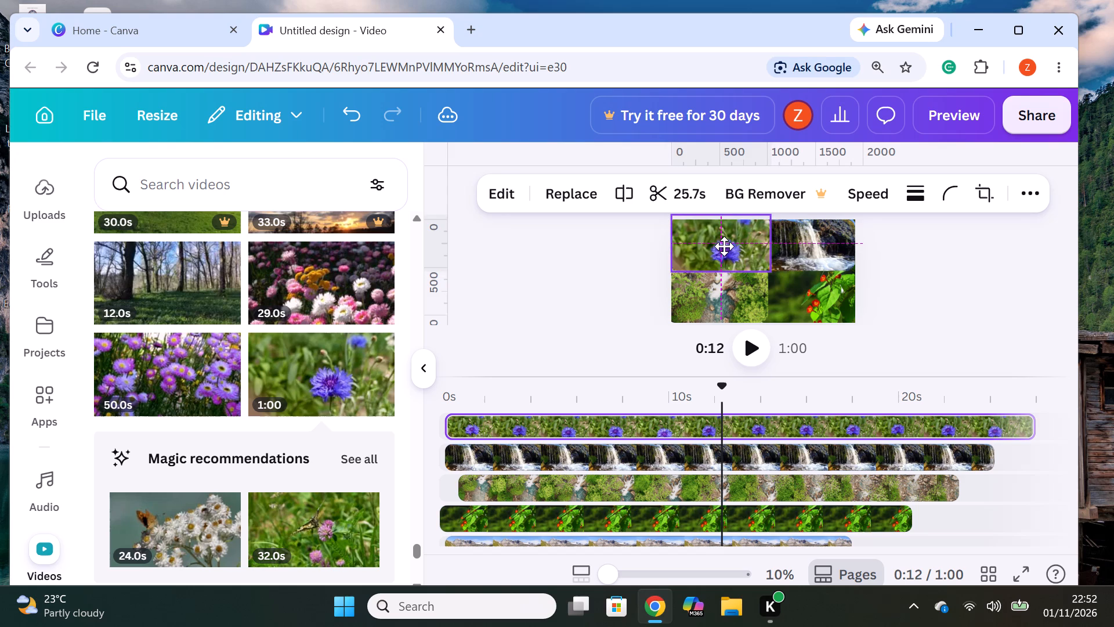
left_click_drag(724, 246, 720, 246)
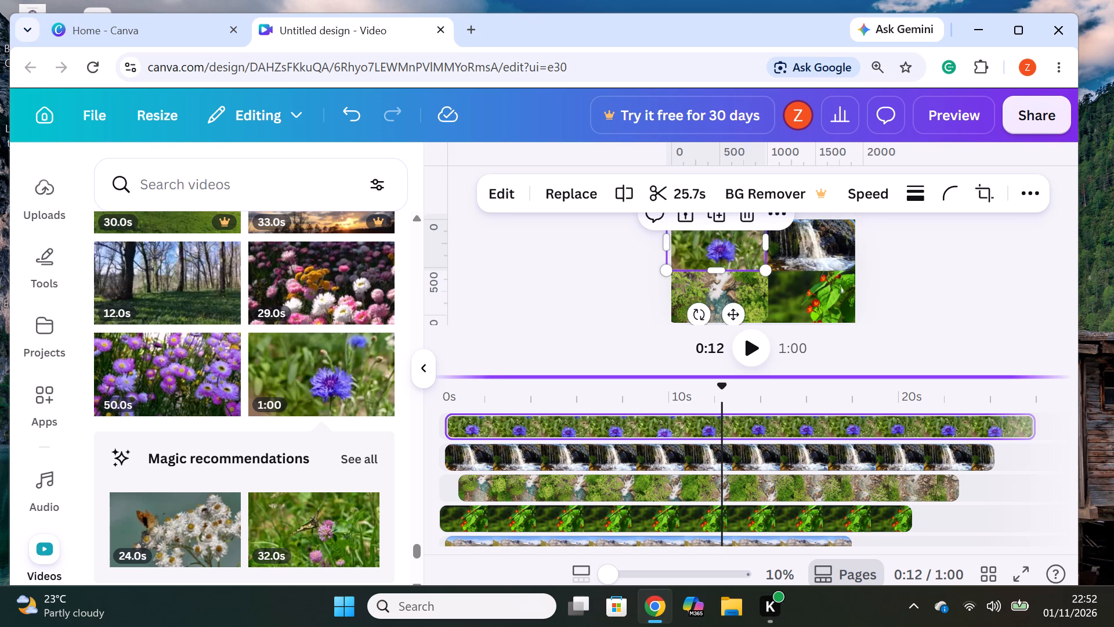
left_click(940, 318)
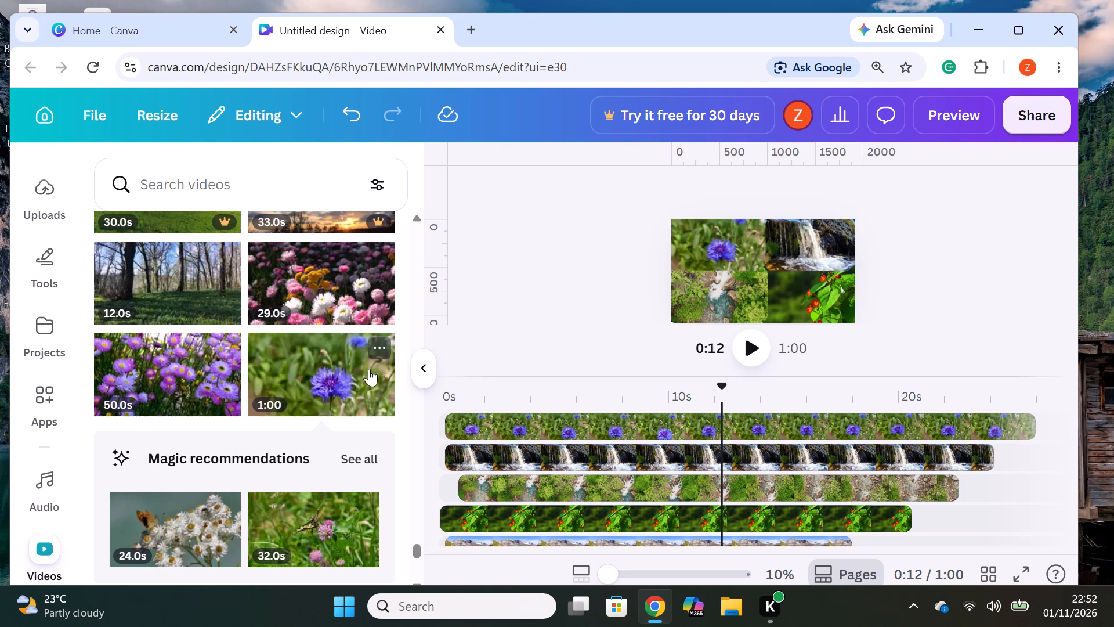
Add the 49.0s video of a river under a blue sky on a new top track, starting at about 0.2s.
scroll(356, 372, "down", 2)
scroll(228, 485, "down", 2)
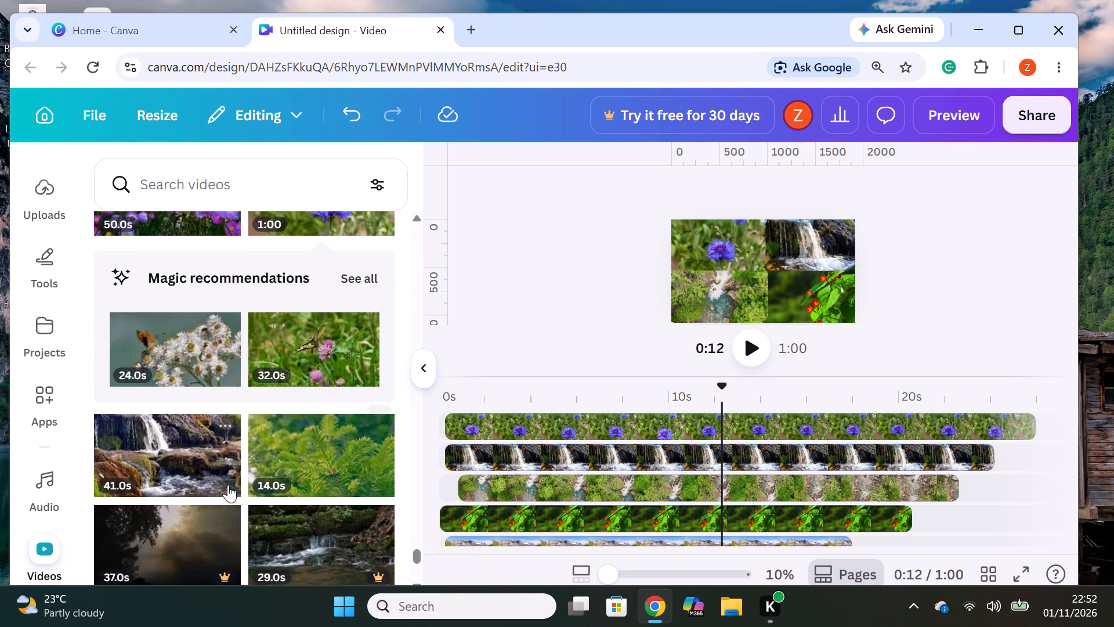
scroll(173, 499, "down", 1)
scroll(263, 480, "down", 3)
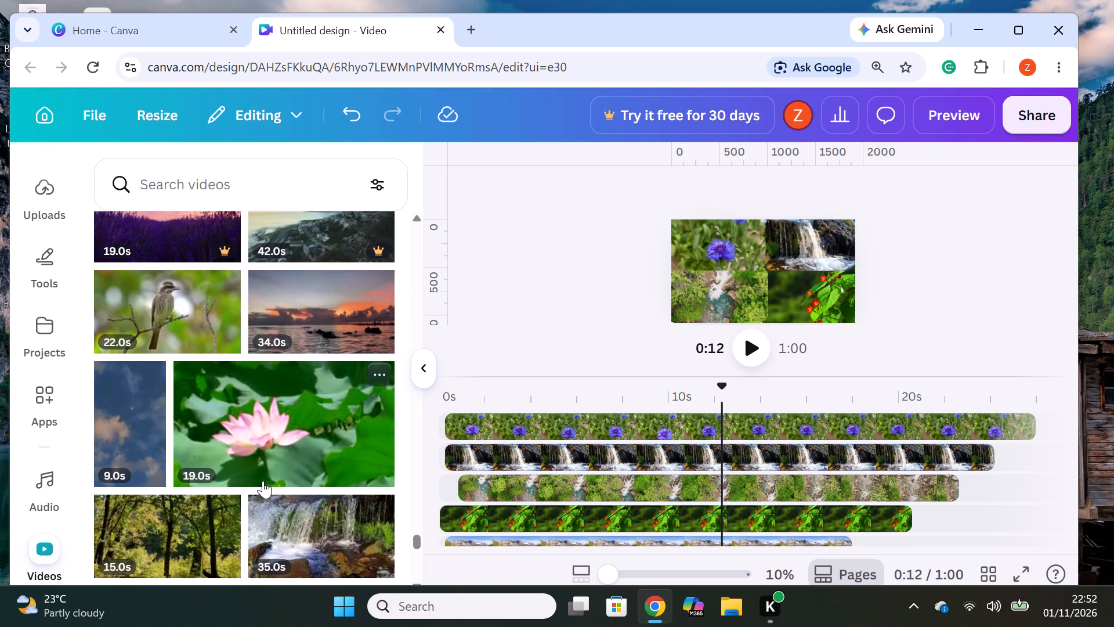
scroll(138, 473, "down", 3)
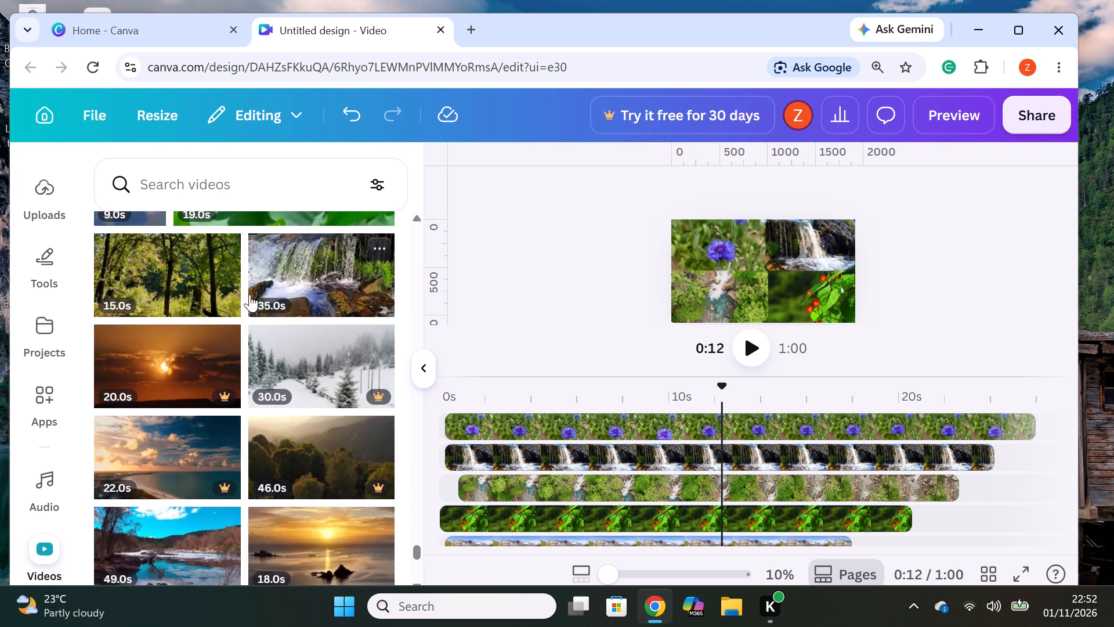
scroll(208, 294, "down", 3)
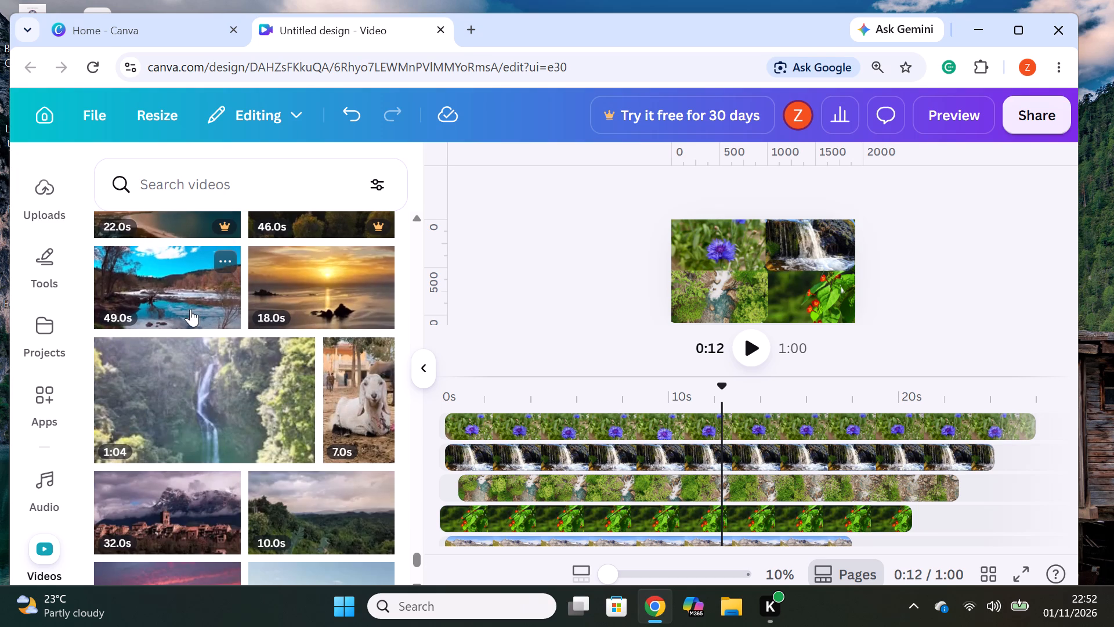
left_click_drag(189, 306, 638, 404)
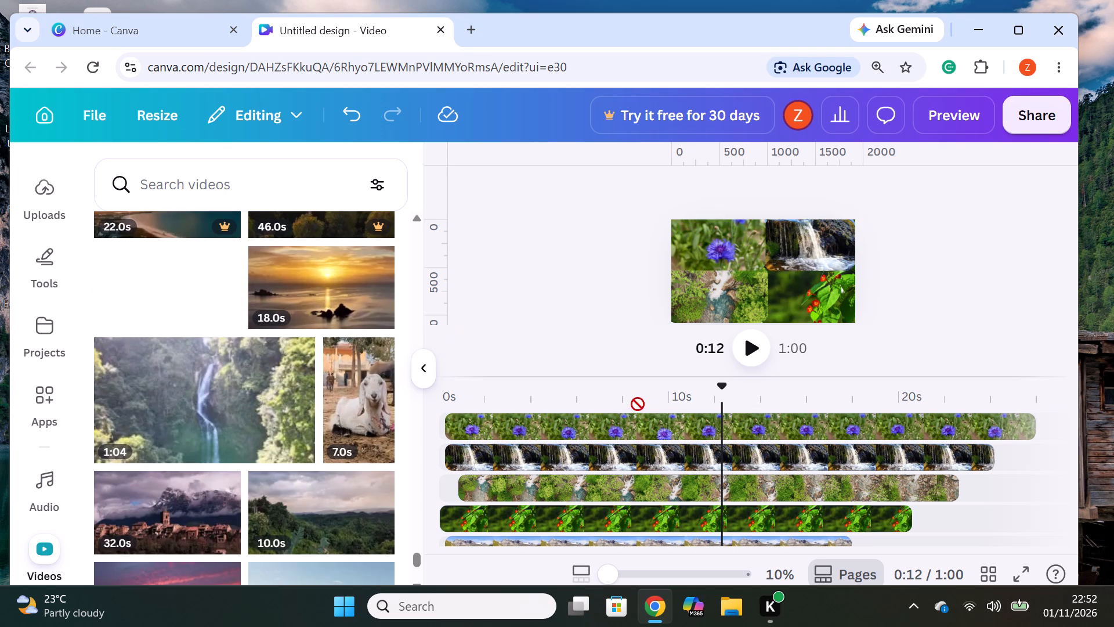
left_click_drag(638, 404, 627, 412)
left_click_drag(638, 419, 558, 412)
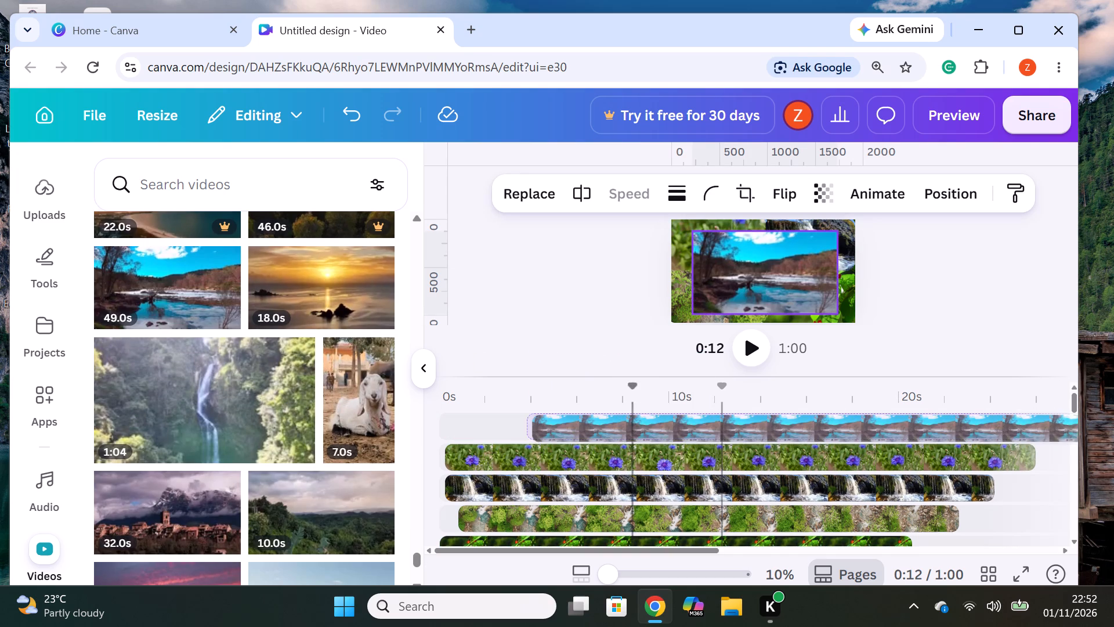
left_click_drag(558, 412, 552, 419)
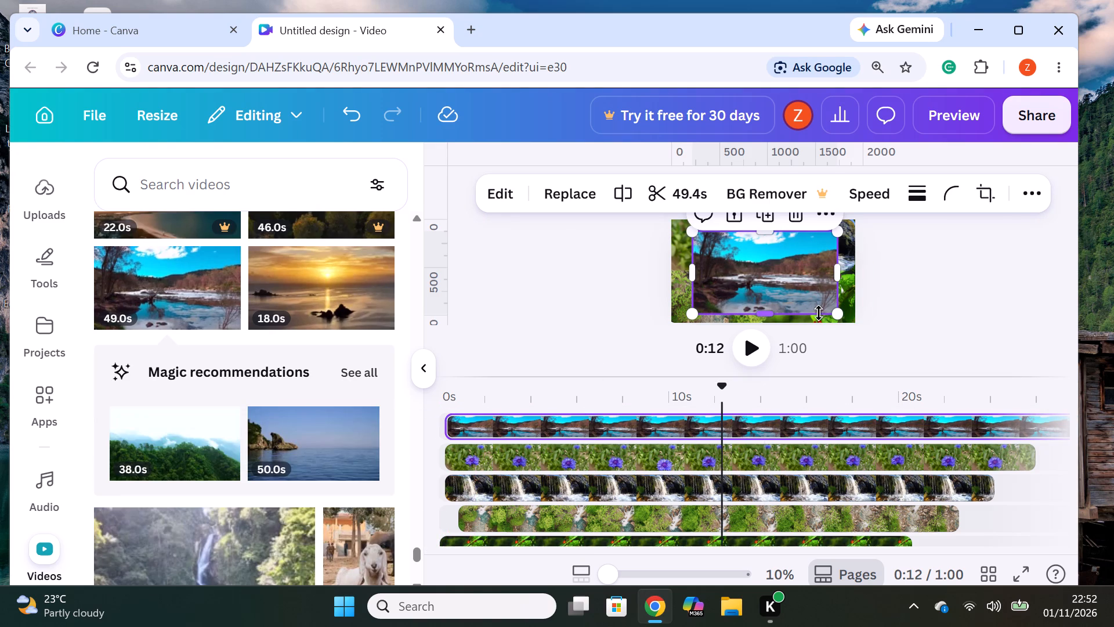
Shrink the river clip to roughly one quadrant of the page and position it over the upper-right quadrant.
left_click_drag(841, 312, 767, 272)
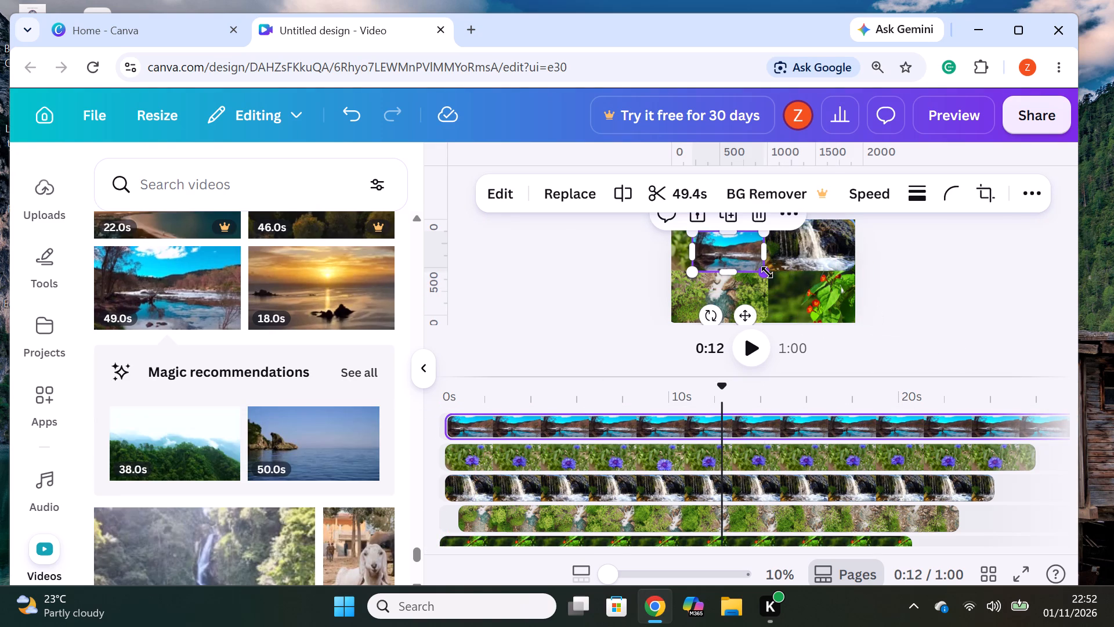
left_click_drag(765, 273, 783, 280)
left_click_drag(740, 260, 740, 259)
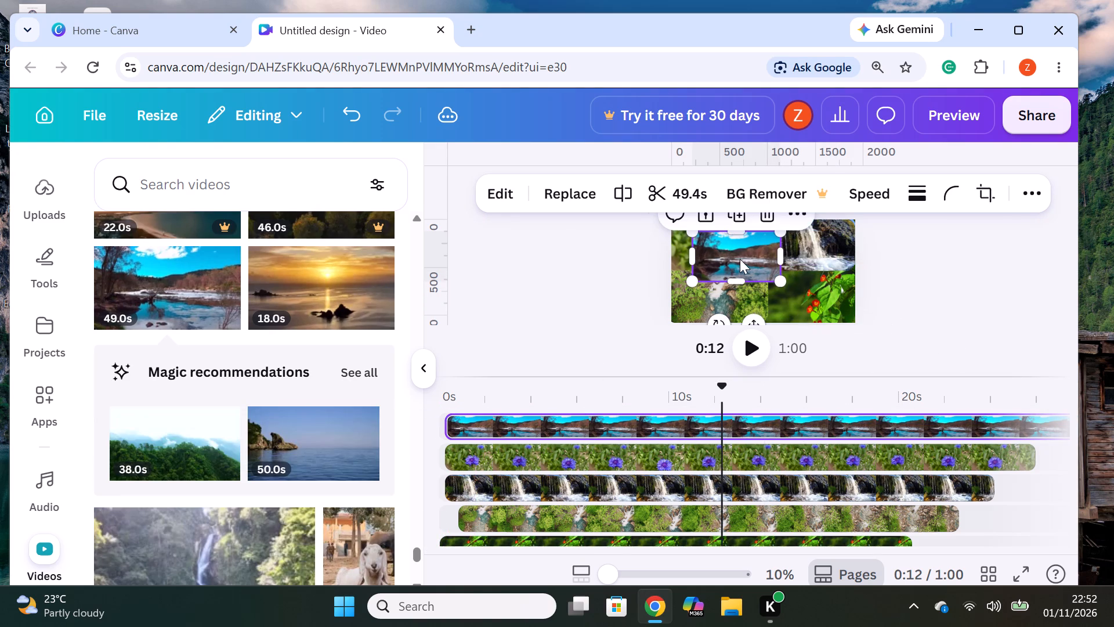
left_click_drag(740, 259, 809, 247)
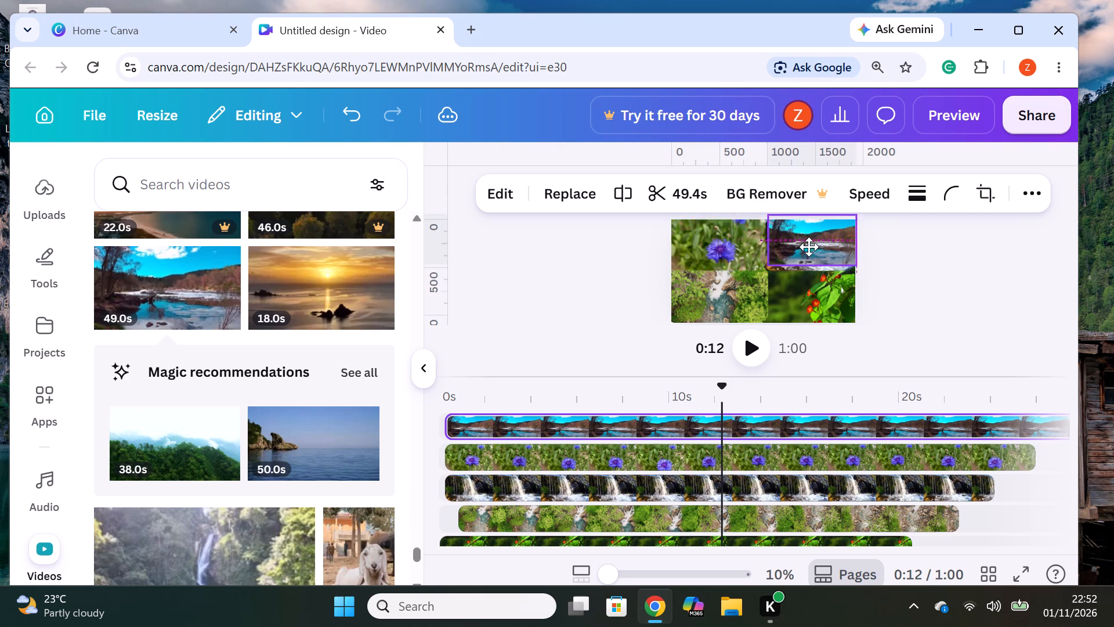
left_click_drag(809, 247, 806, 252)
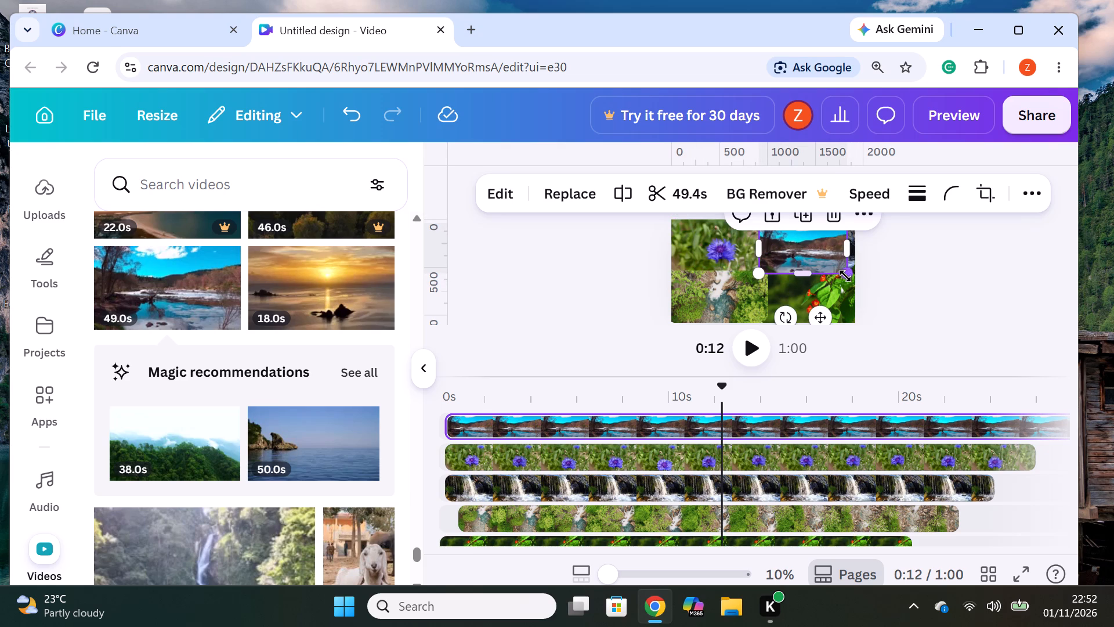
left_click_drag(845, 275, 856, 274)
left_click(816, 256)
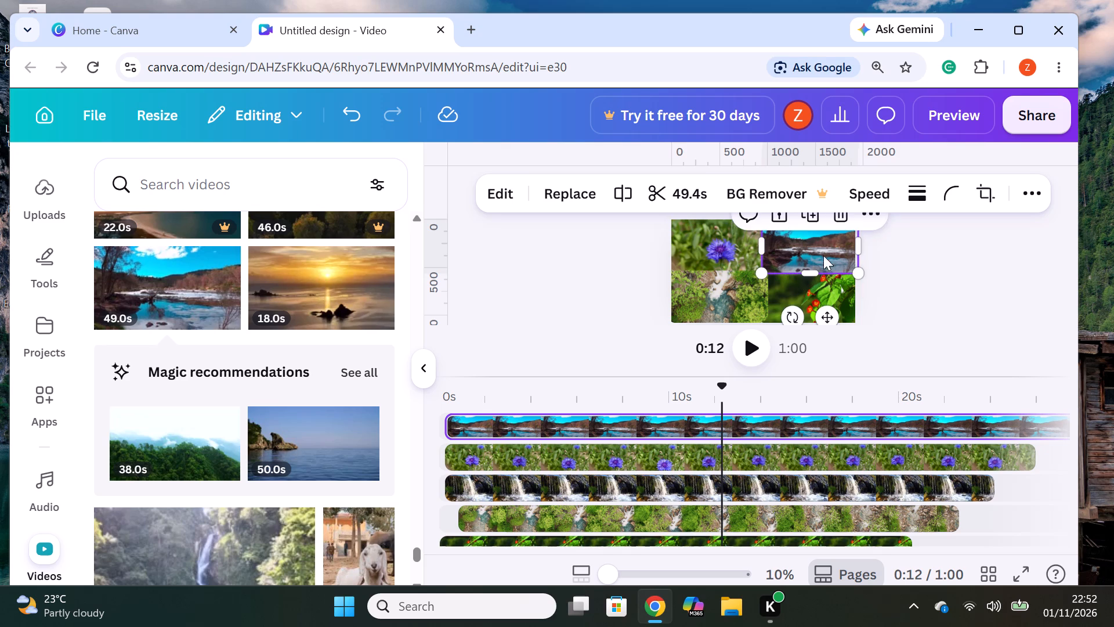
left_click(882, 265)
left_click(789, 250)
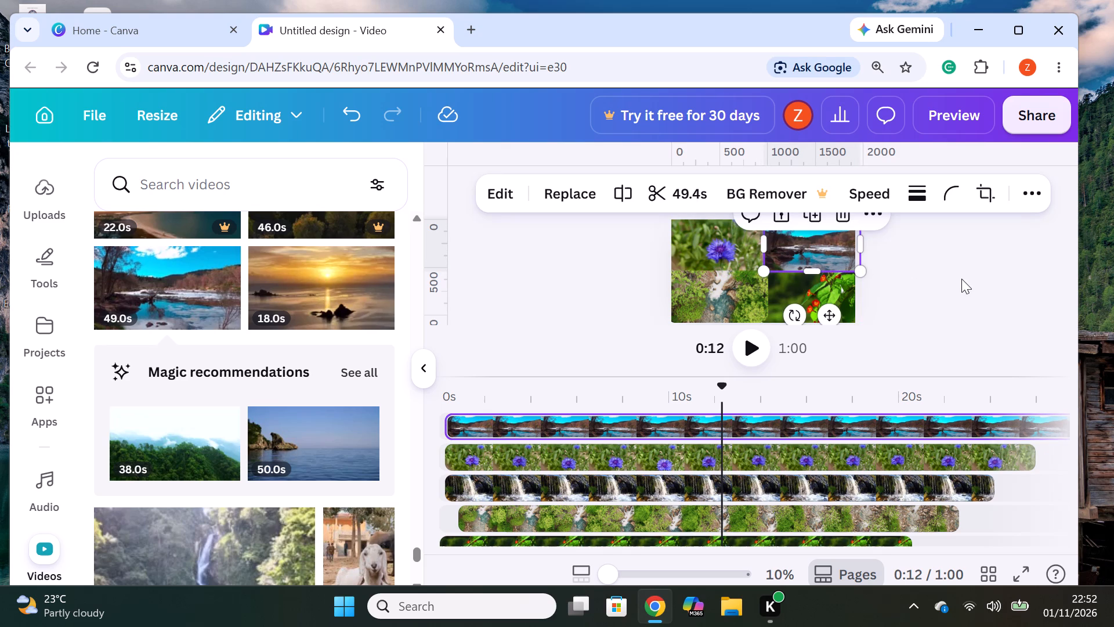
Round the corners of the river clip in the page's upper-right quadrant.
left_click(950, 196)
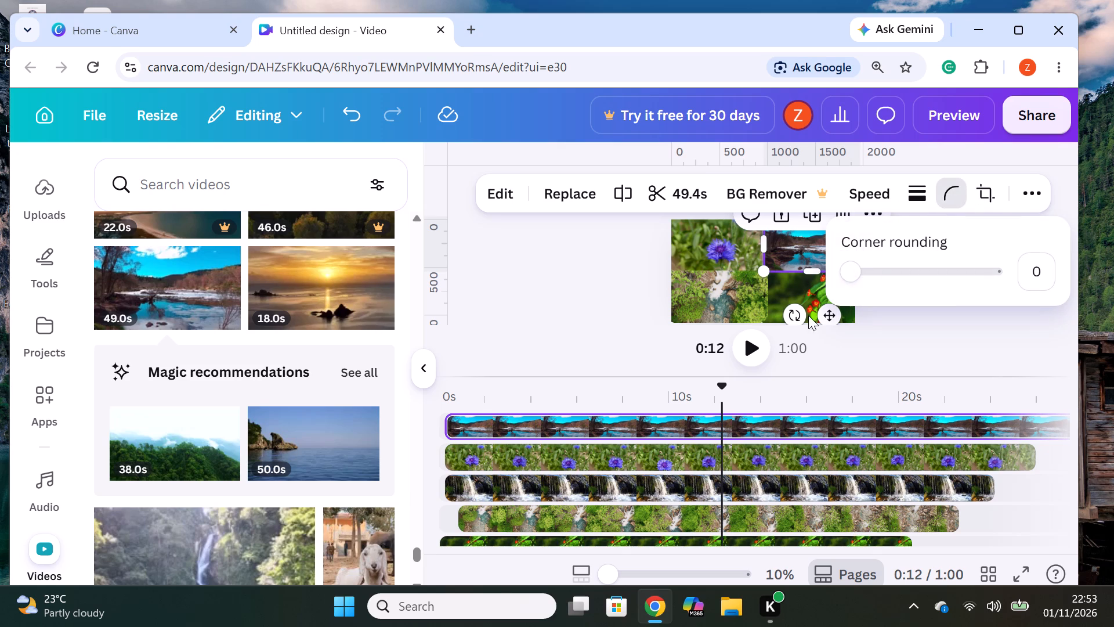
left_click_drag(856, 286, 1085, 310)
left_click(940, 334)
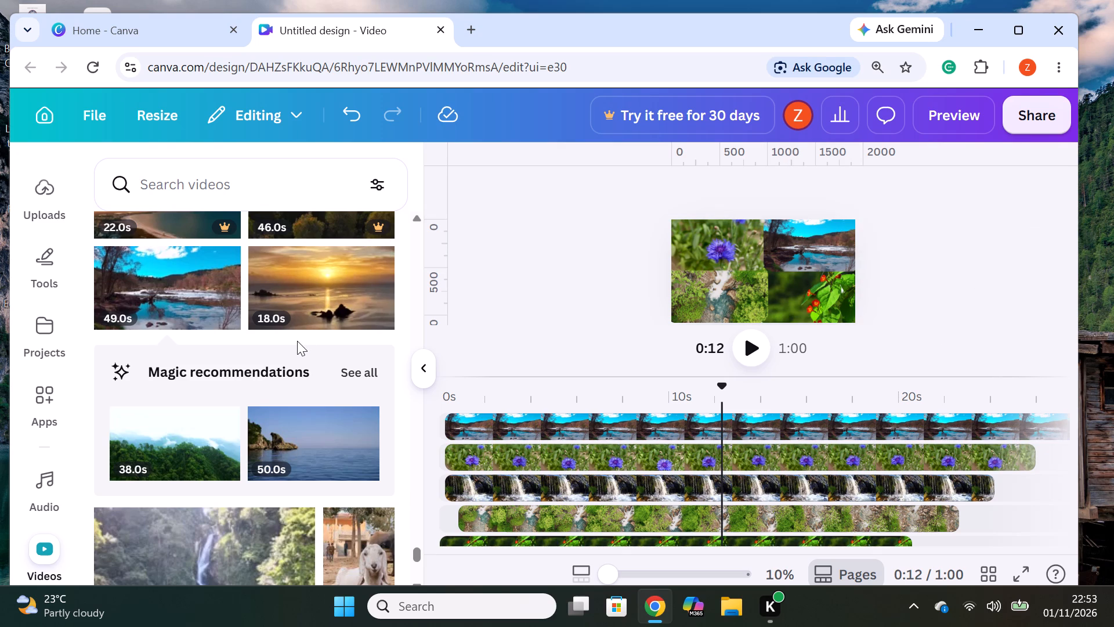
Add the 12.0s video of a mountain lake at sunset on a new top track, starting at 0s.
scroll(297, 343, "down", 4)
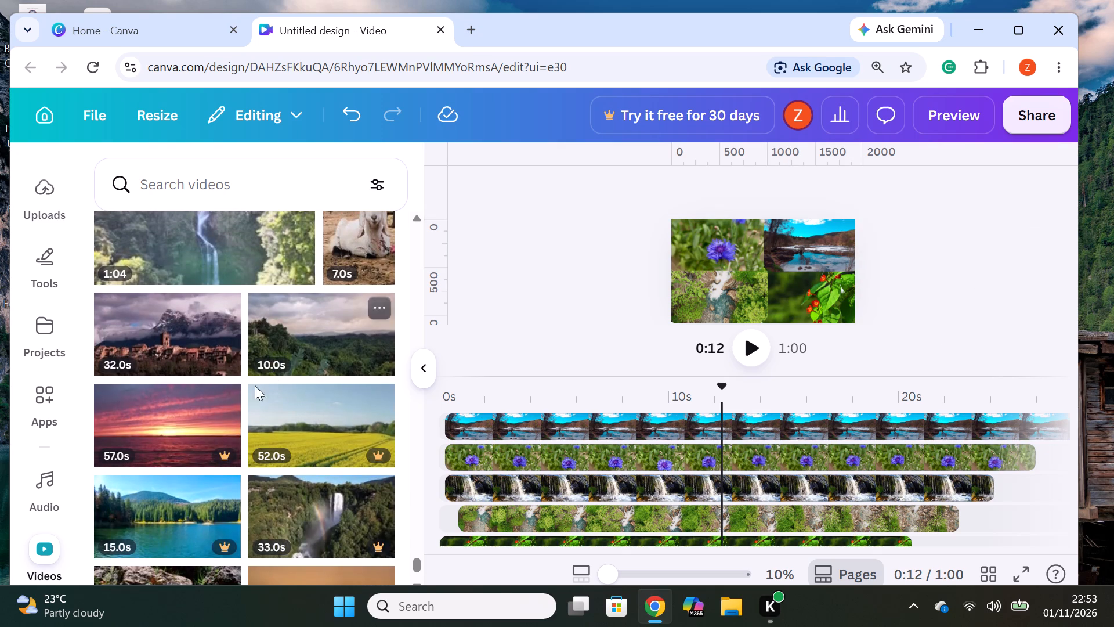
scroll(218, 415, "down", 2)
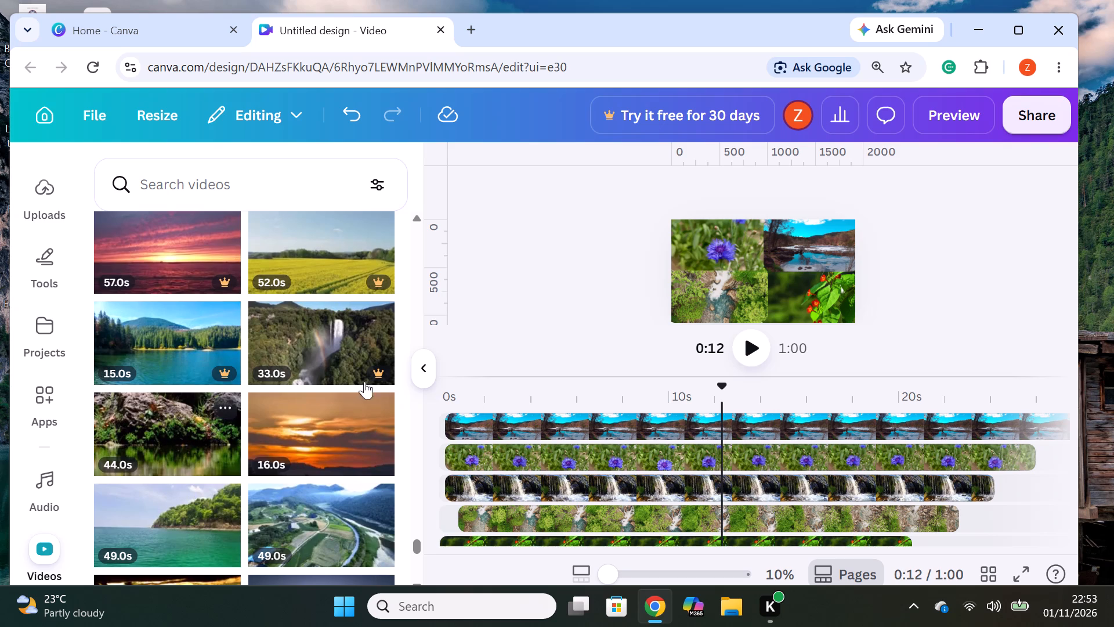
scroll(369, 380, "down", 2)
scroll(219, 424, "down", 2)
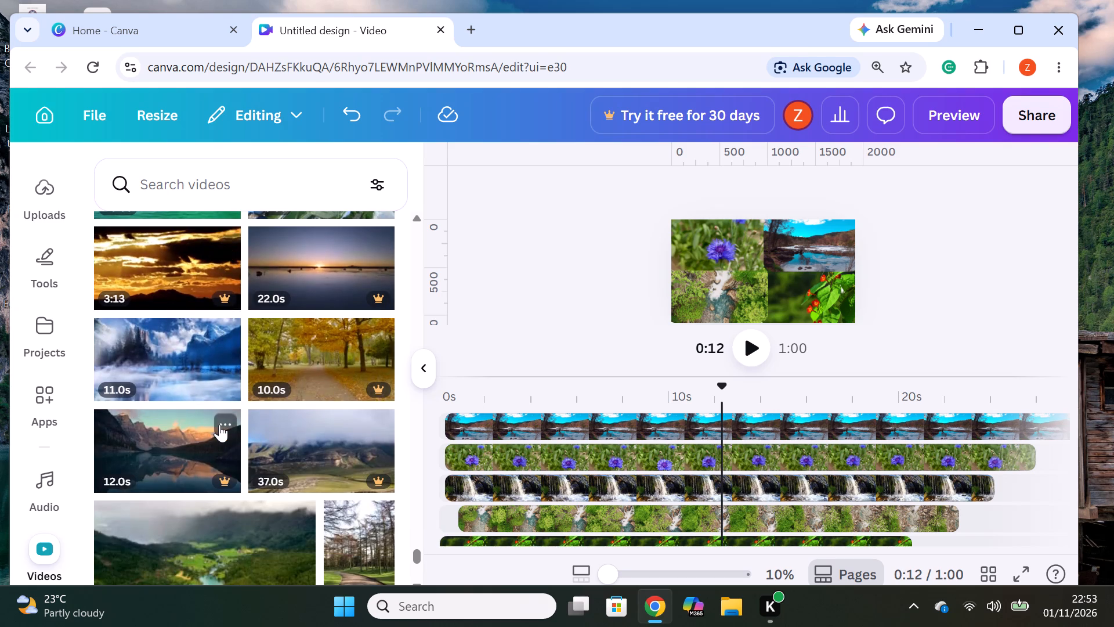
left_click_drag(148, 457, 379, 434)
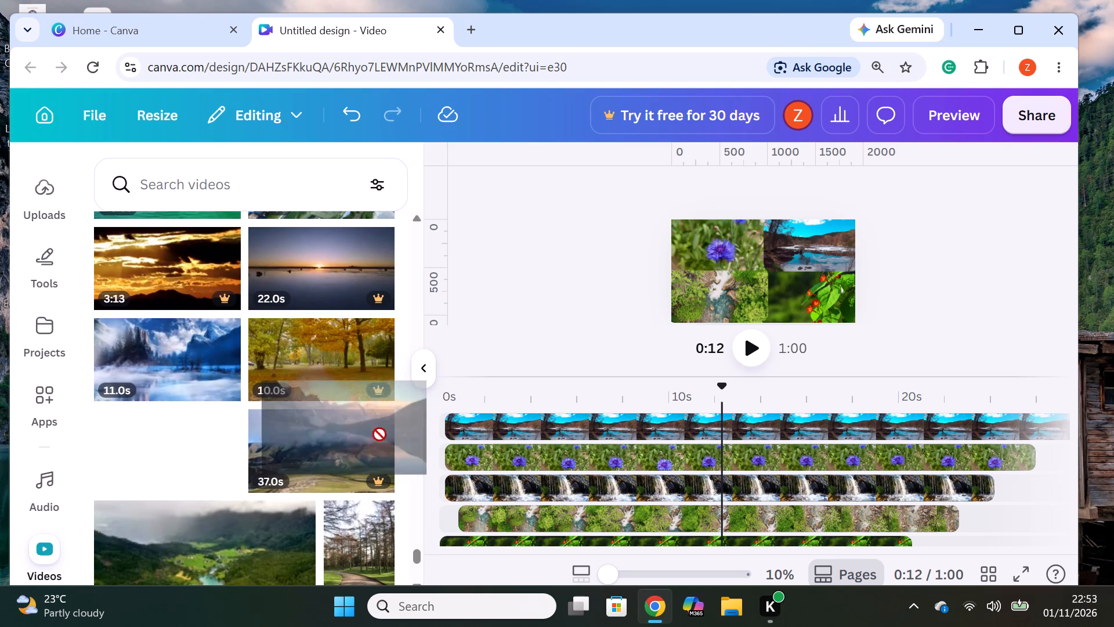
left_click_drag(379, 434, 540, 410)
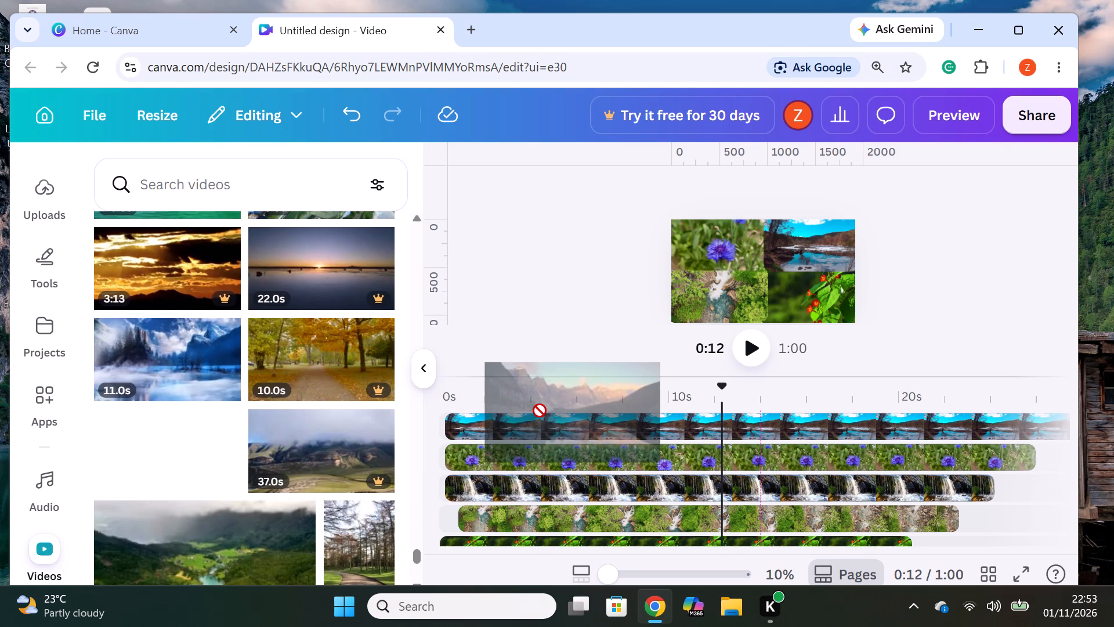
left_click_drag(540, 410, 540, 411)
left_click_drag(577, 419, 523, 416)
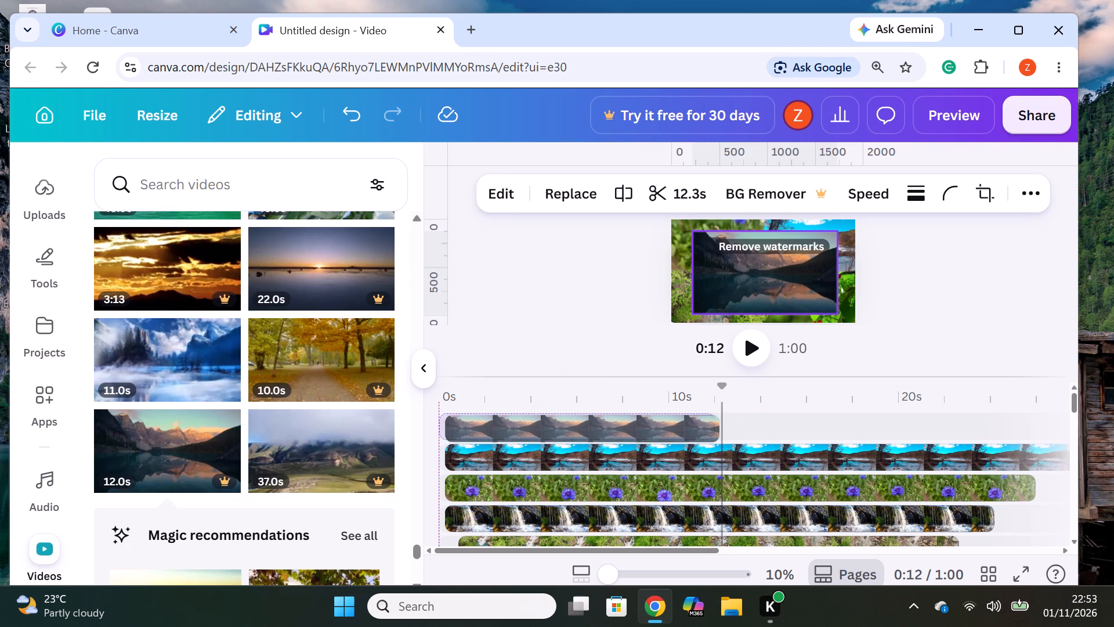
left_click_drag(523, 416, 521, 415)
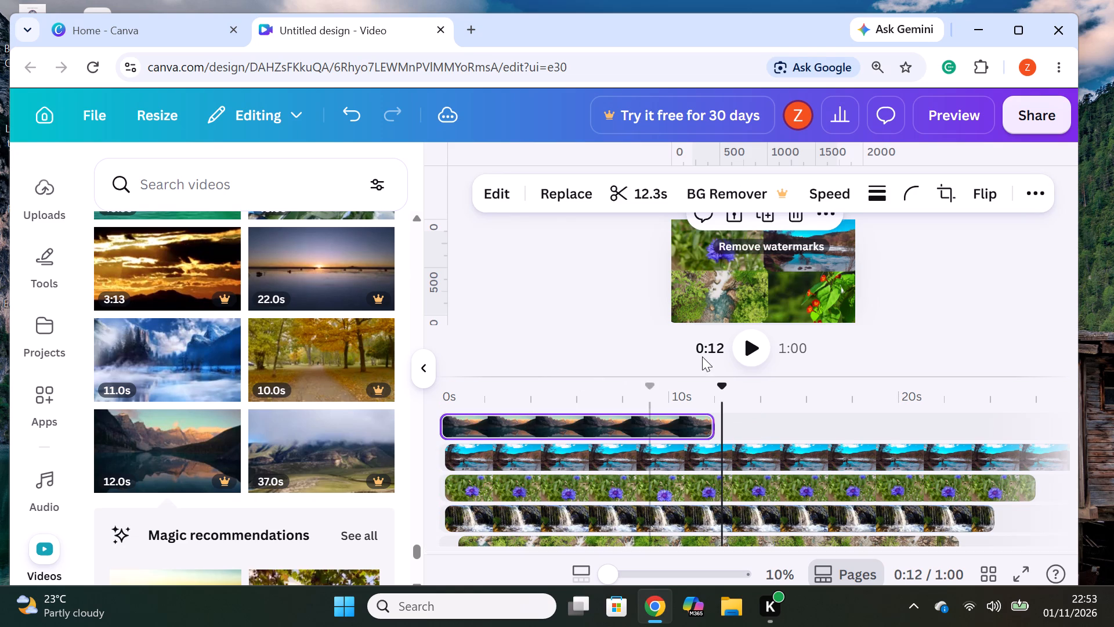
Shrink the mountain lake clip to roughly one quadrant of the page and set its corner rounding to 95.
left_click(627, 433)
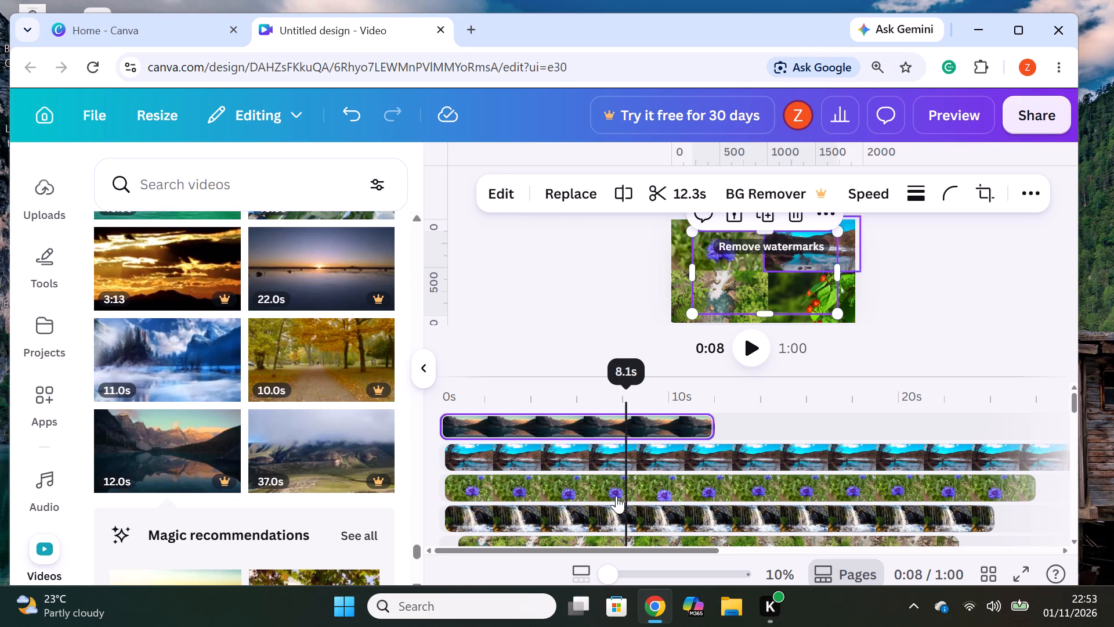
left_click(608, 459)
left_click(612, 483)
left_click(606, 503)
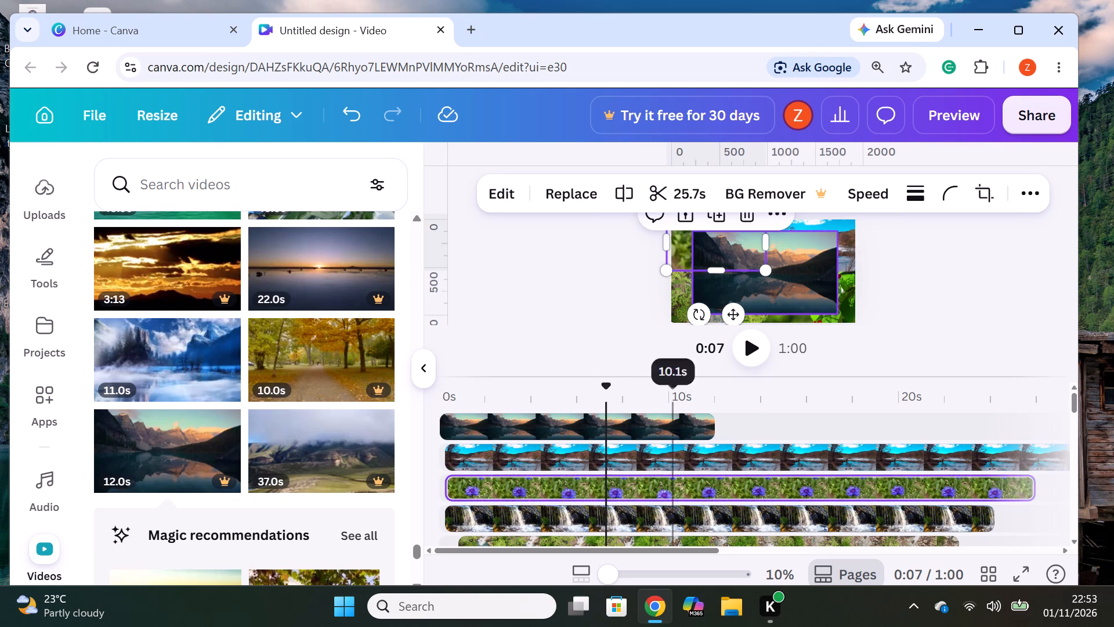
left_click(814, 291)
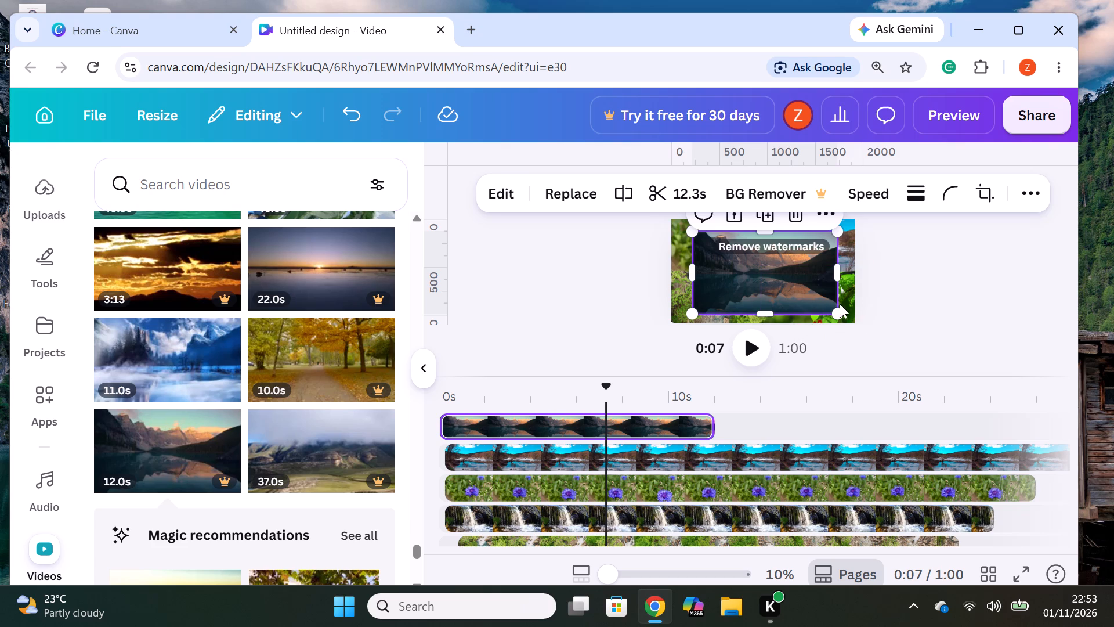
left_click_drag(839, 313, 793, 280)
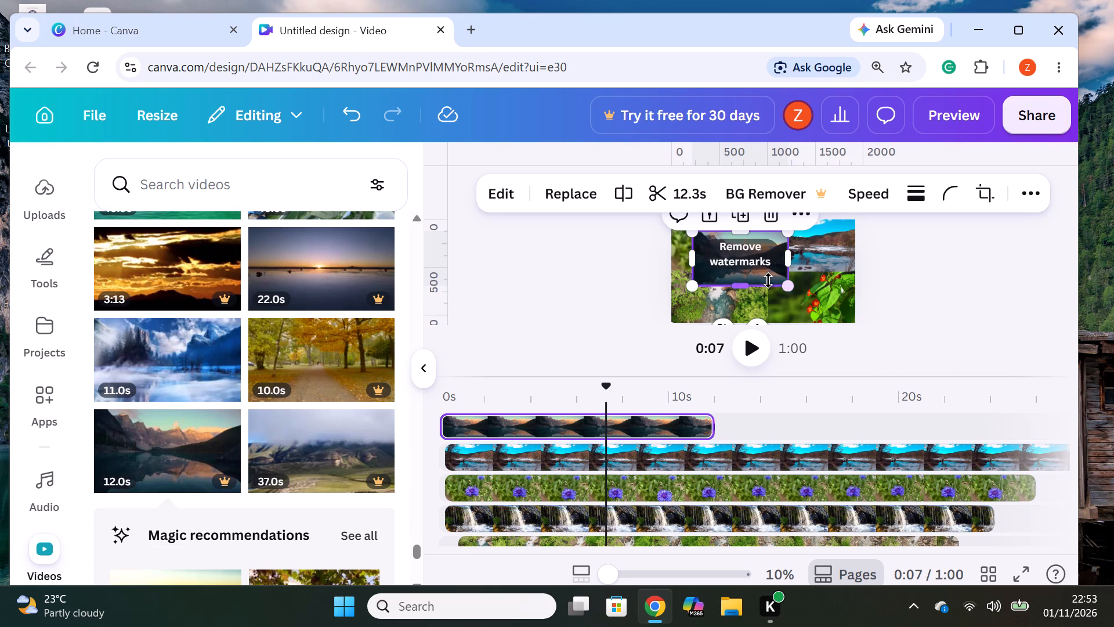
left_click_drag(767, 273, 782, 292)
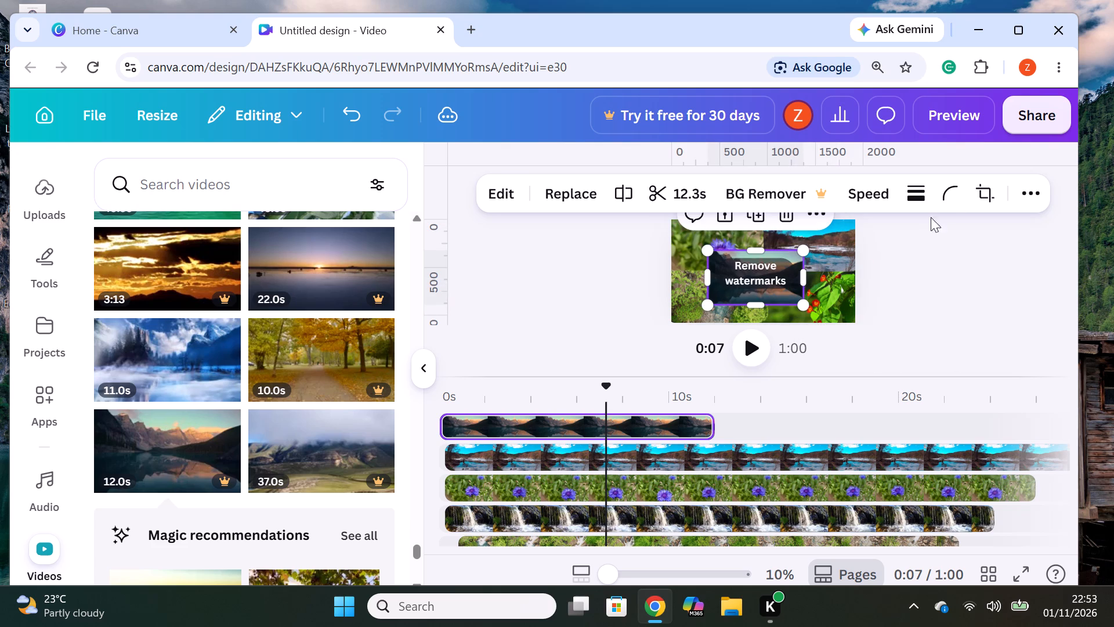
left_click(946, 194)
left_click_drag(846, 277, 987, 312)
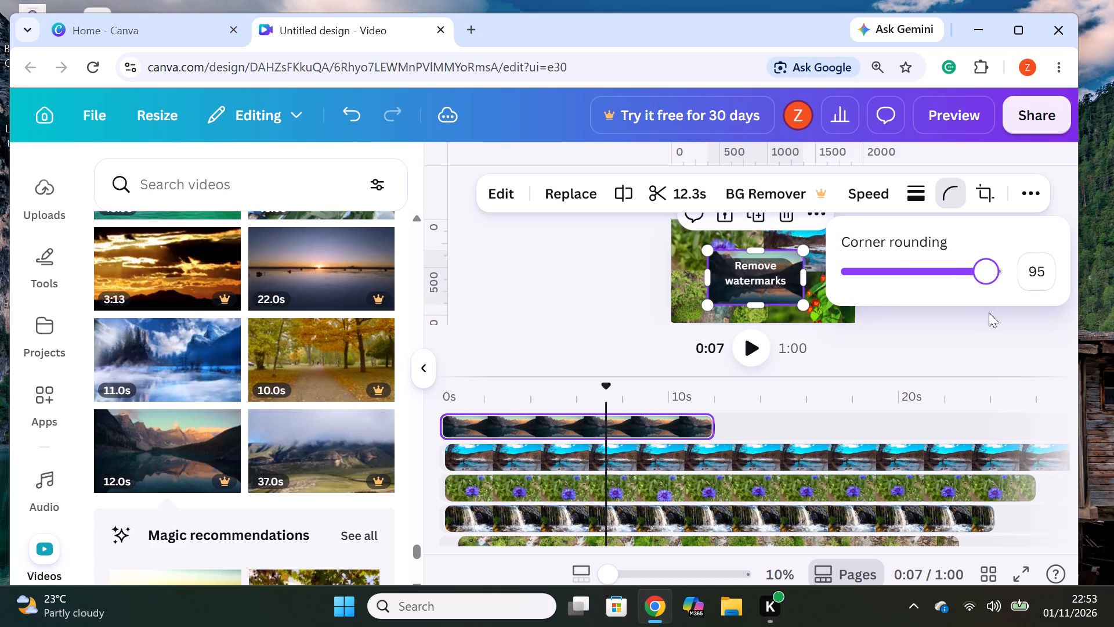
left_click(982, 323)
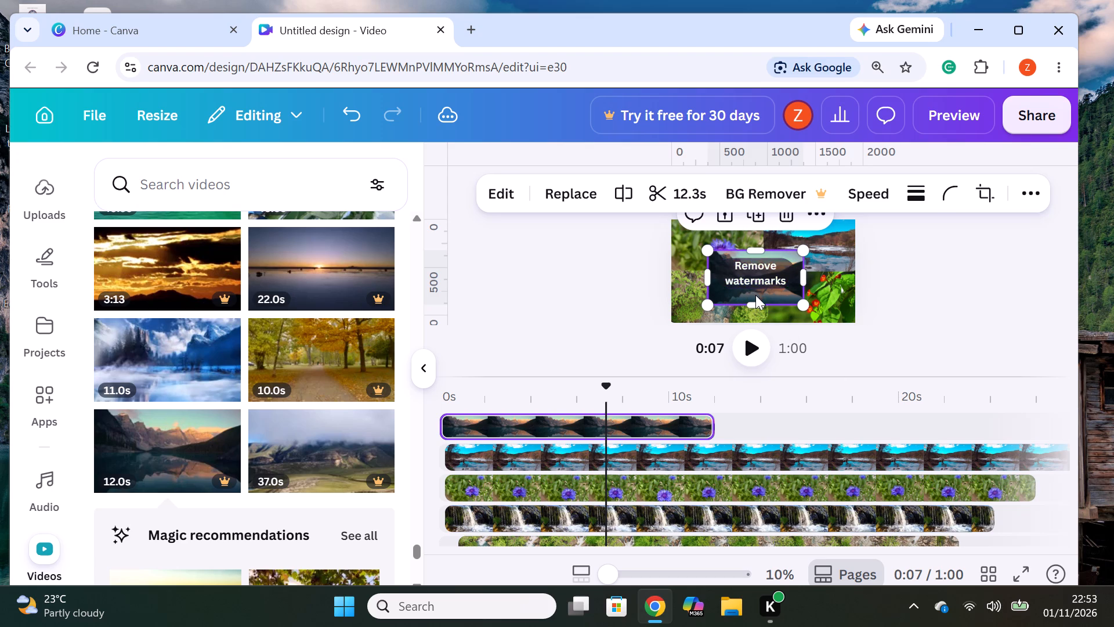
Move the mountain lake clip to the page's top-left corner so it covers the upper-left quadrant.
left_click_drag(756, 295, 719, 261)
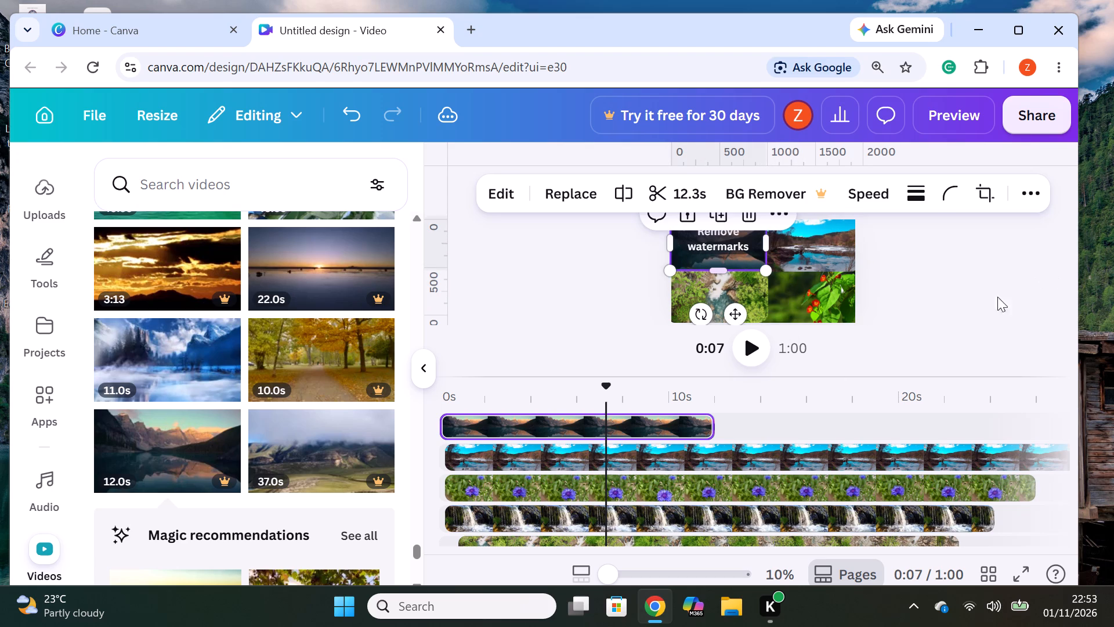
left_click(945, 294)
Add the 24.0s video of a green valley with a turquoise lake on a new top track, starting at 0s.
scroll(696, 365, "down", 1)
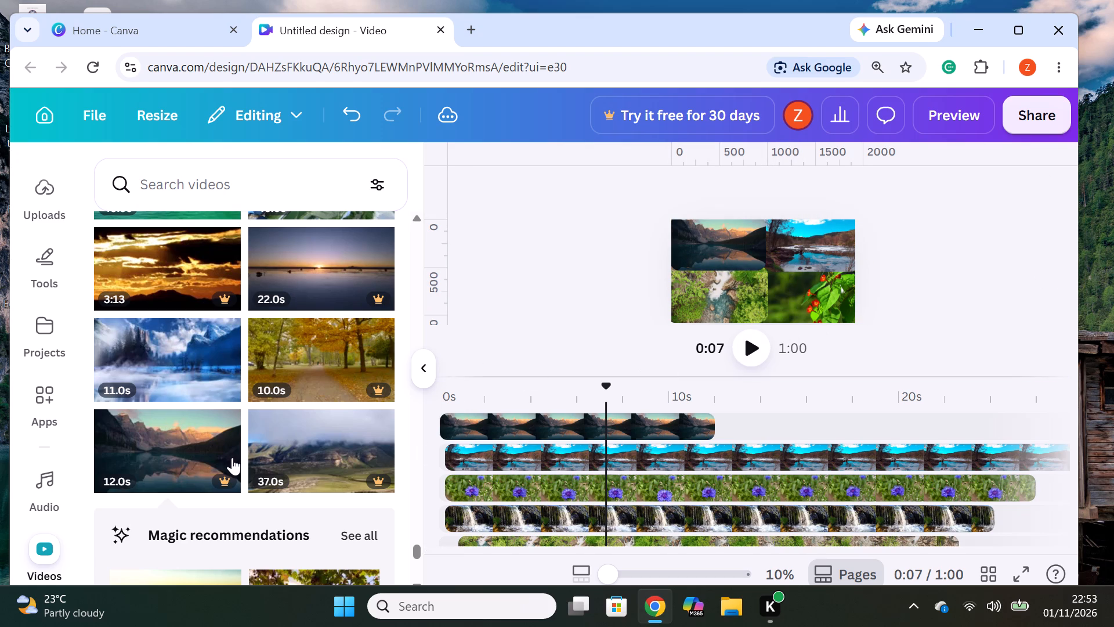
scroll(223, 455, "down", 2)
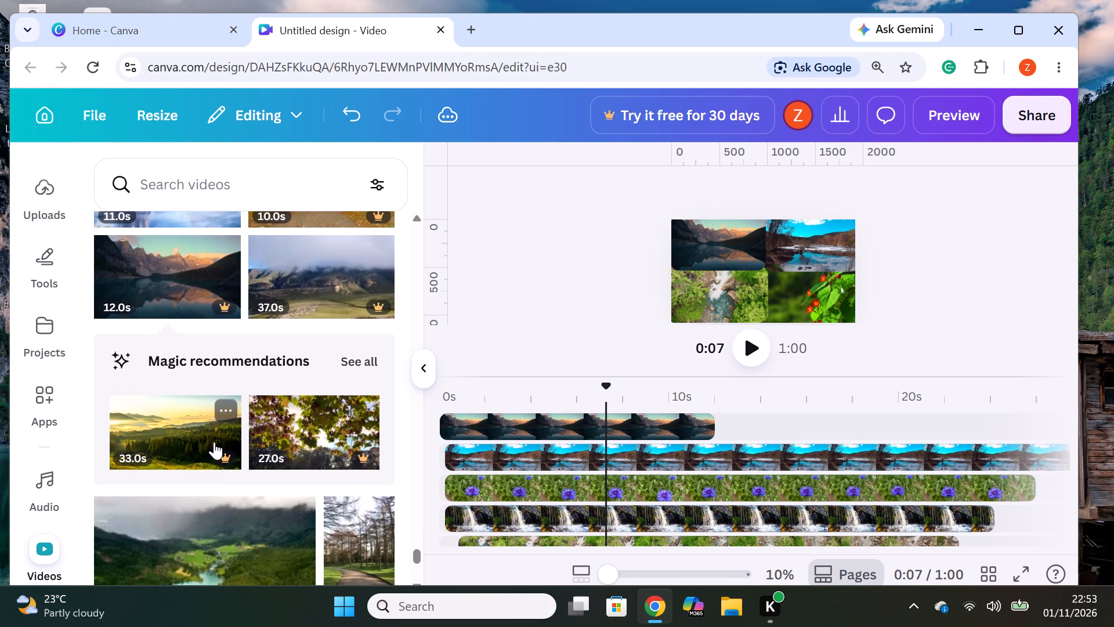
scroll(207, 456, "down", 2)
left_click_drag(191, 426, 328, 433)
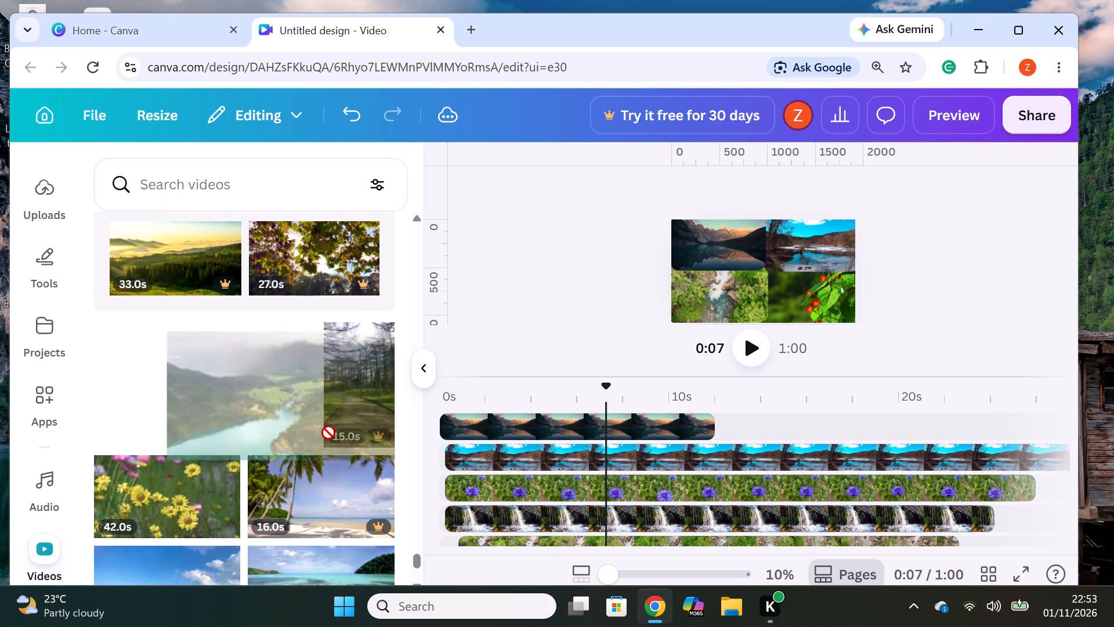
left_click_drag(328, 433, 497, 424)
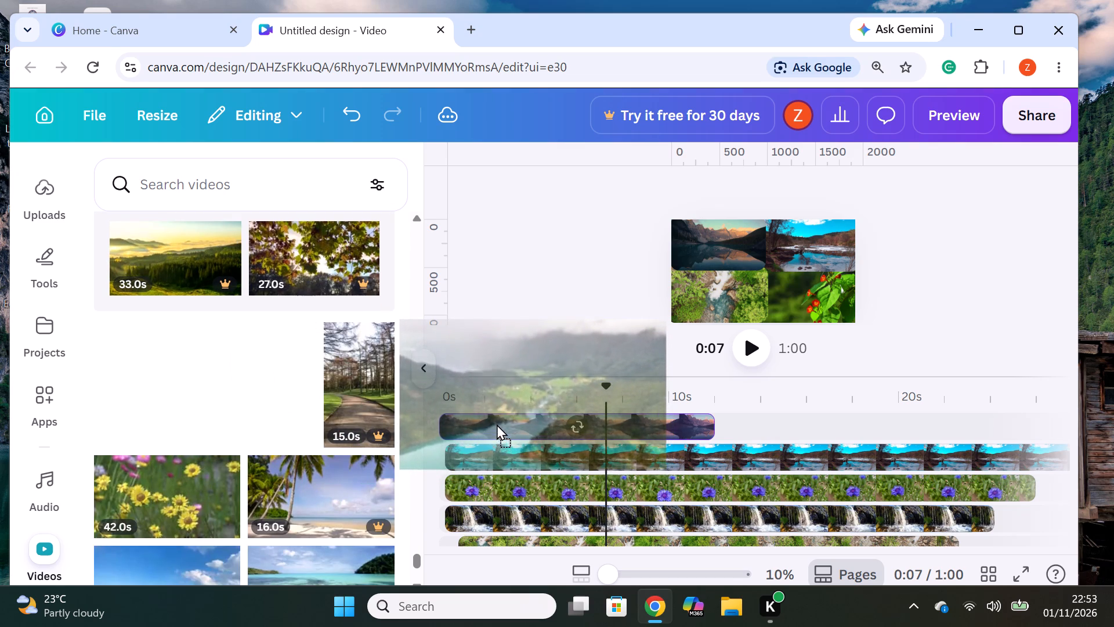
left_click_drag(497, 424, 504, 414)
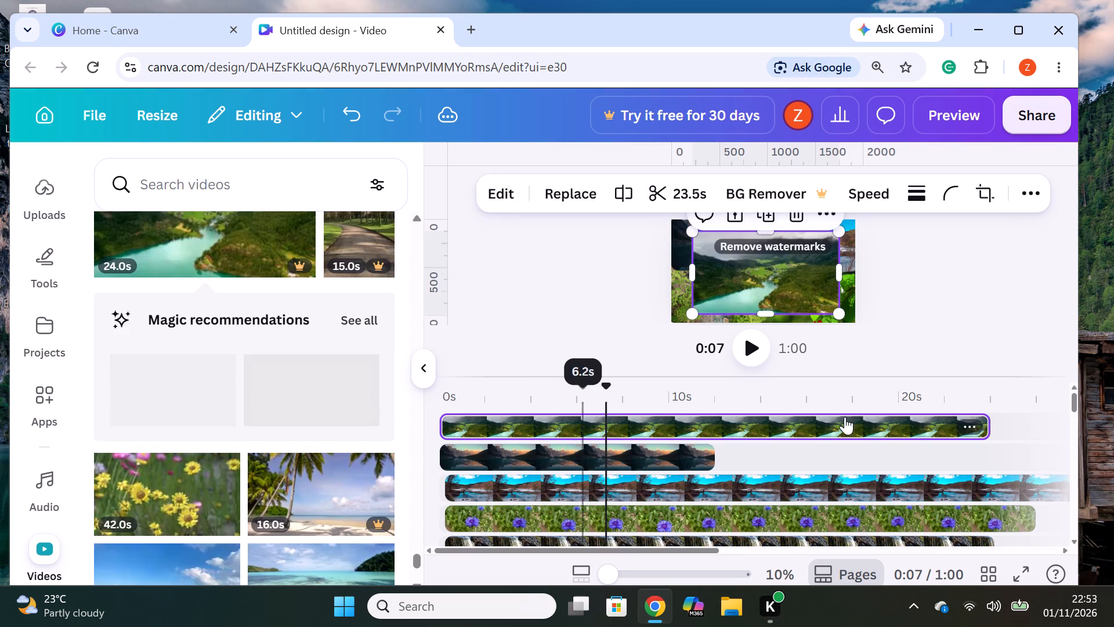
Split the green valley clip on the top track at about 17.8s and delete the remaining end part.
left_click(849, 421)
right_click(849, 421)
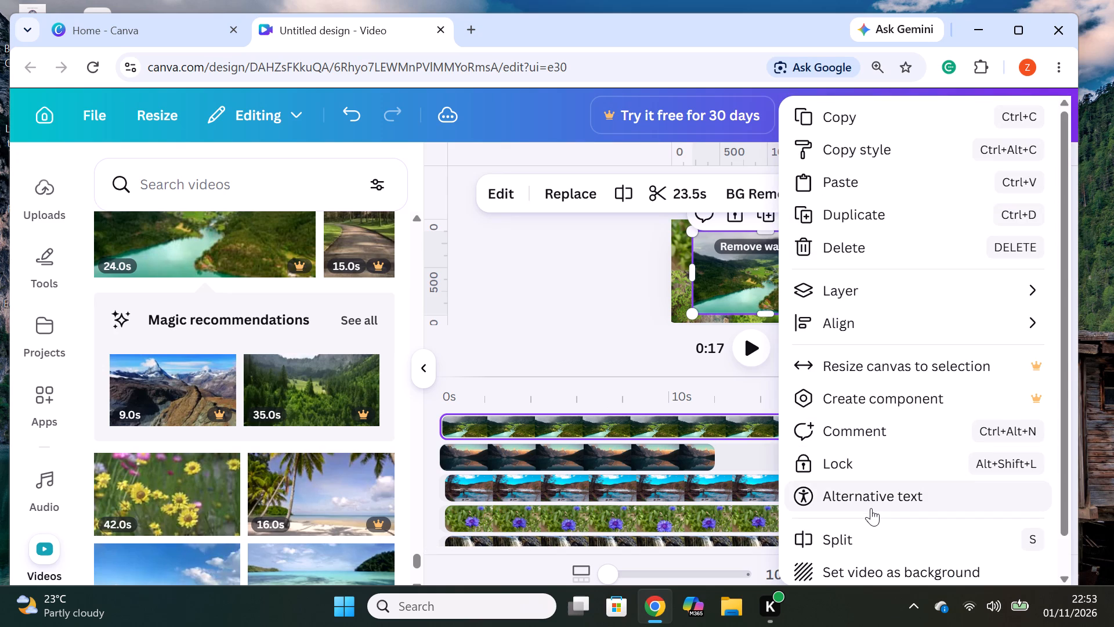
left_click(838, 541)
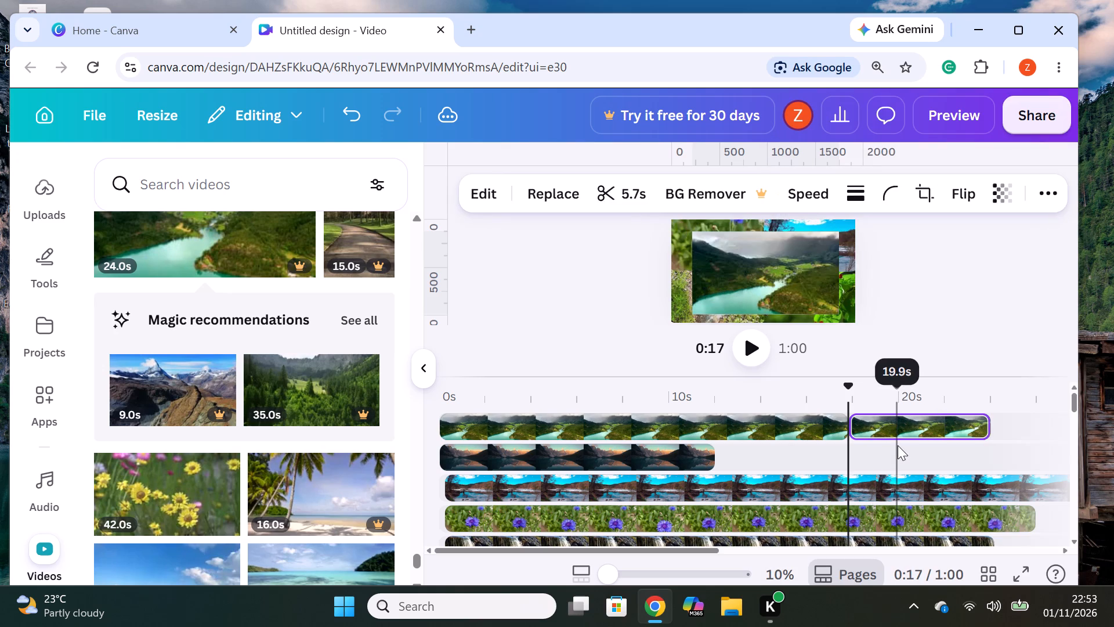
right_click(908, 427)
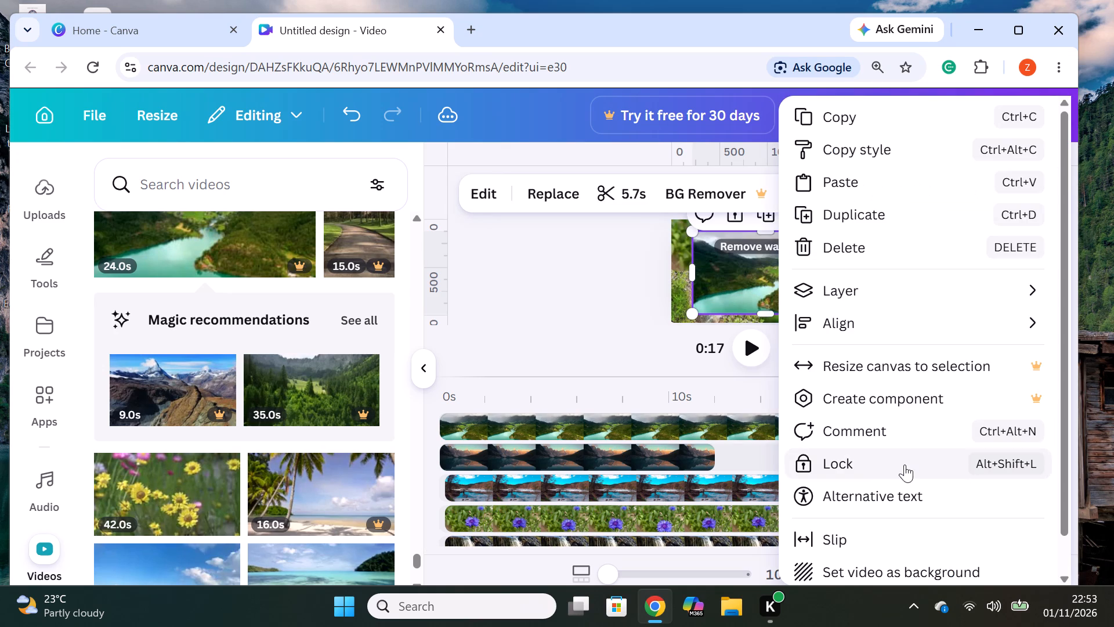
left_click(884, 254)
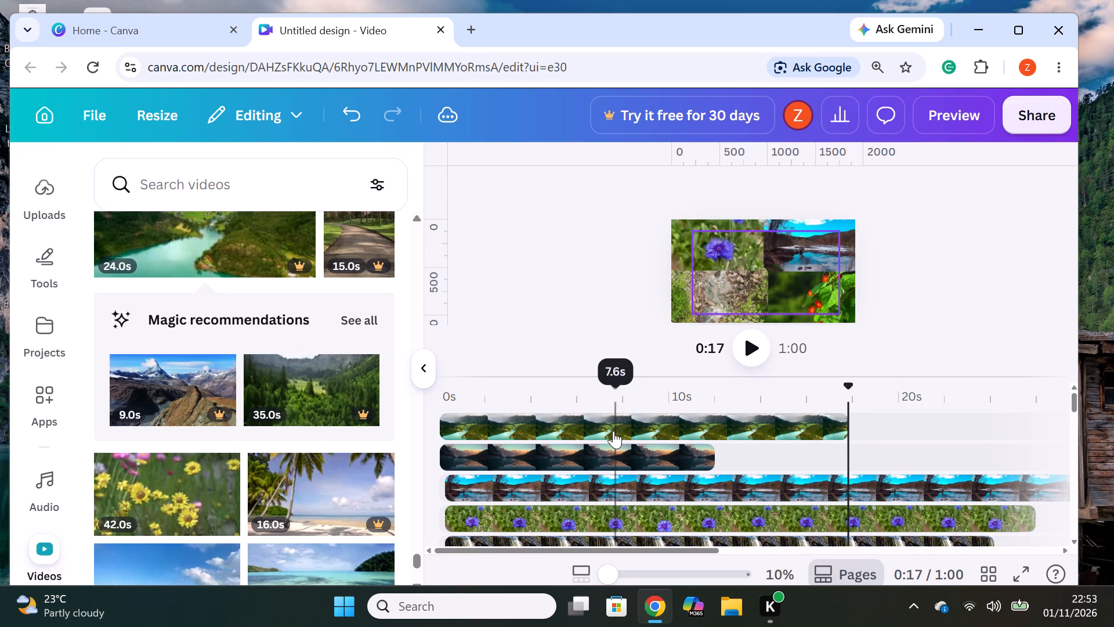
Shrink the green valley clip to roughly one quadrant of the page and increase its corner rounding.
left_click(613, 426)
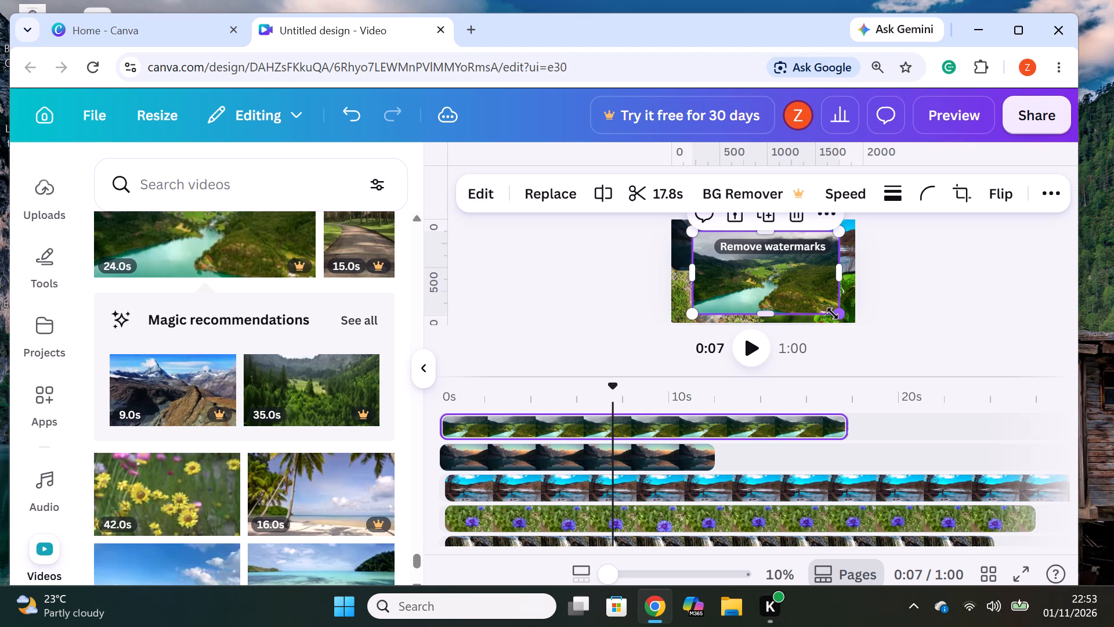
left_click(840, 309)
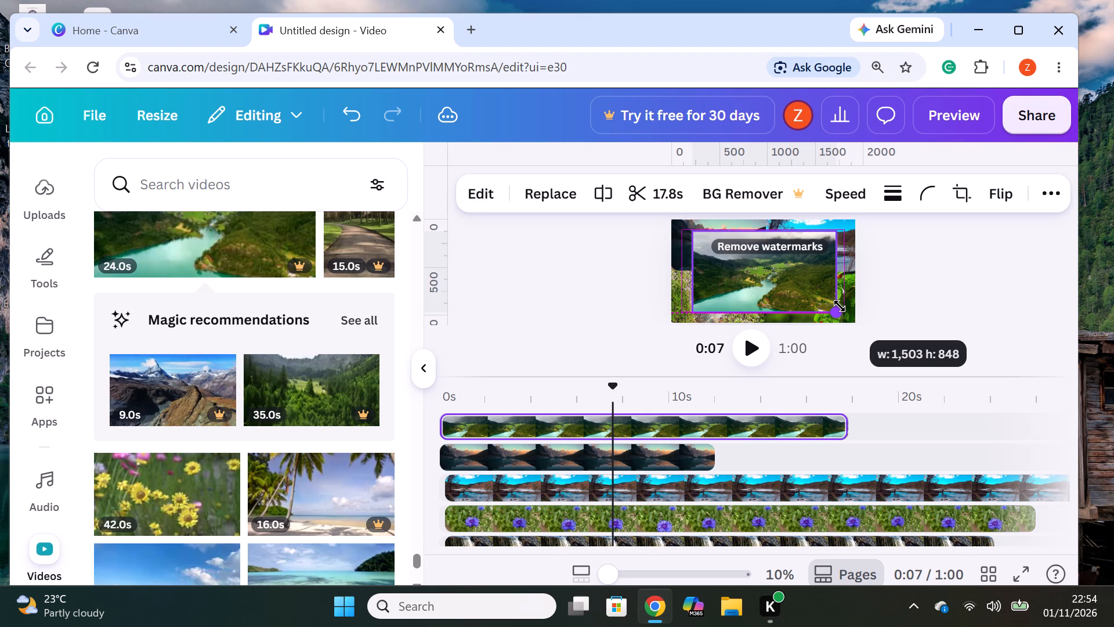
left_click_drag(840, 306, 838, 307)
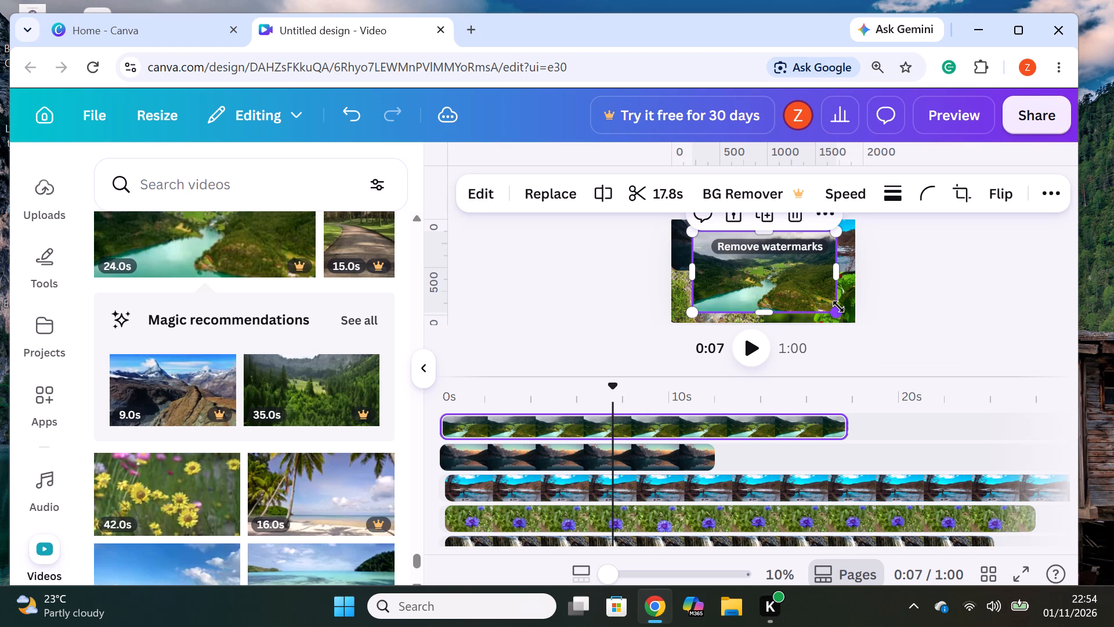
left_click_drag(838, 307, 803, 273)
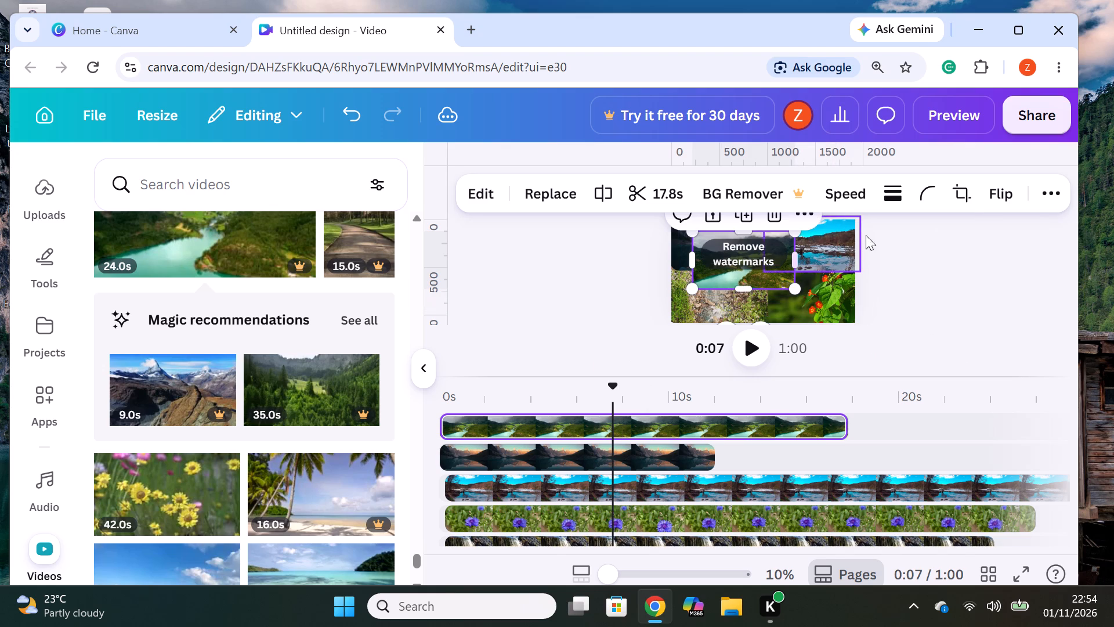
left_click(924, 197)
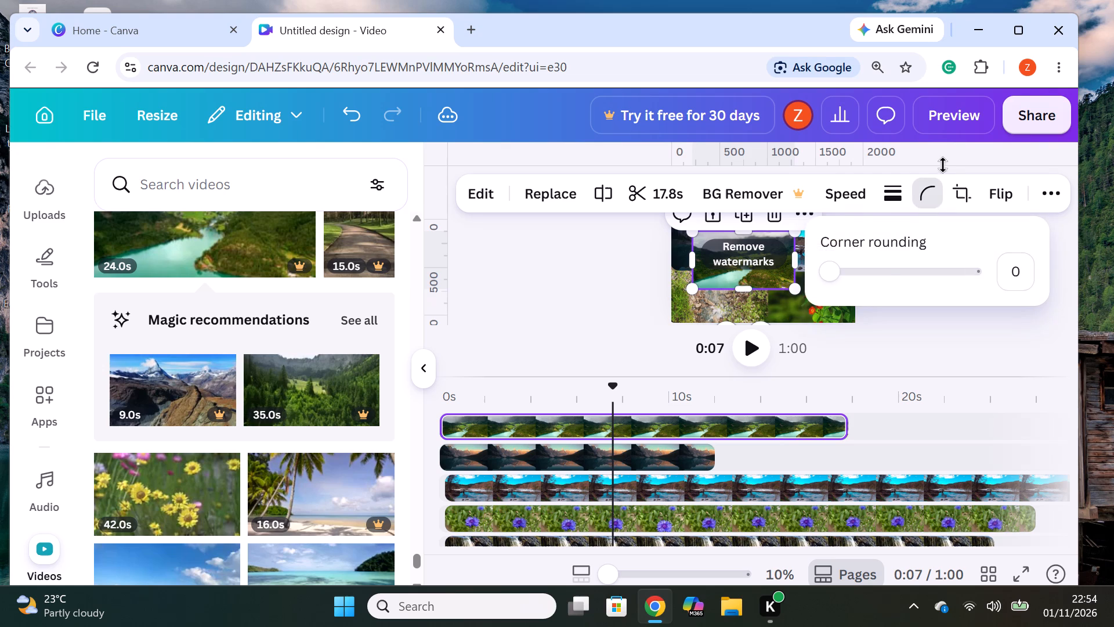
left_click_drag(834, 274, 944, 275)
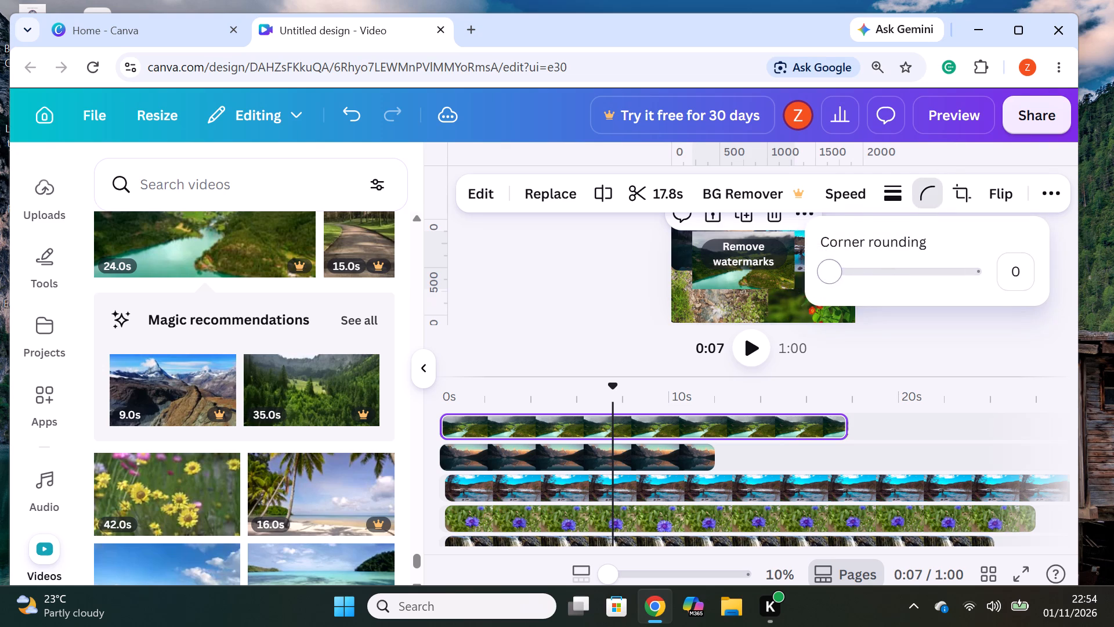
left_click_drag(944, 275, 1014, 269)
left_click(1005, 313)
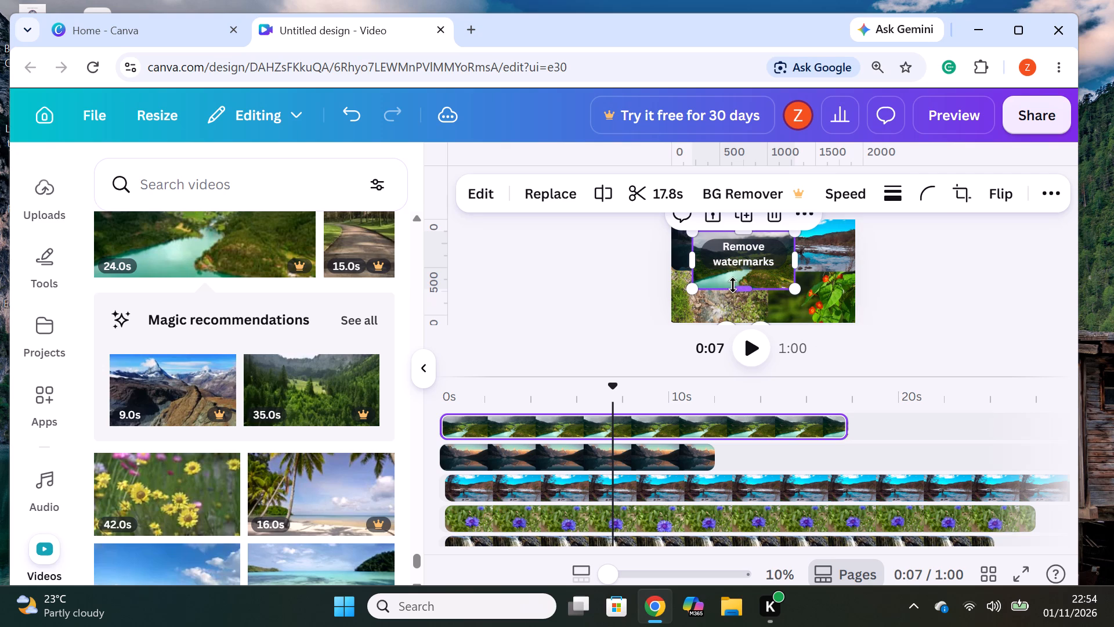
Move the green valley clip to the page's top-left corner so it covers the upper-left quadrant.
left_click_drag(757, 273, 754, 271)
left_click_drag(754, 271, 732, 260)
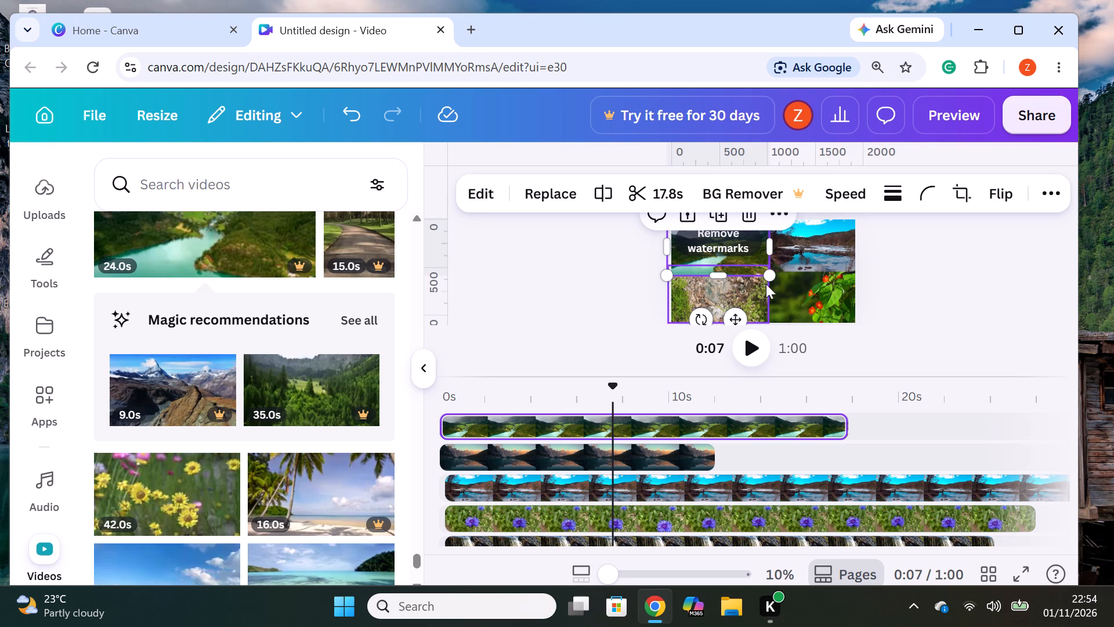
left_click(960, 254)
Add the 10.0s video of palm trees beside a lagoon on a new top track, starting near 0s.
scroll(262, 420, "down", 3)
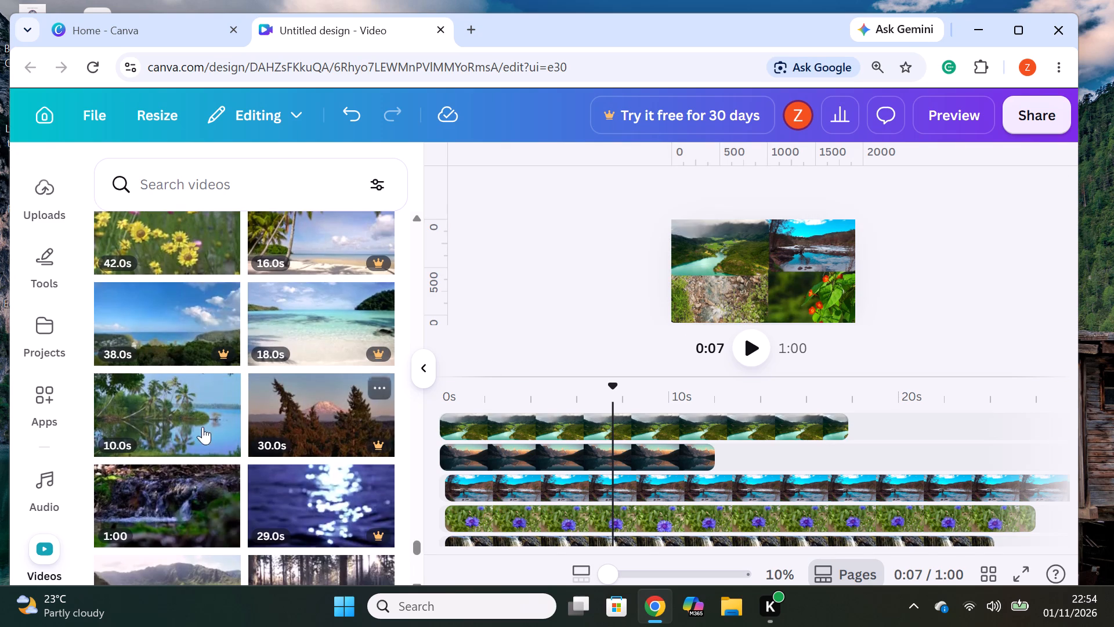
left_click_drag(154, 419, 628, 422)
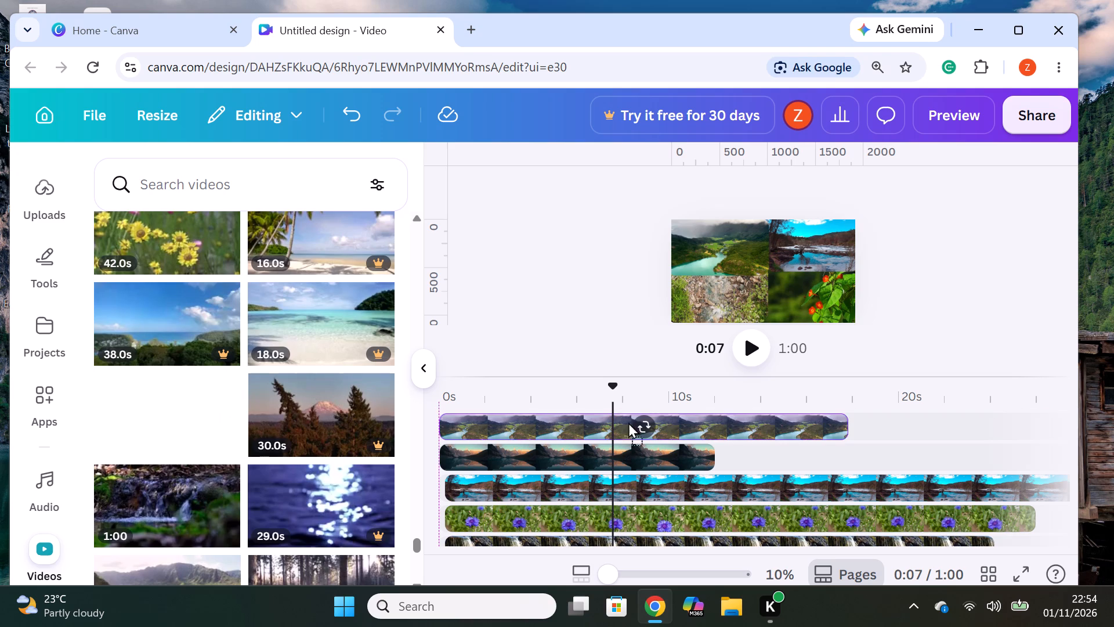
left_click_drag(628, 422, 613, 415)
left_click_drag(653, 423, 649, 422)
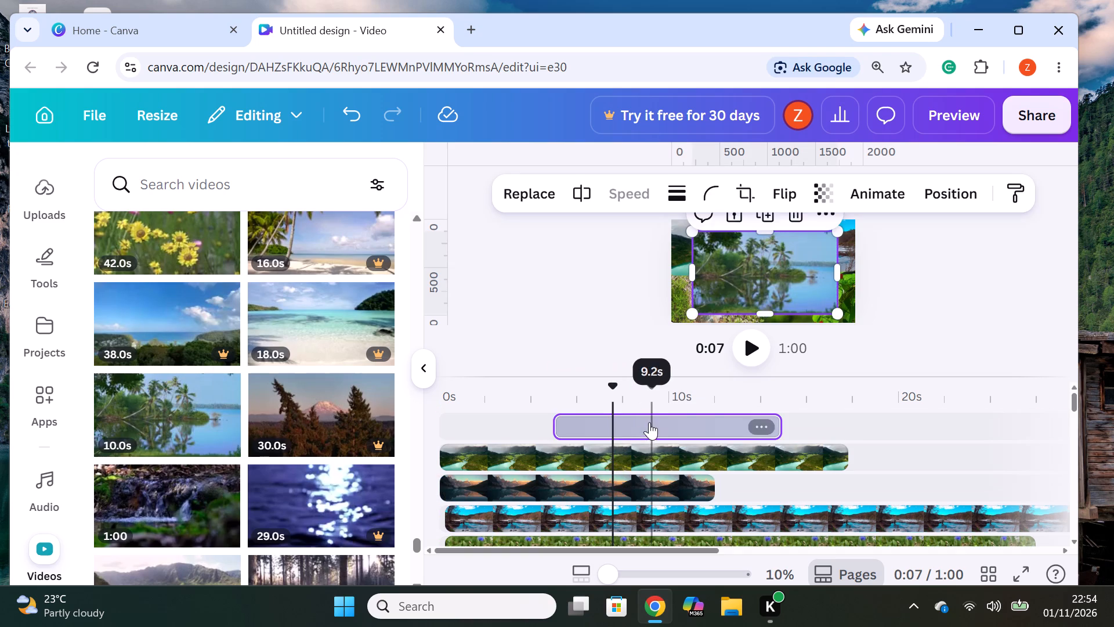
left_click_drag(649, 422, 545, 423)
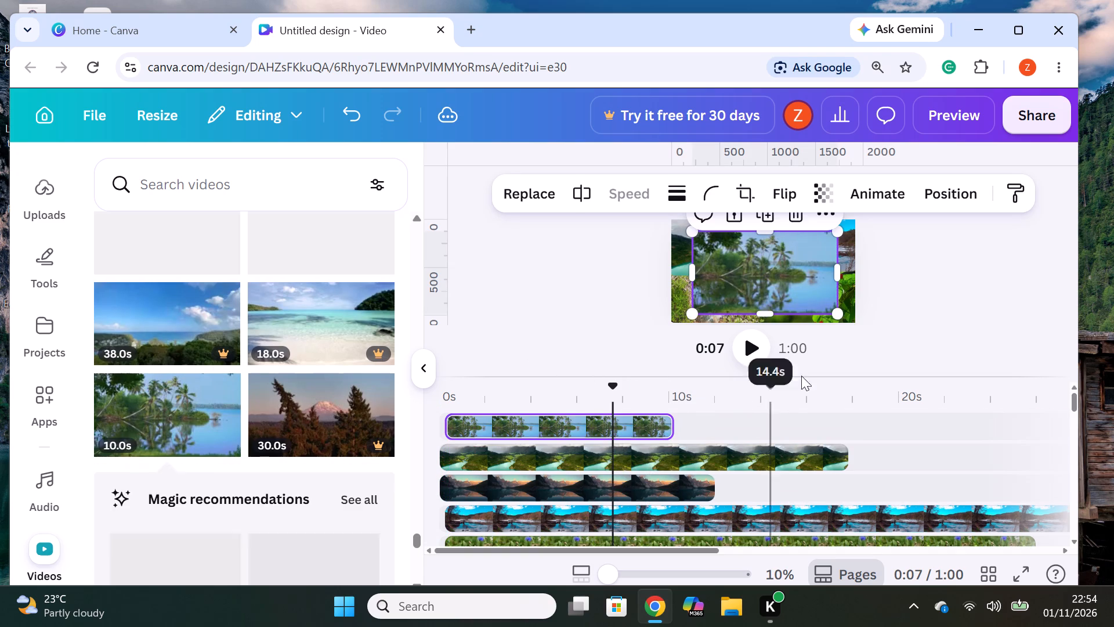
Shrink the palm lagoon clip to roughly one quadrant and place it over the page's upper-right quadrant.
left_click_drag(837, 315, 823, 293)
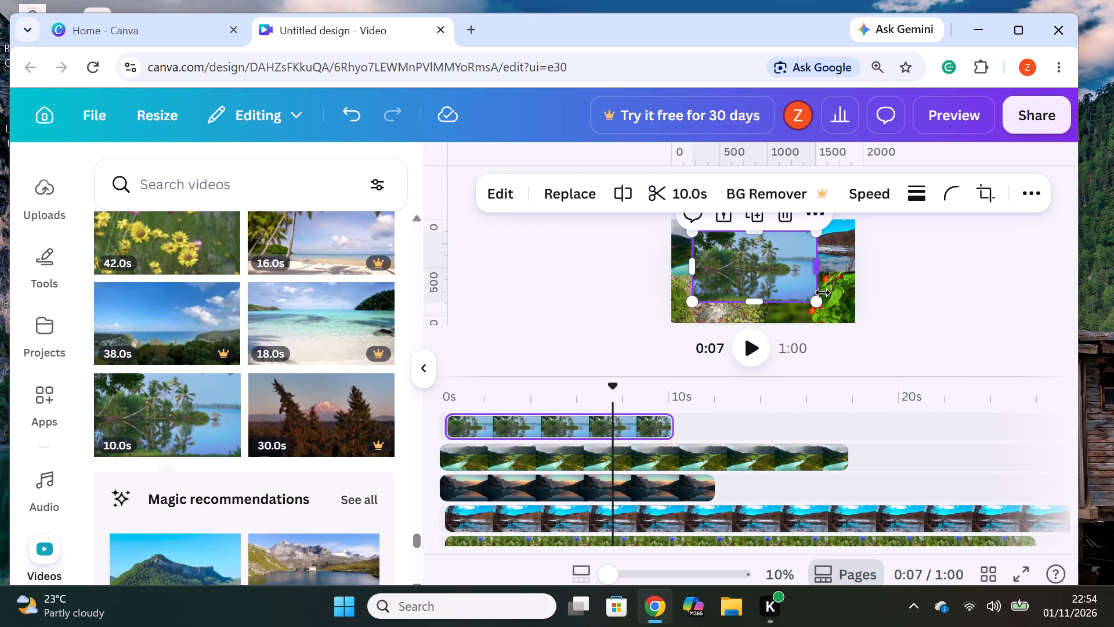
left_click_drag(769, 268, 790, 263)
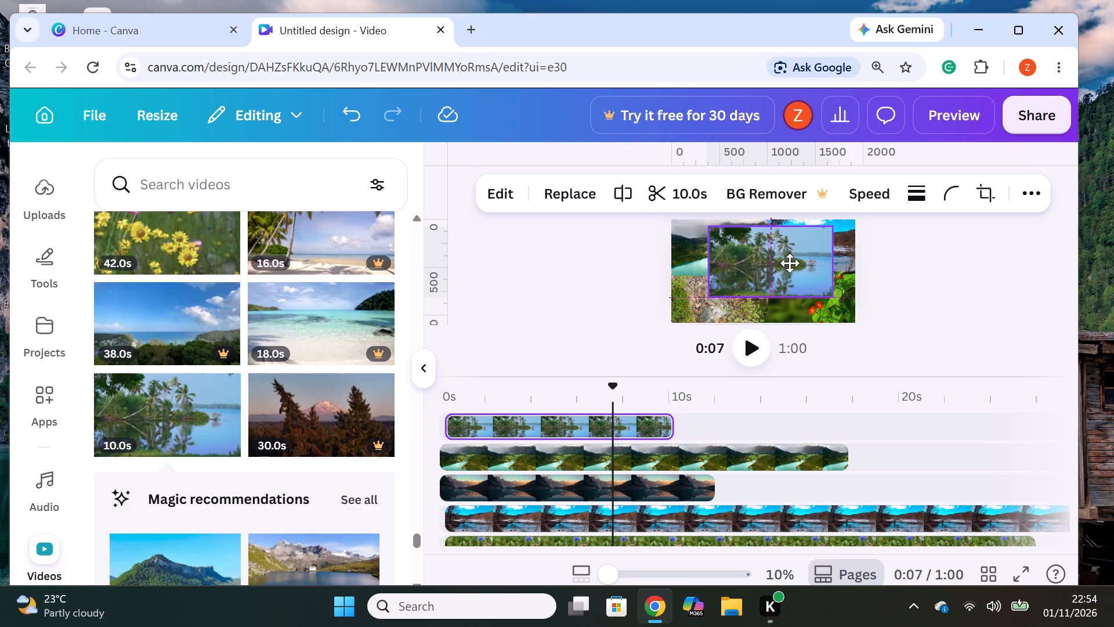
left_click_drag(790, 263, 810, 265)
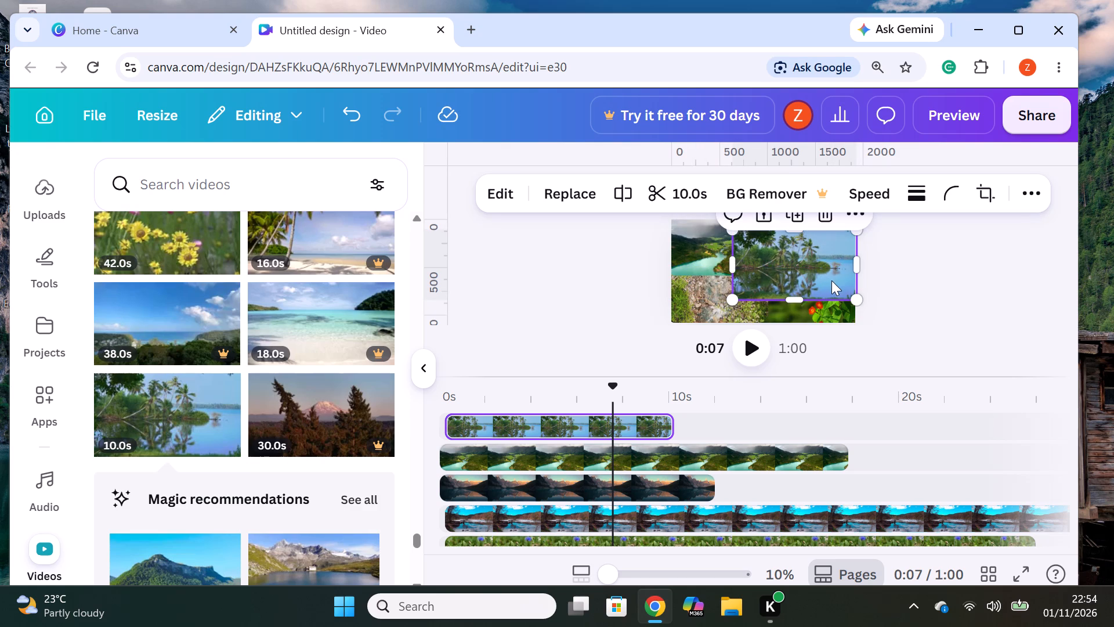
left_click_drag(856, 302, 835, 284)
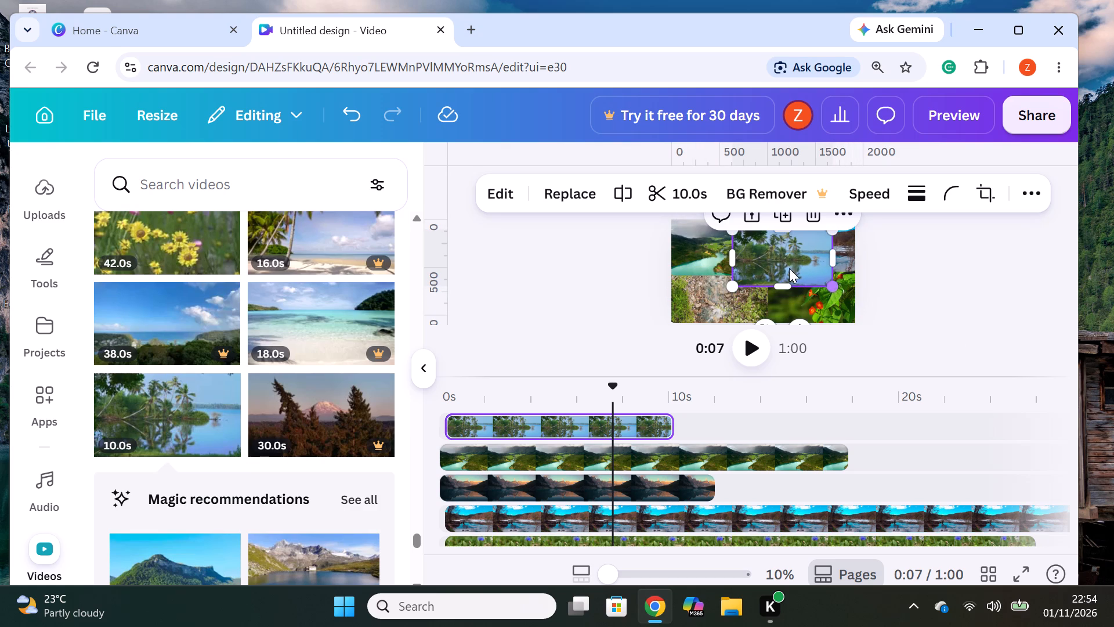
left_click_drag(776, 260, 806, 247)
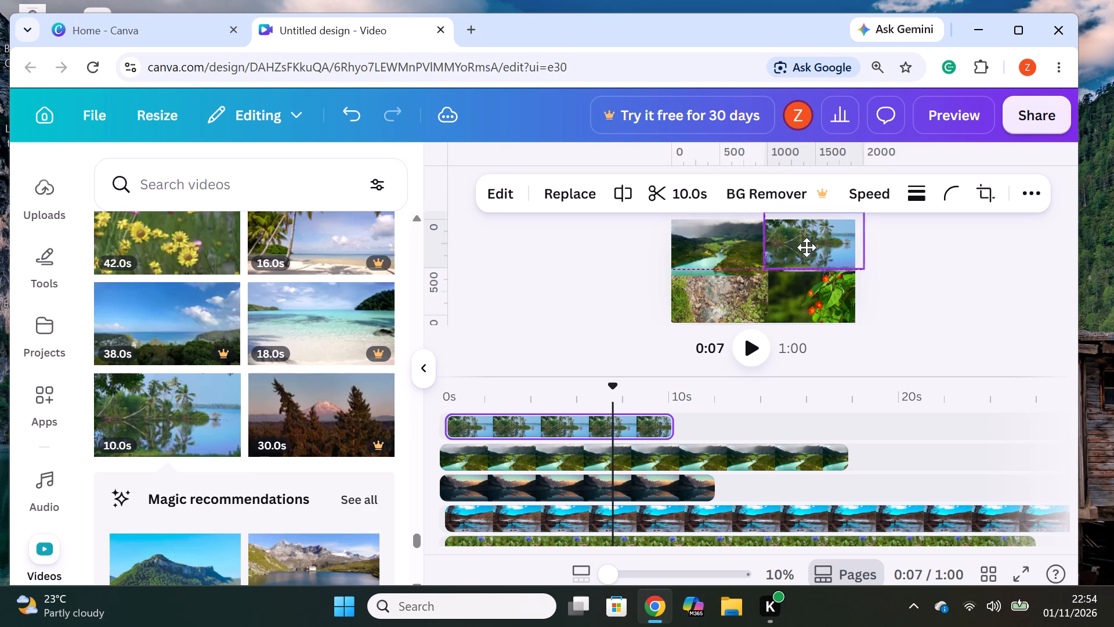
left_click_drag(806, 247, 804, 249)
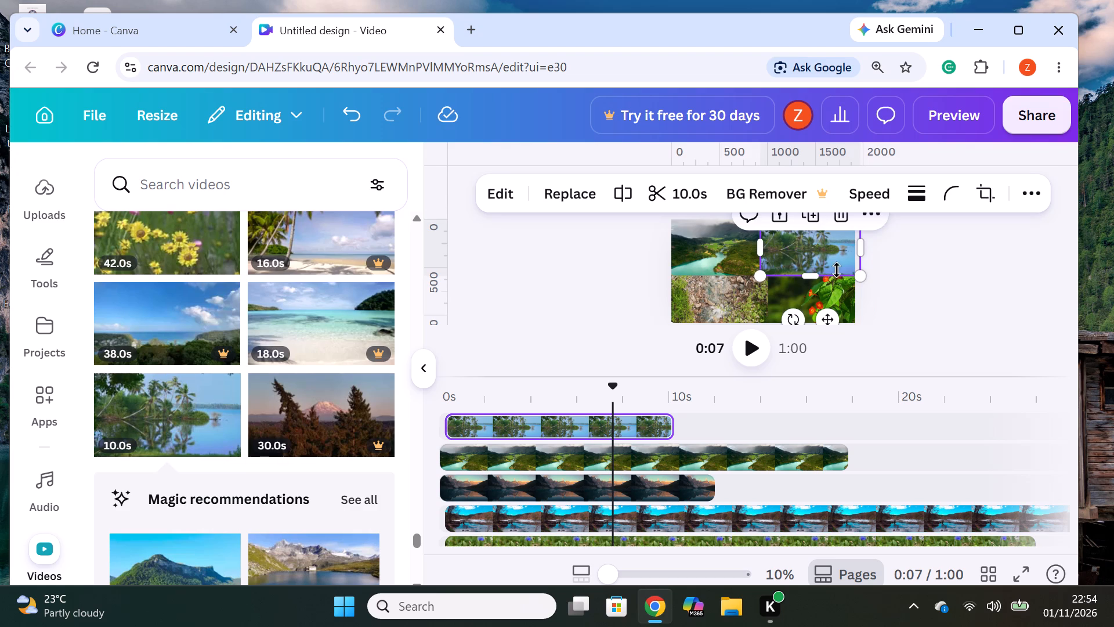
Increase the palm lagoon clip's corner rounding and nudge it slightly right and down within the upper-right quadrant.
left_click(956, 187)
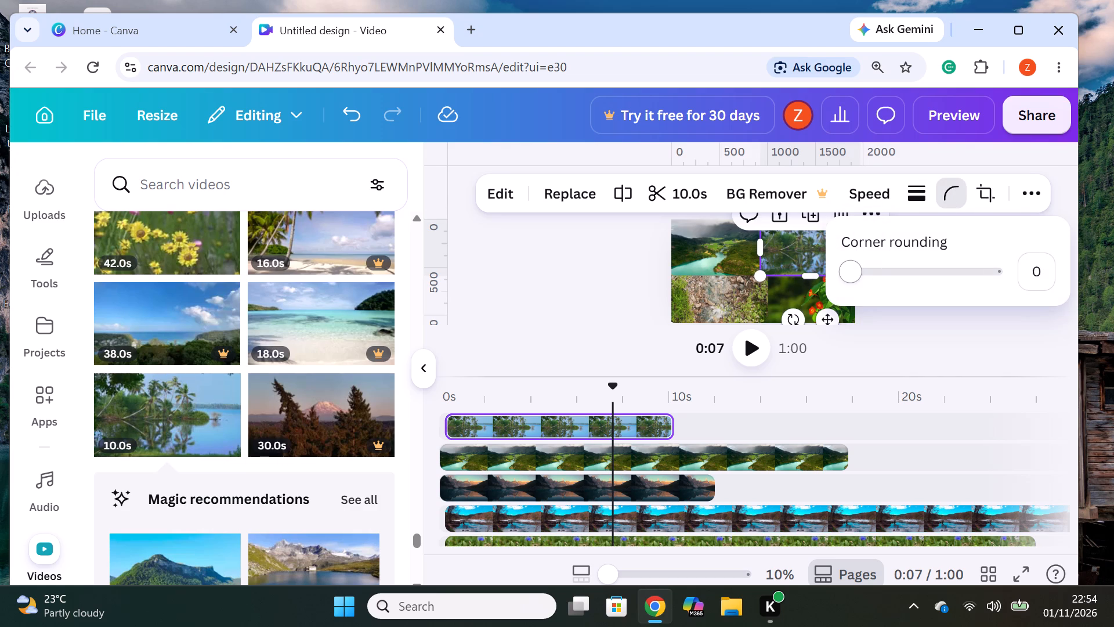
left_click_drag(854, 273, 1010, 307)
left_click(1010, 367)
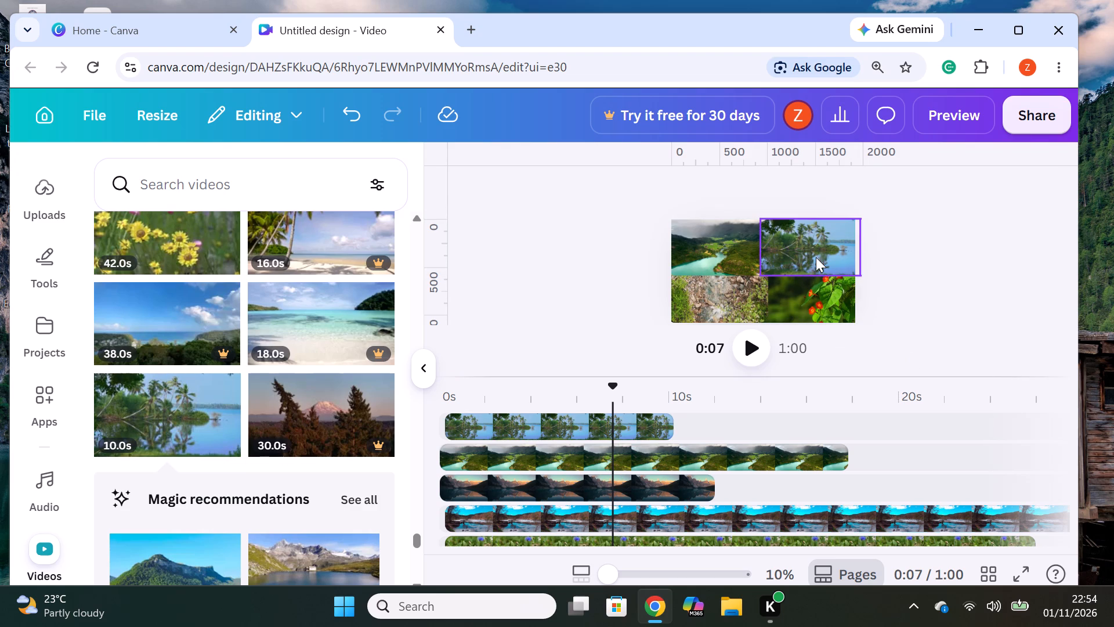
left_click_drag(816, 257, 822, 262)
left_click(985, 265)
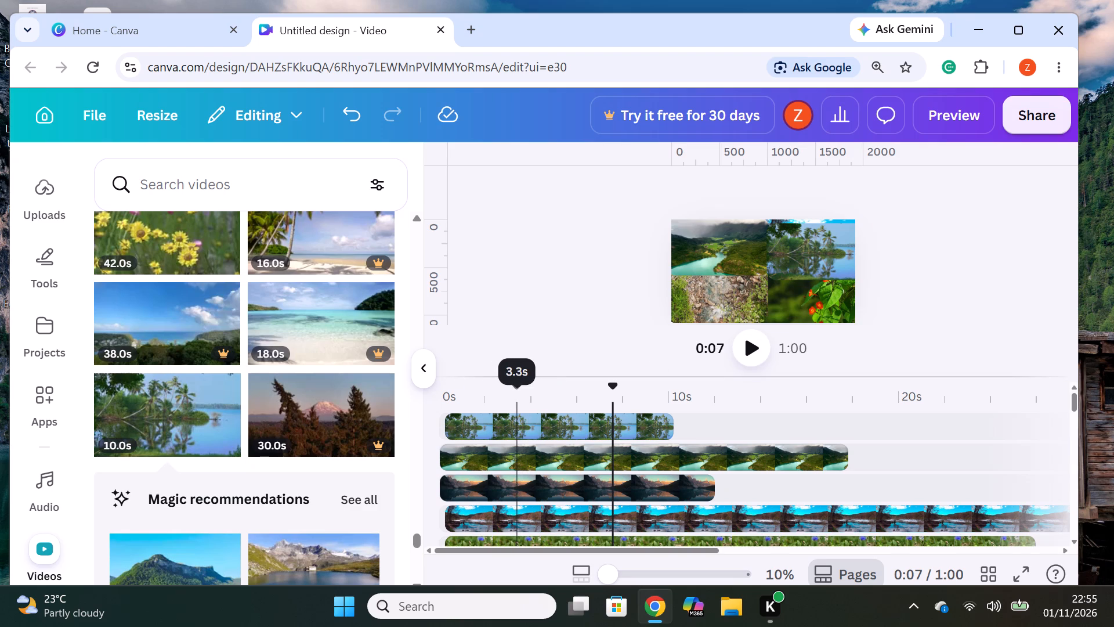
Add the 1:00 video of a mossy forest stream on a new top track, starting at 0s.
scroll(325, 406, "down", 3)
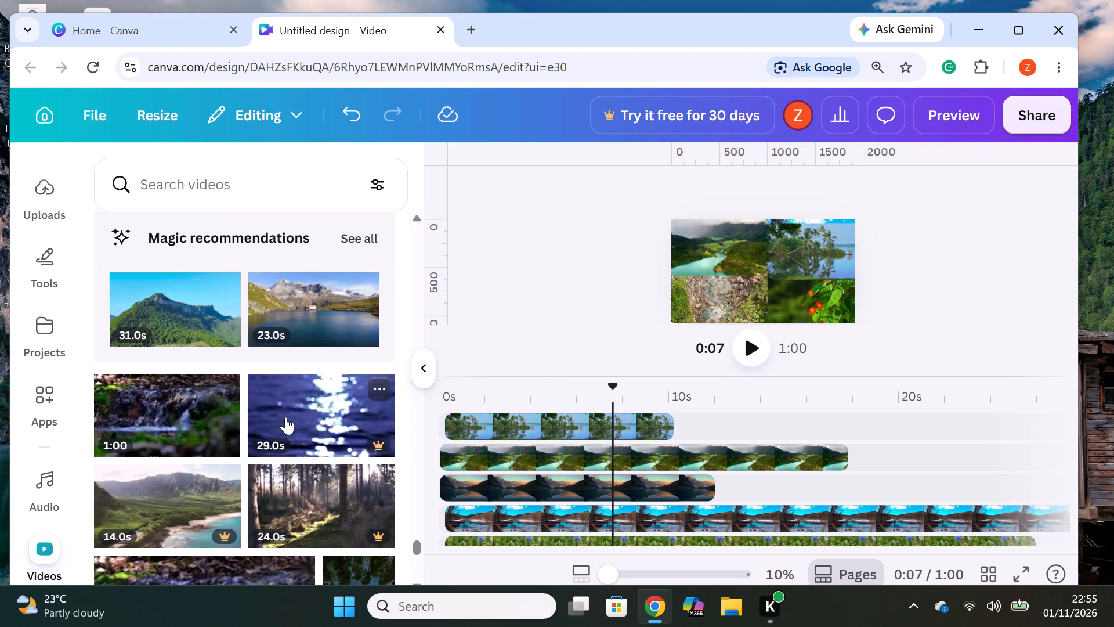
left_click_drag(214, 419, 550, 417)
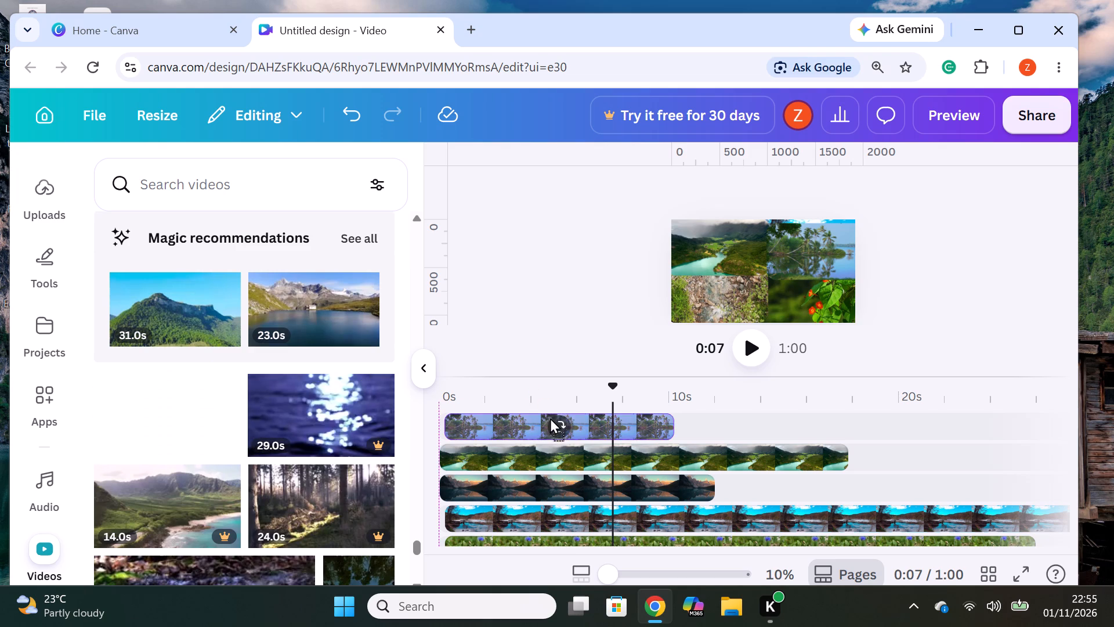
left_click_drag(550, 417, 546, 414)
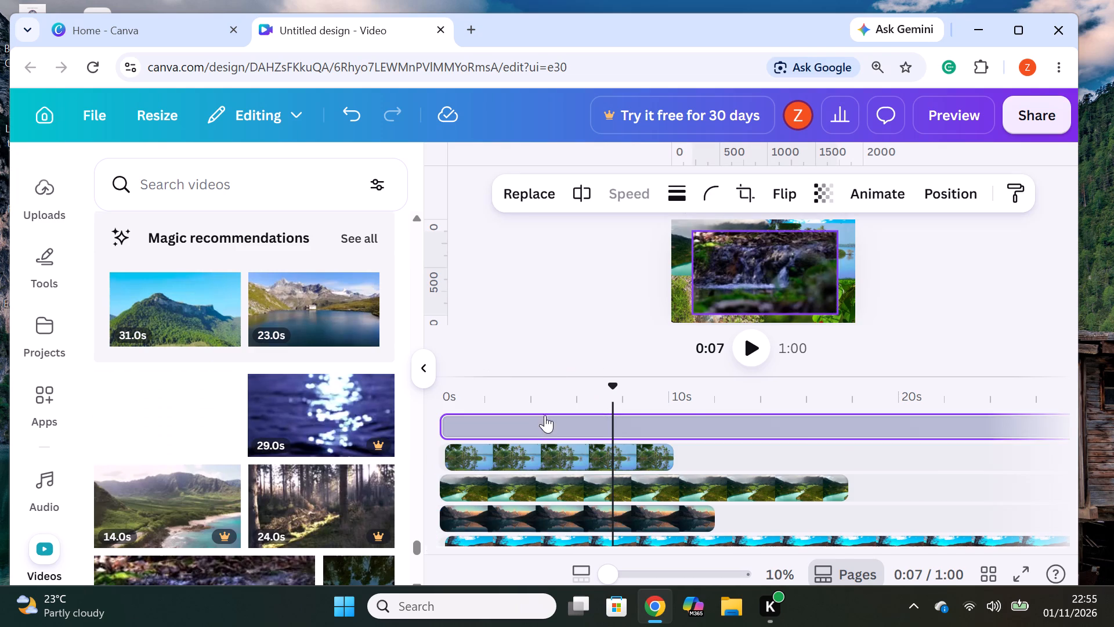
Split the forest stream clip at about 18.2s and delete the remaining end part.
left_click(859, 438)
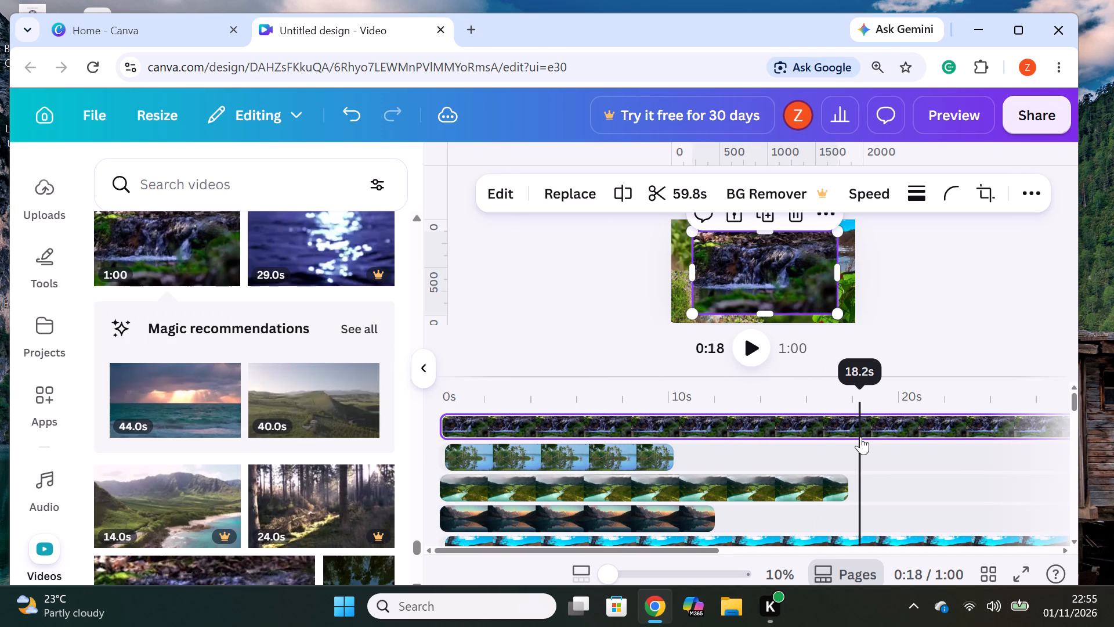
right_click(861, 437)
left_click(866, 530)
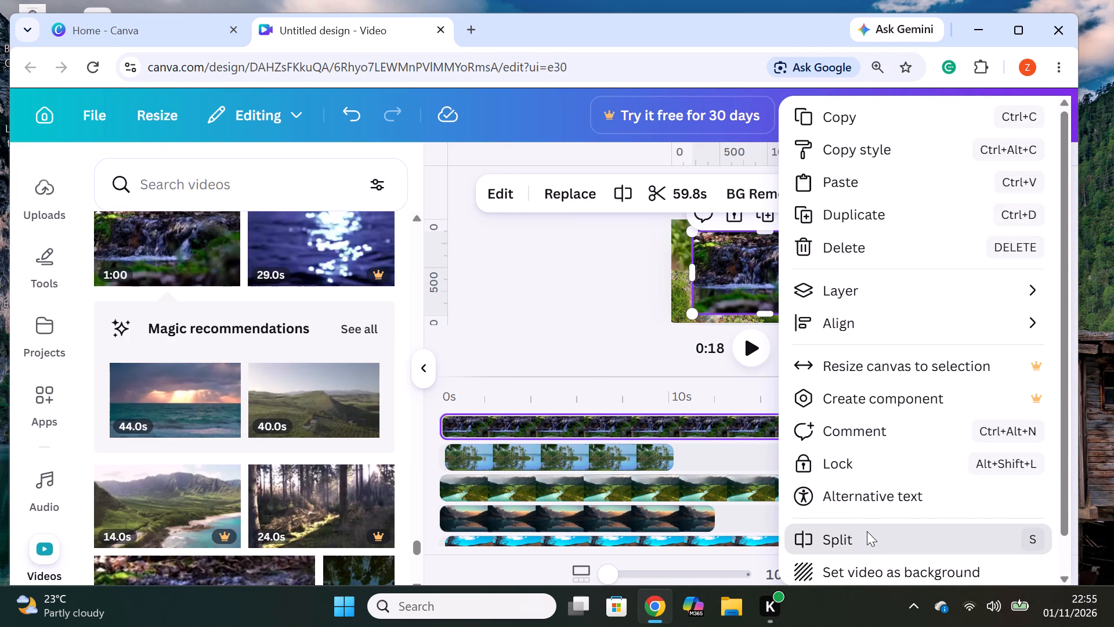
right_click(910, 422)
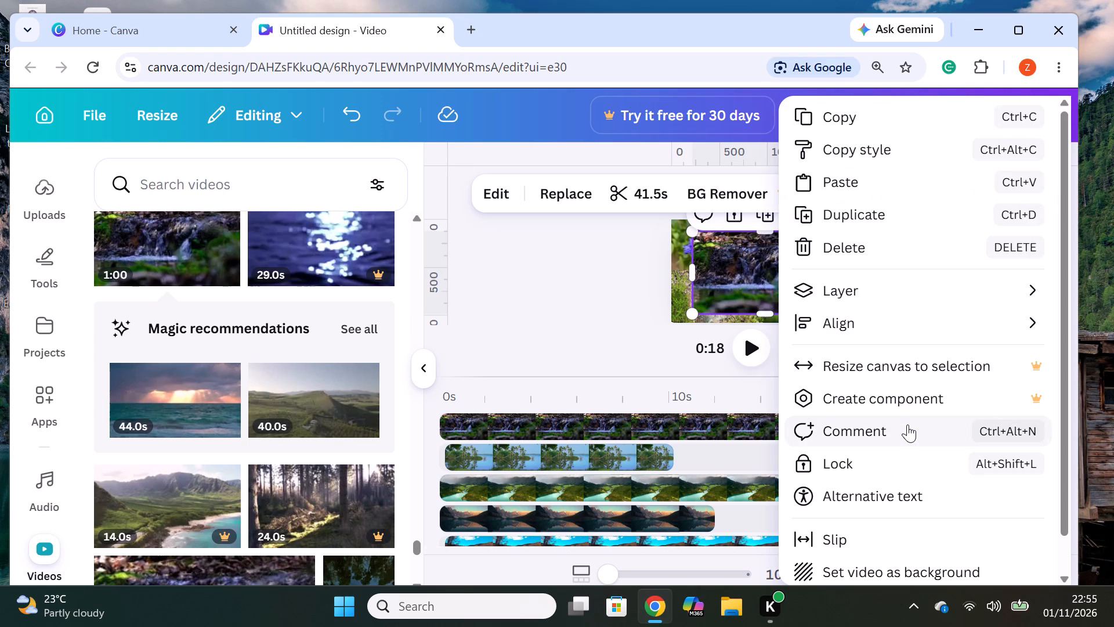
left_click(853, 242)
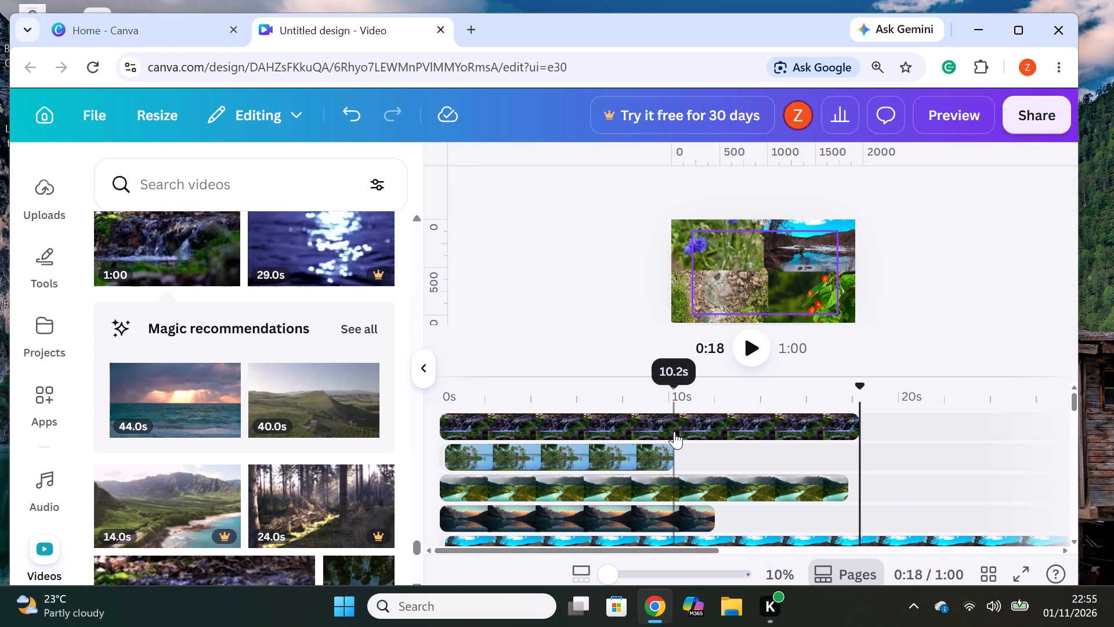
Shrink the forest stream clip on the page and set its corner rounding to 100.
left_click(673, 431)
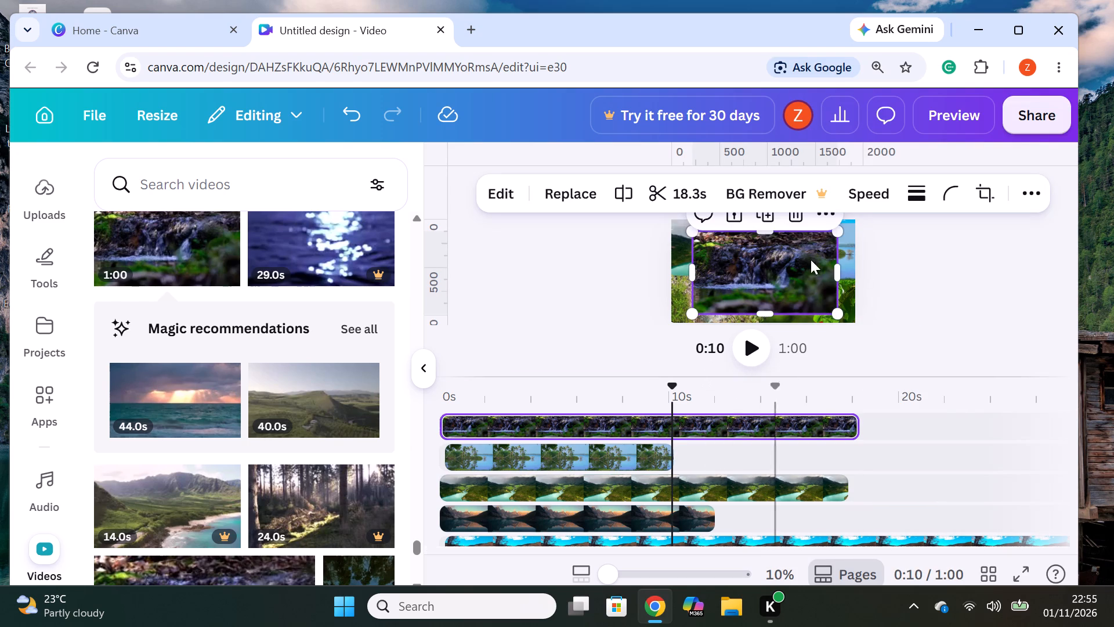
left_click_drag(836, 311, 813, 294)
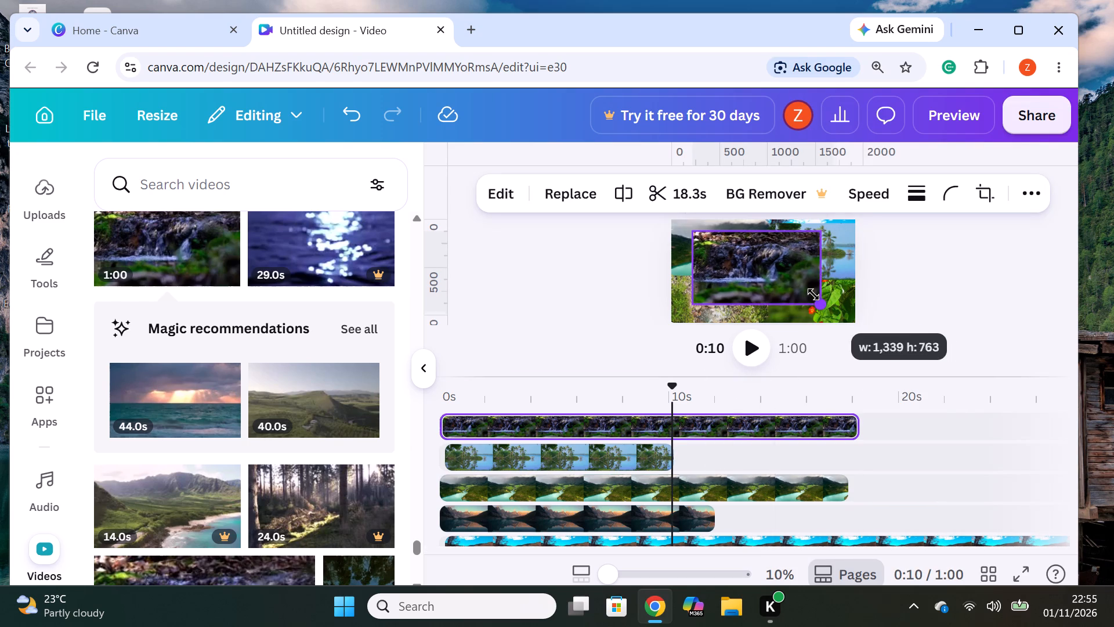
left_click_drag(813, 294, 800, 287)
left_click(955, 199)
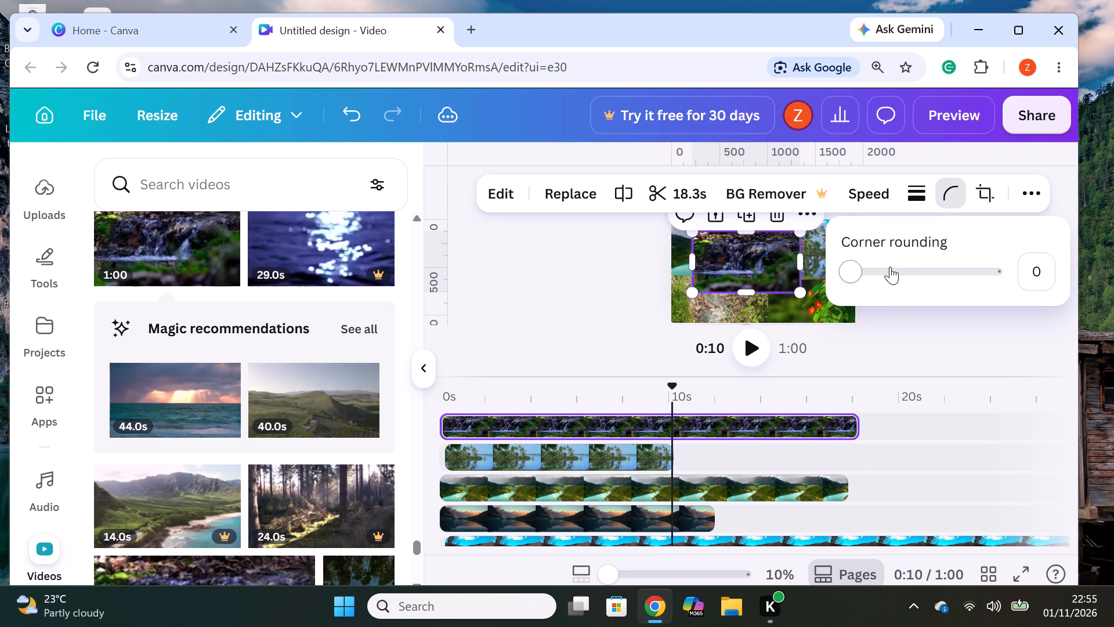
left_click_drag(858, 269, 913, 278)
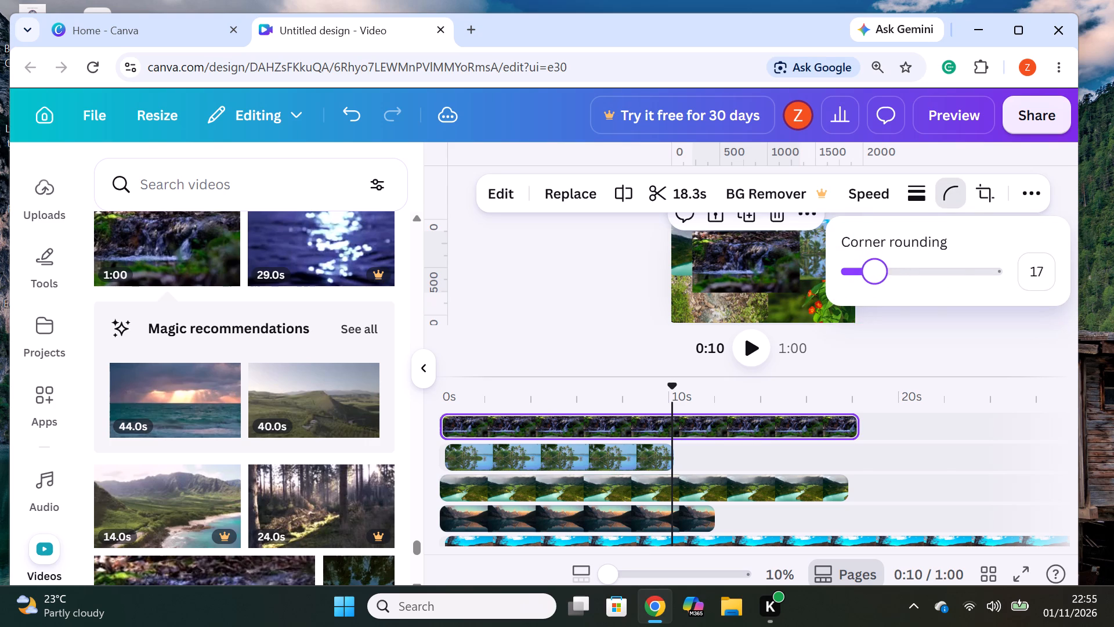
left_click_drag(913, 278, 1041, 293)
left_click(1031, 303)
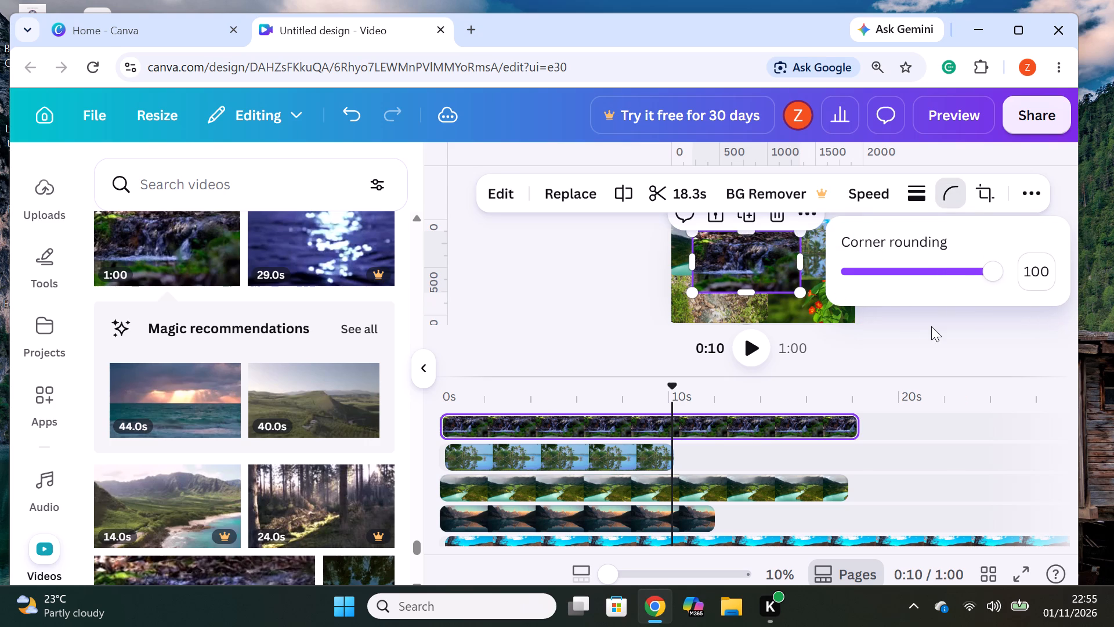
left_click(932, 326)
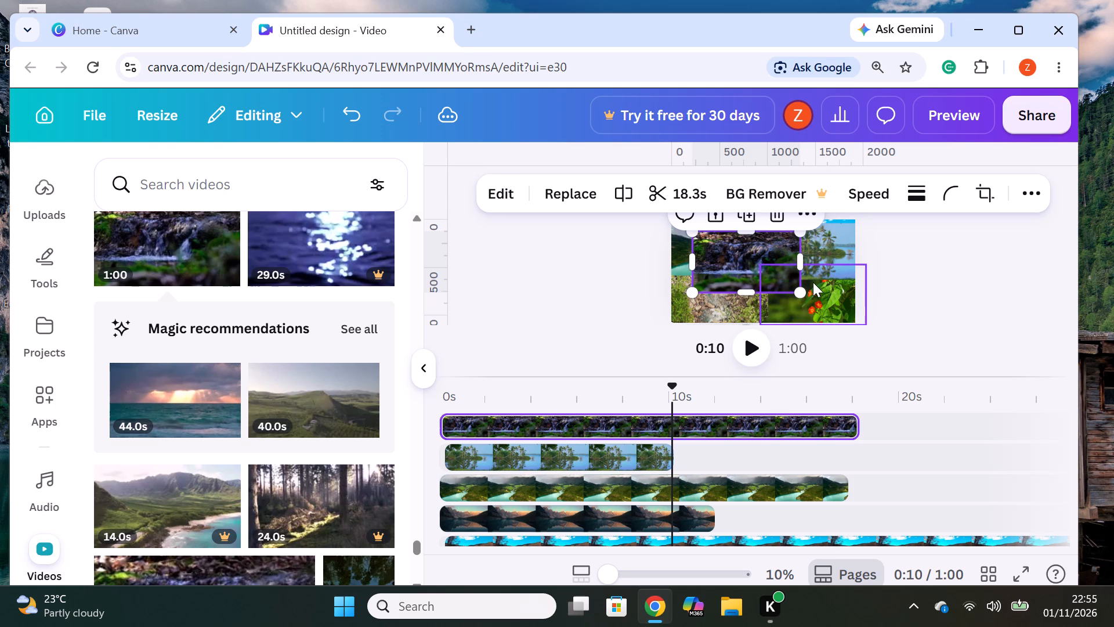
Scale the forest stream clip to roughly one quadrant and fit it over the page's upper-left quadrant.
left_click_drag(800, 294, 782, 272)
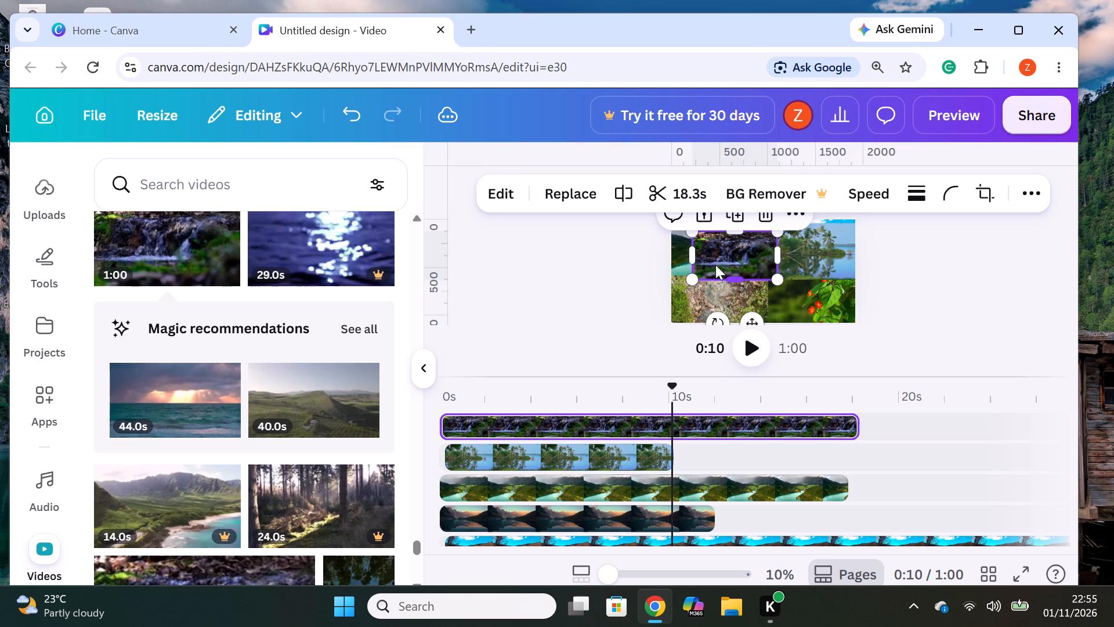
left_click_drag(762, 257, 743, 244)
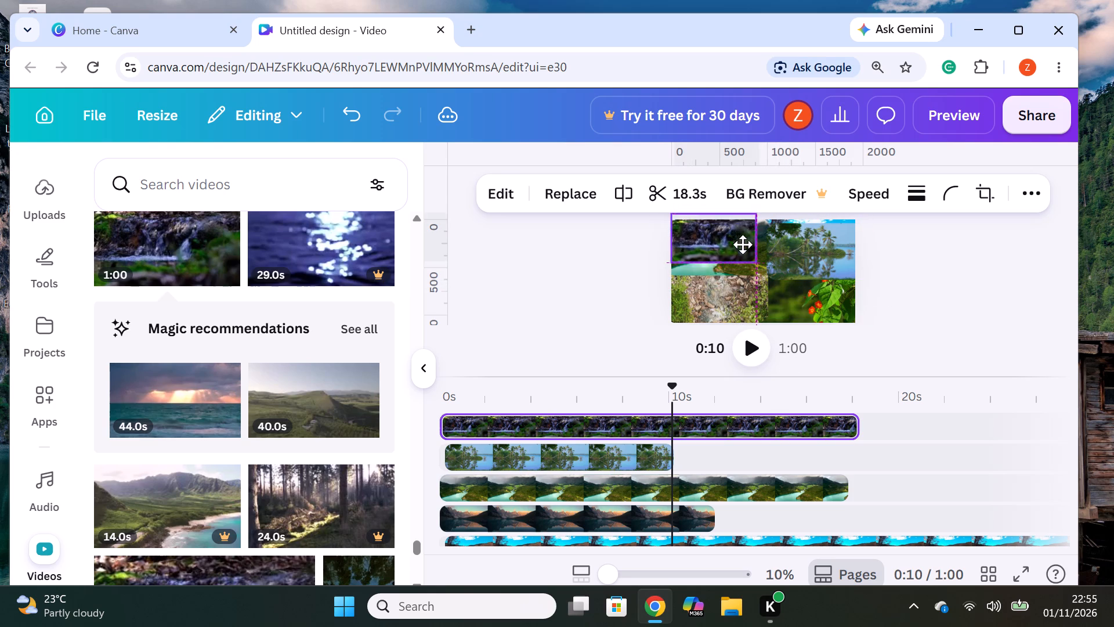
left_click_drag(743, 244, 744, 246)
left_click_drag(757, 265, 777, 281)
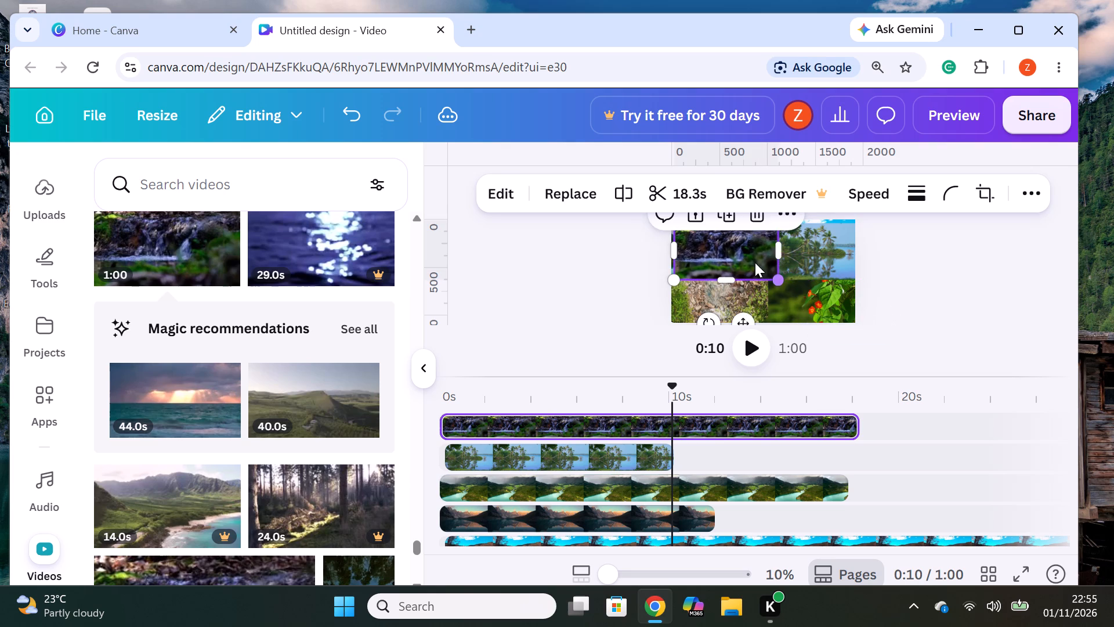
left_click_drag(754, 261, 746, 258)
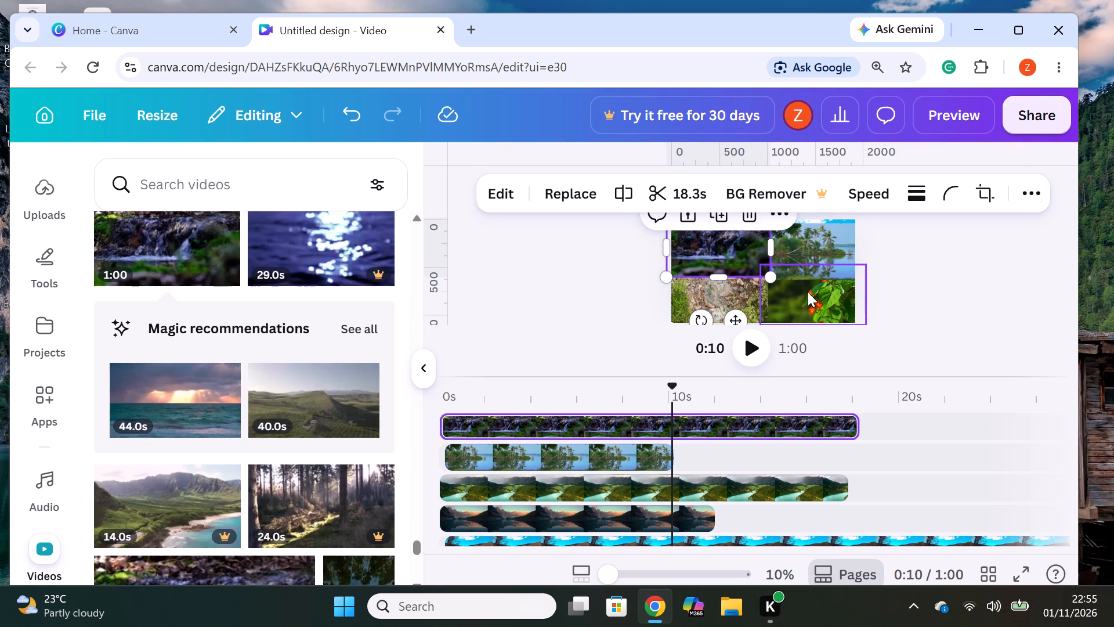
left_click_drag(772, 275, 765, 267)
left_click(737, 254)
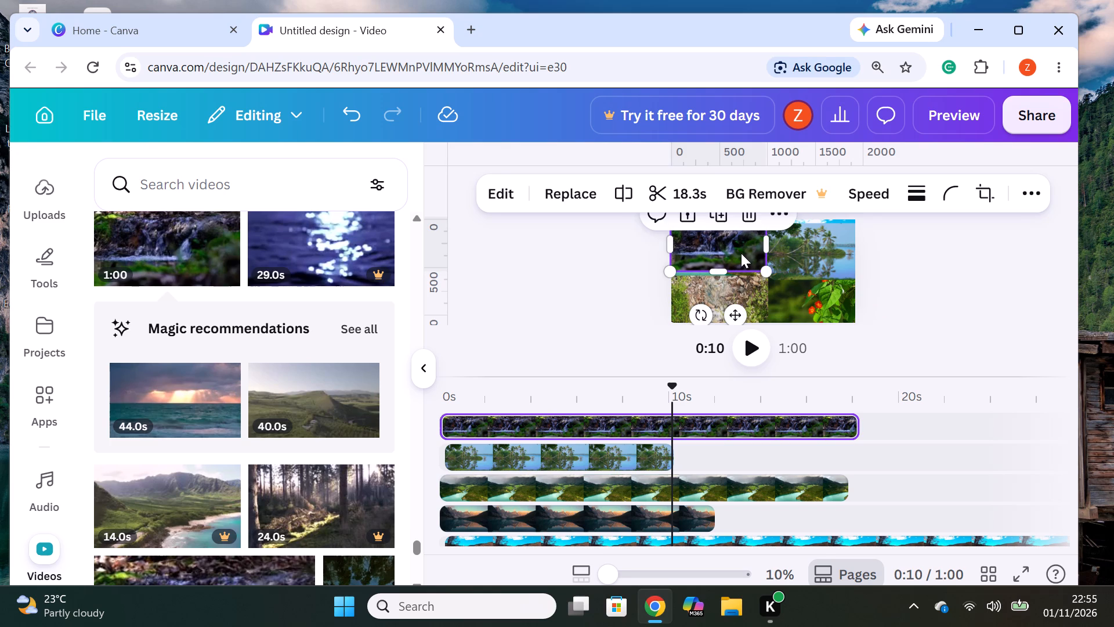
left_click(1002, 287)
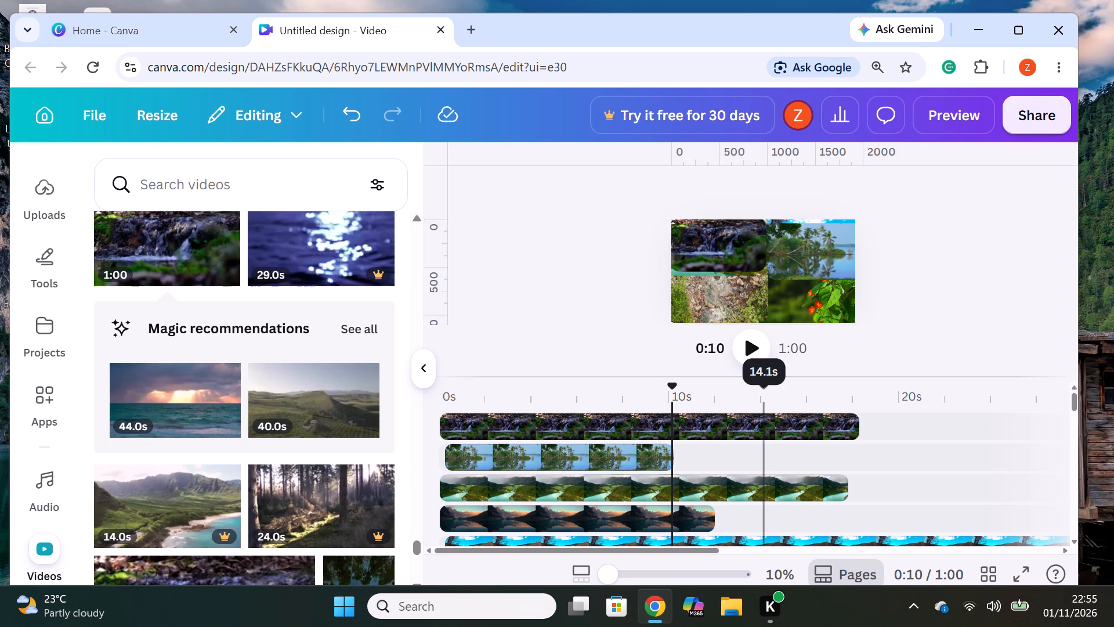
Add the 28.0s video of a purple water lily on a new top track, starting at 0s.
scroll(314, 436, "down", 1)
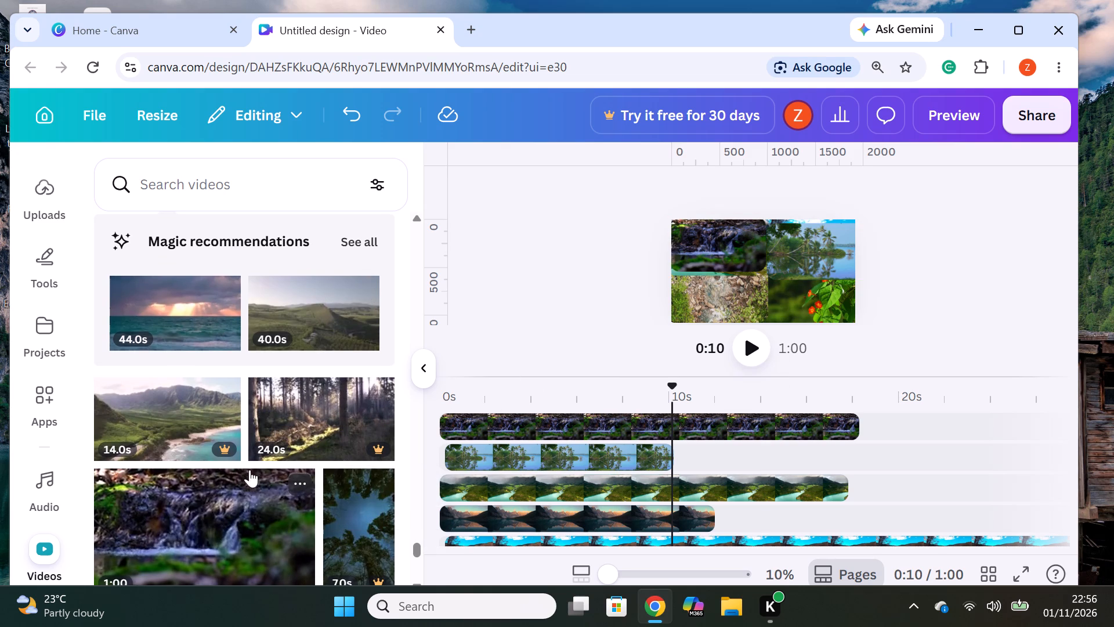
scroll(413, 377, "down", 2)
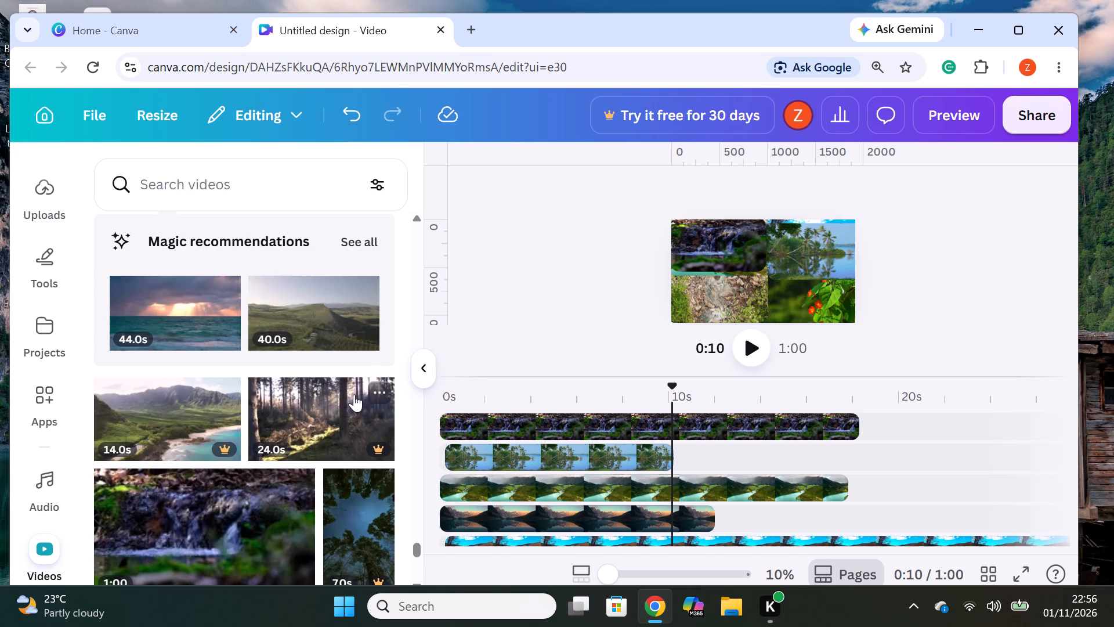
scroll(330, 404, "down", 2)
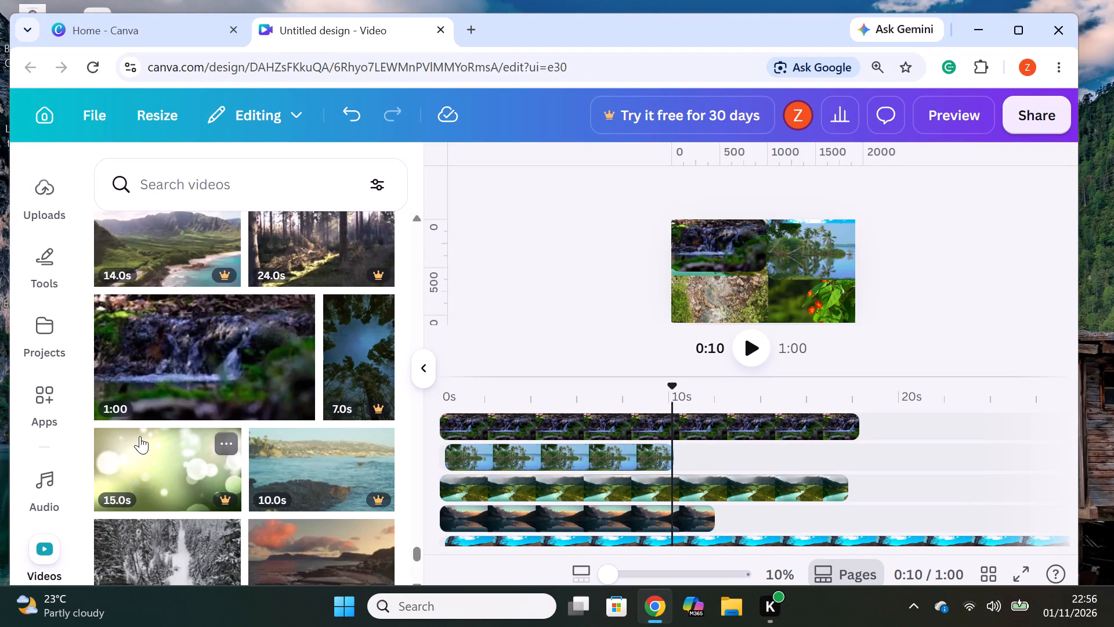
scroll(136, 434, "up", 3)
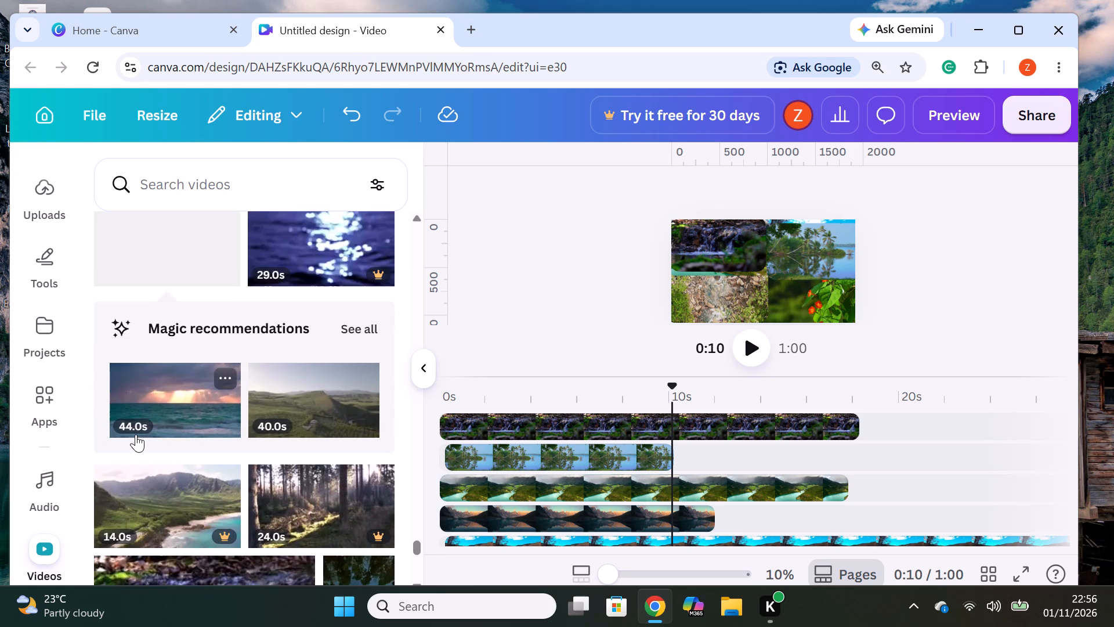
scroll(136, 434, "up", 7)
scroll(136, 434, "down", 3)
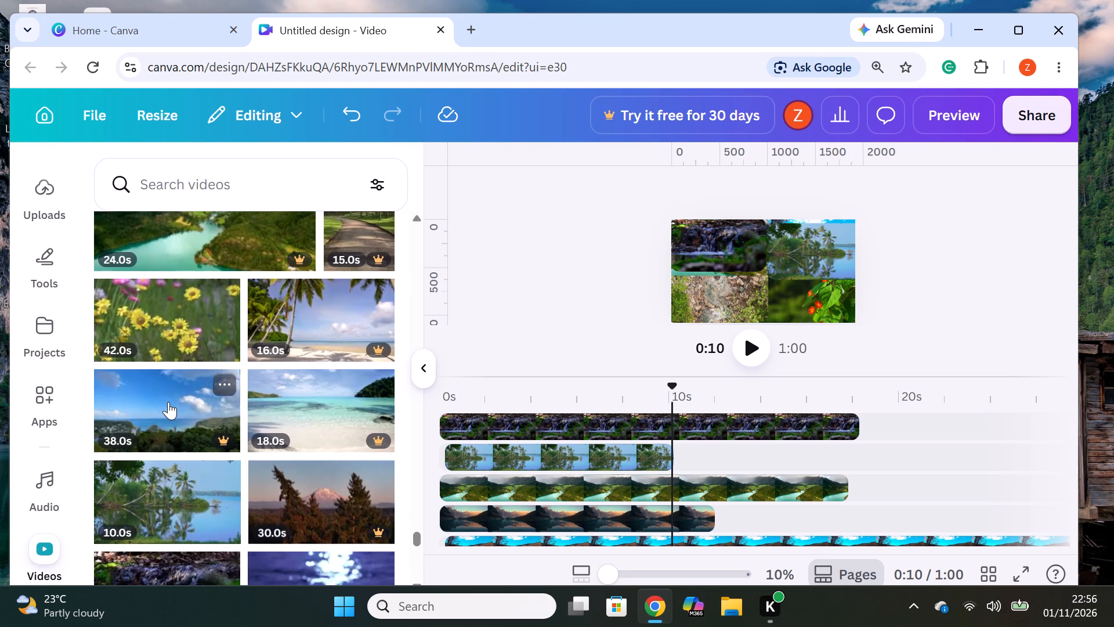
scroll(151, 456, "down", 6)
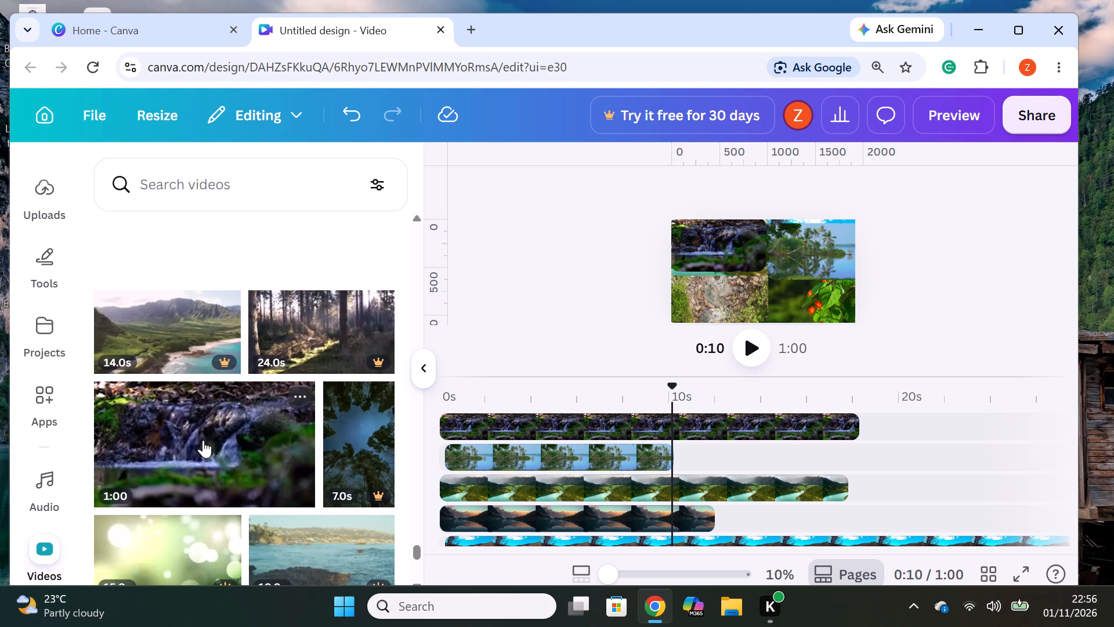
scroll(216, 513, "down", 3)
left_click_drag(186, 469, 189, 458)
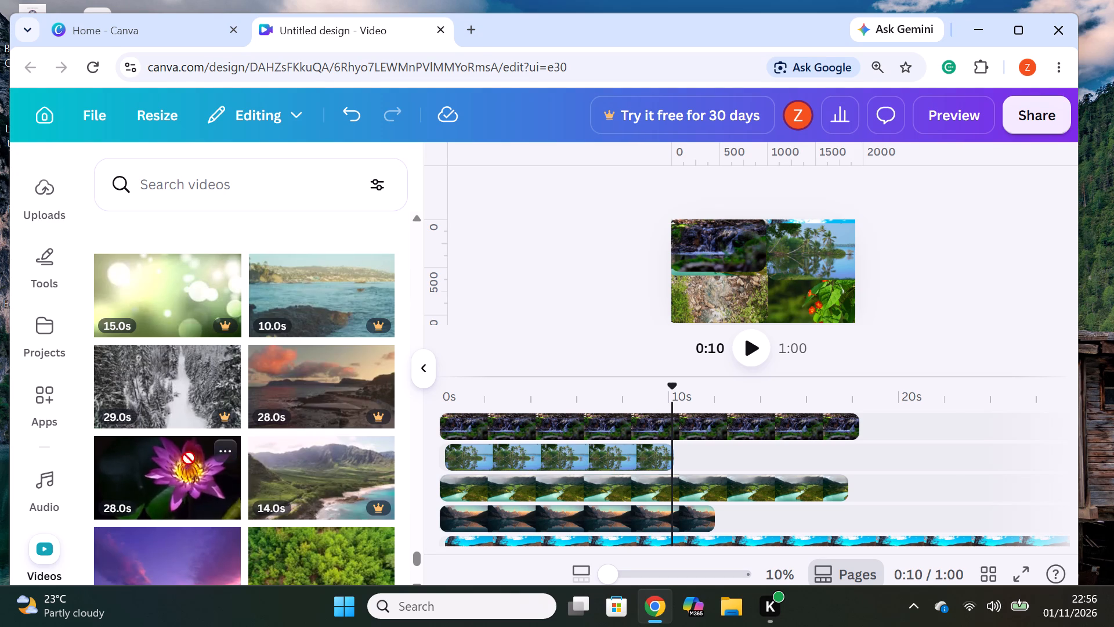
left_click_drag(189, 458, 584, 406)
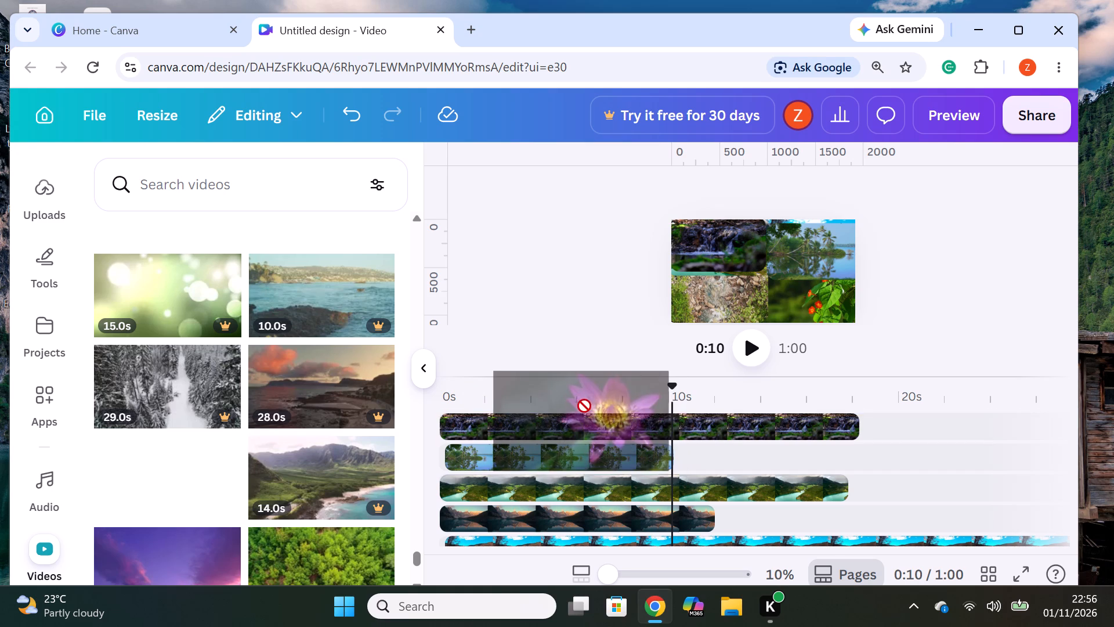
left_click_drag(584, 406, 576, 415)
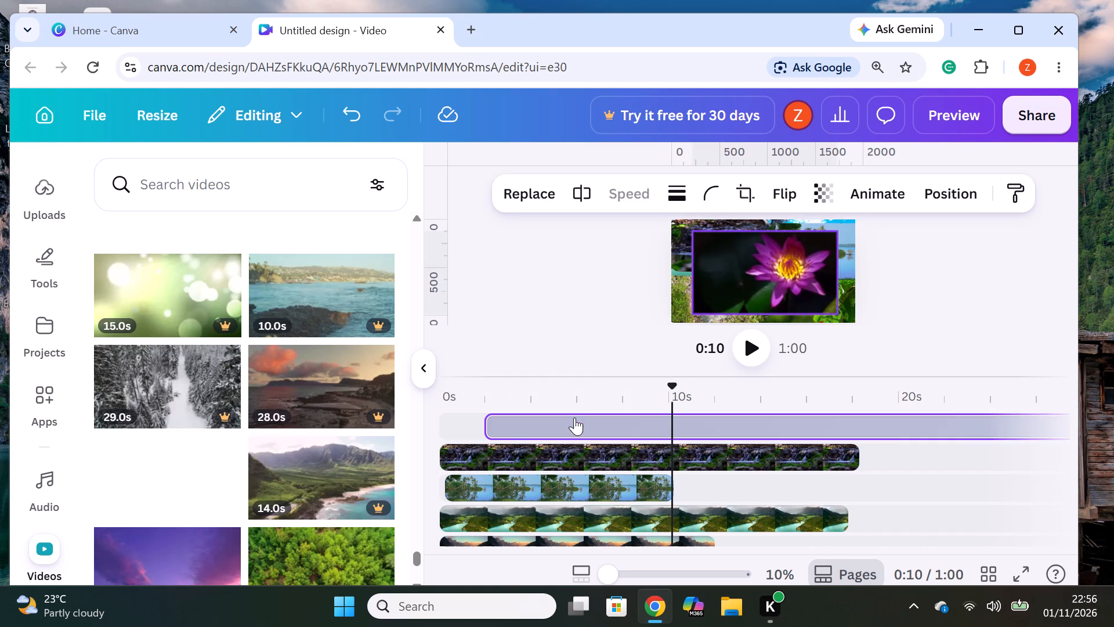
left_click_drag(570, 420, 525, 423)
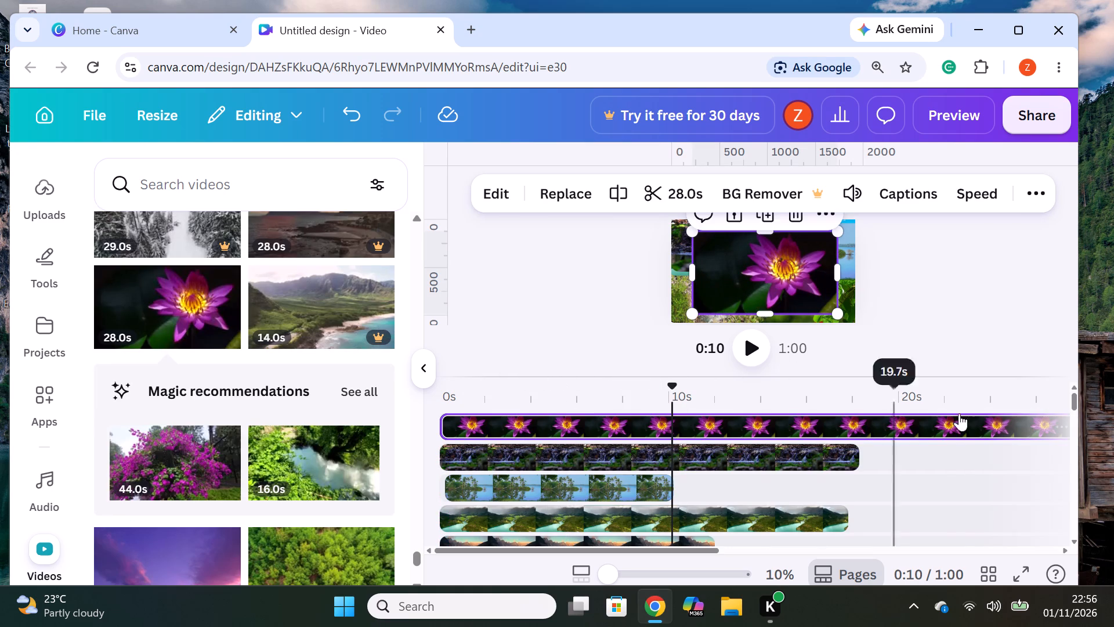
Split the water lily clip at about 21.8s and delete the remaining end part.
left_click(943, 425)
right_click(943, 425)
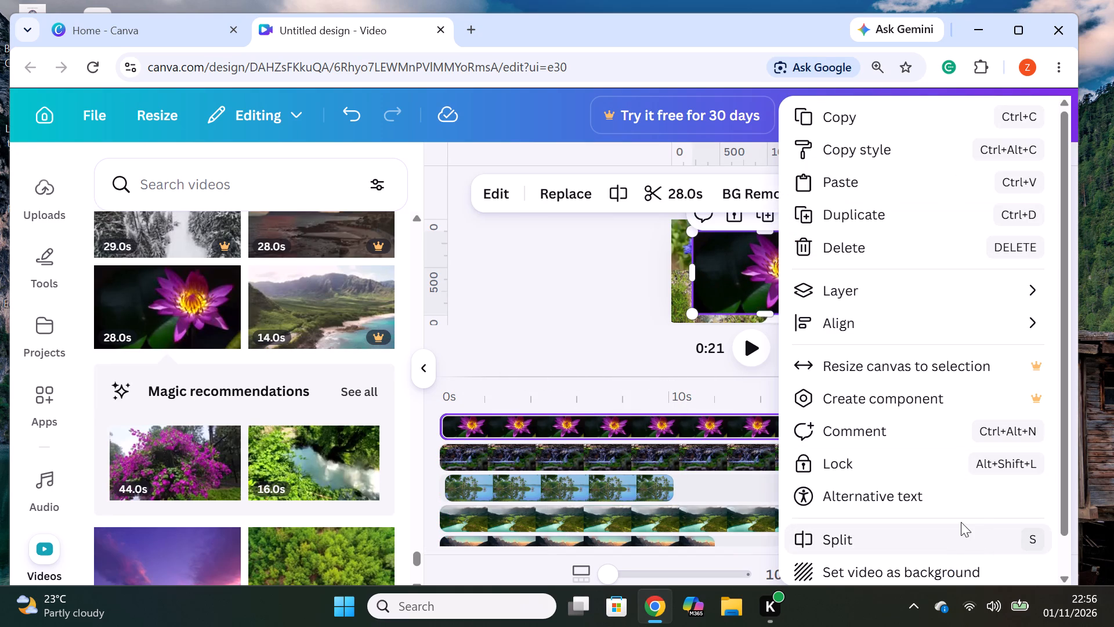
left_click(960, 535)
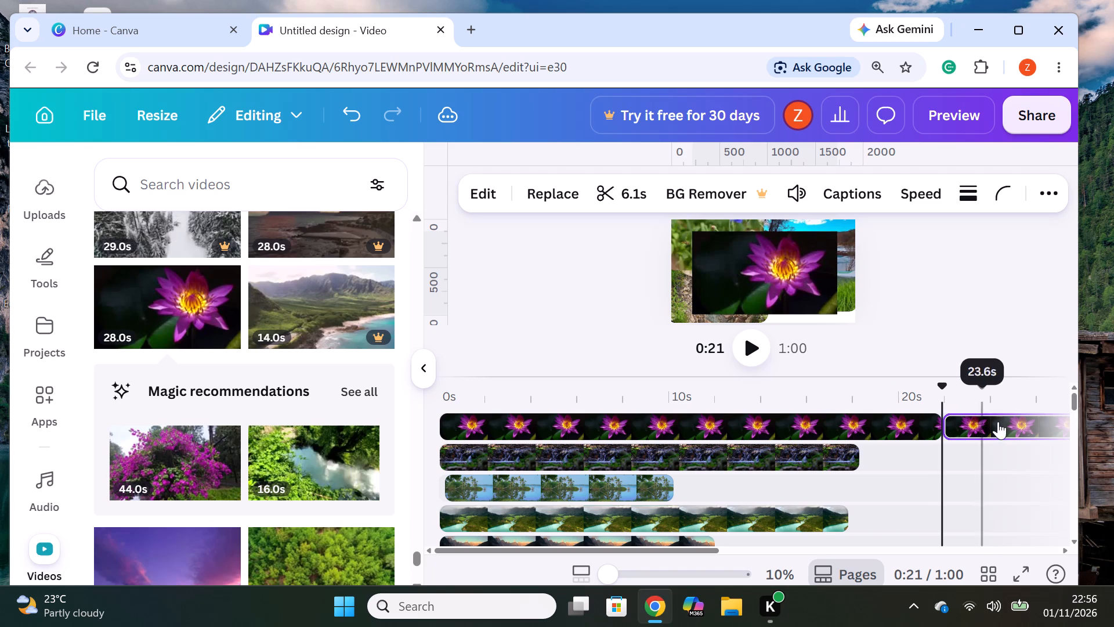
right_click(999, 423)
left_click(865, 237)
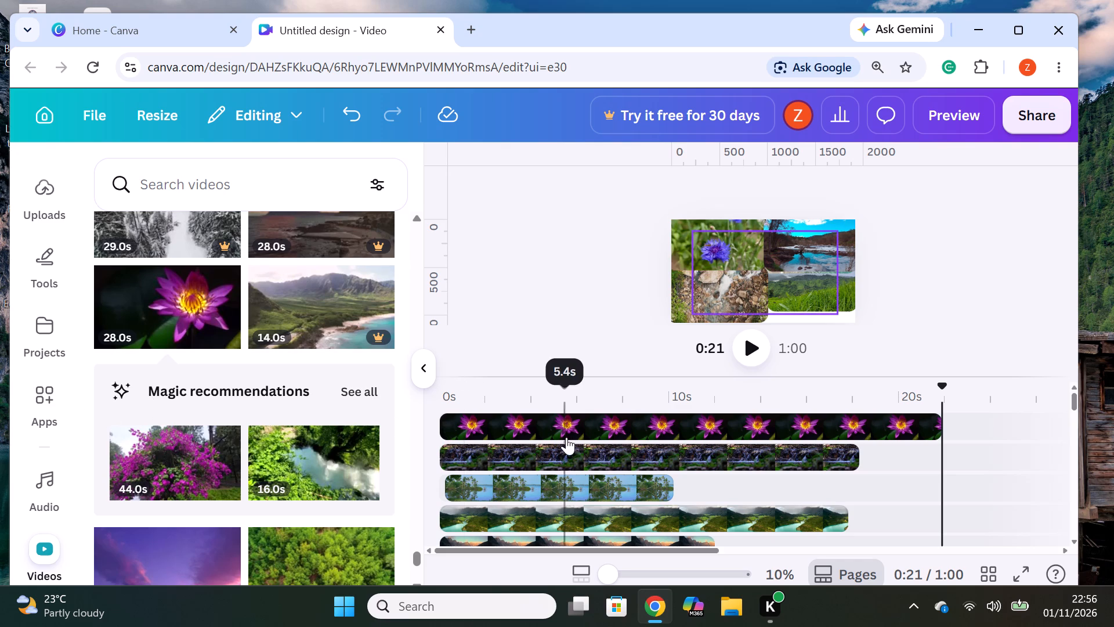
Shrink the water lily clip to roughly one quadrant and increase its corner rounding.
left_click(581, 424)
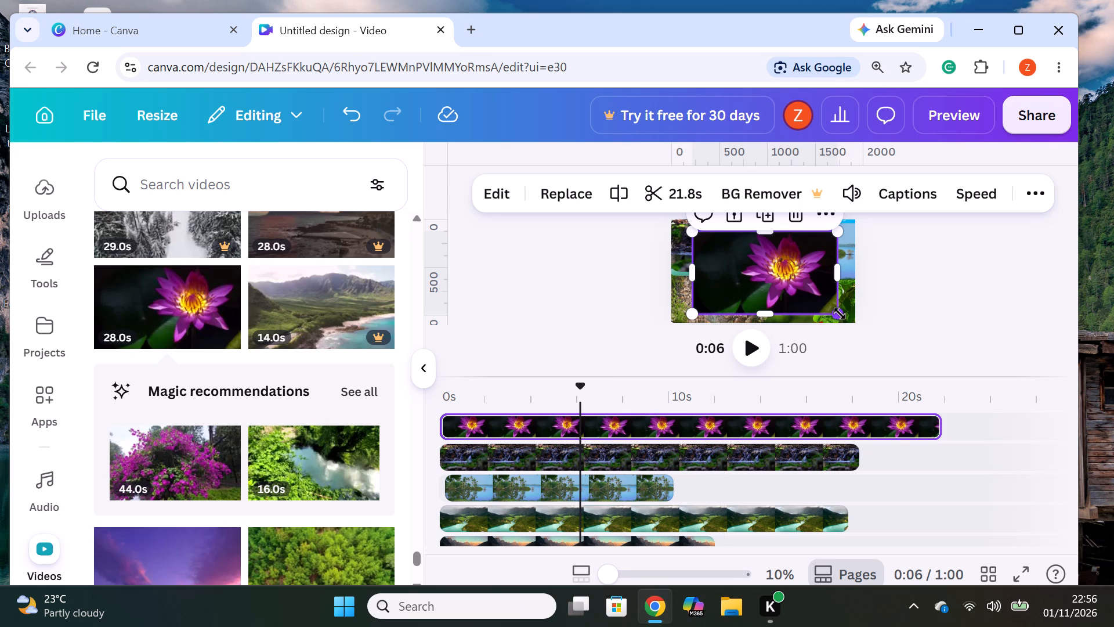
left_click_drag(840, 313, 794, 271)
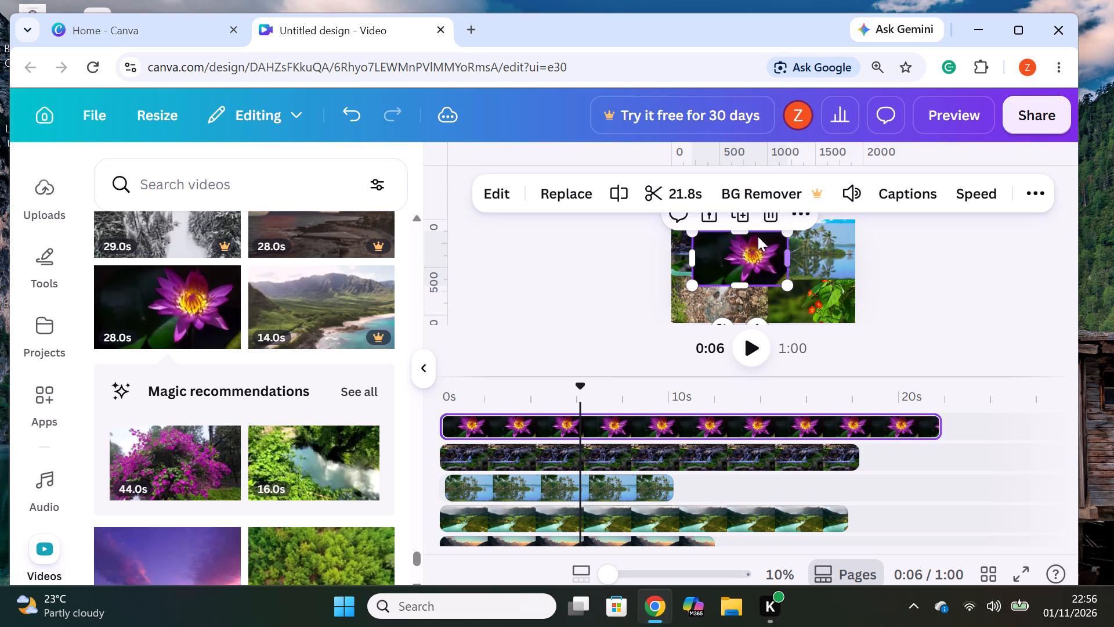
left_click(1030, 193)
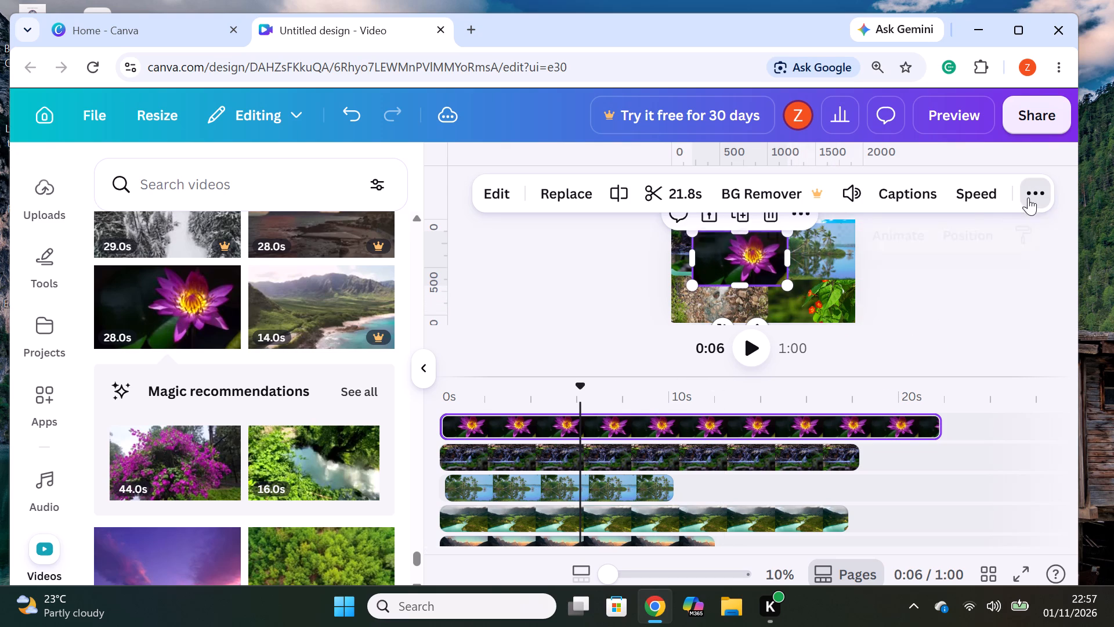
left_click(739, 239)
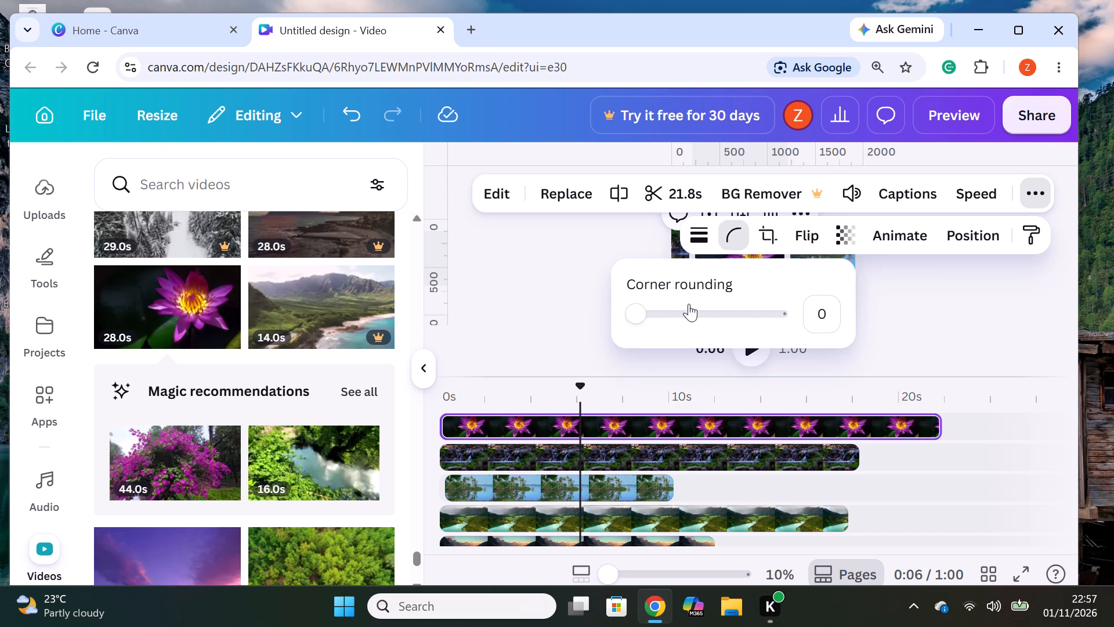
left_click_drag(631, 322, 811, 334)
left_click(929, 323)
Move the water lily clip over the page's upper-right quadrant and enlarge it slightly to fill that quadrant.
left_click_drag(751, 258, 815, 252)
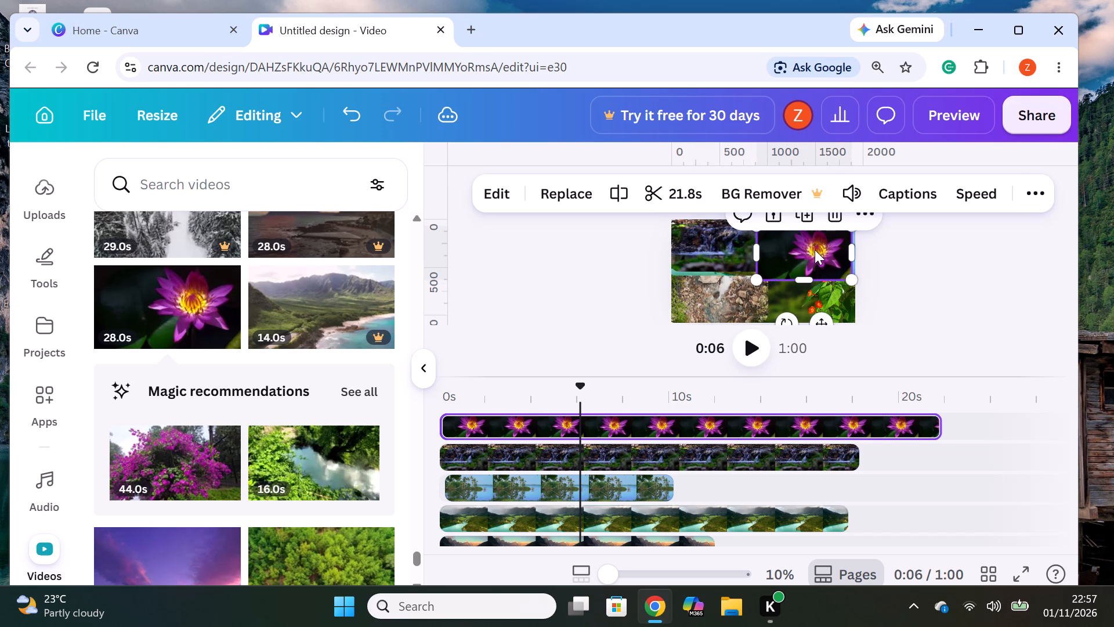
left_click(812, 242)
left_click_drag(815, 255, 818, 248)
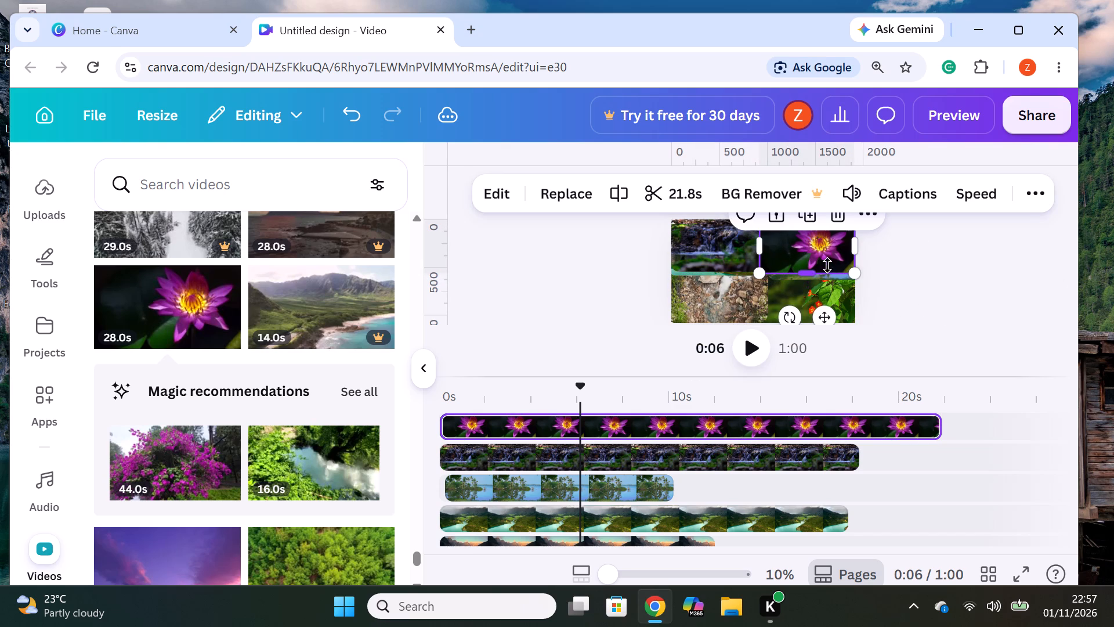
left_click(815, 249)
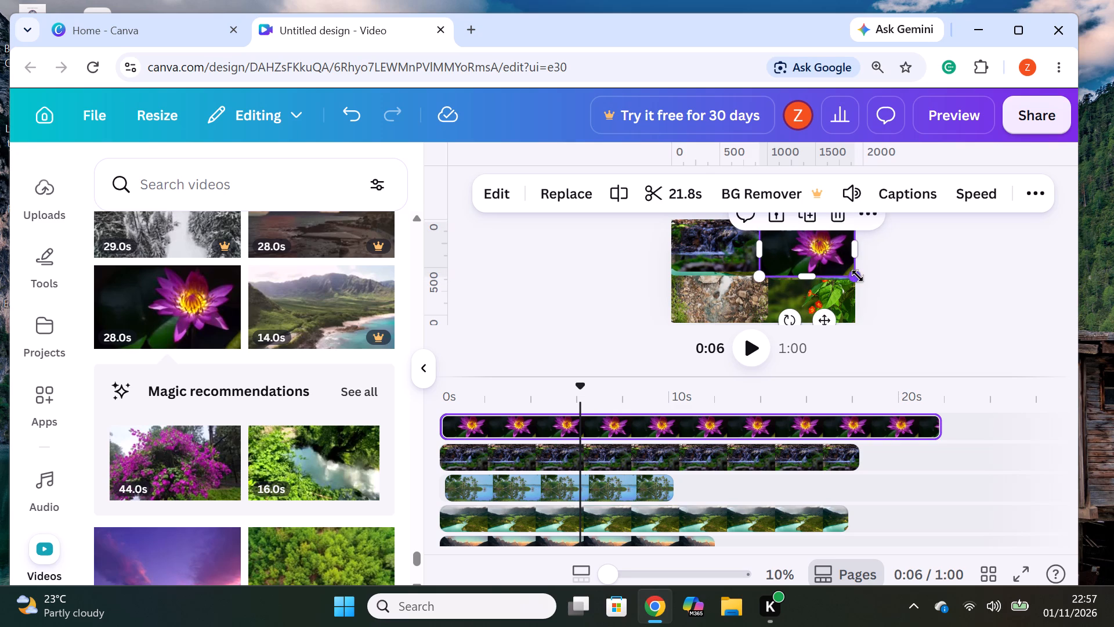
left_click(858, 276)
left_click(833, 260)
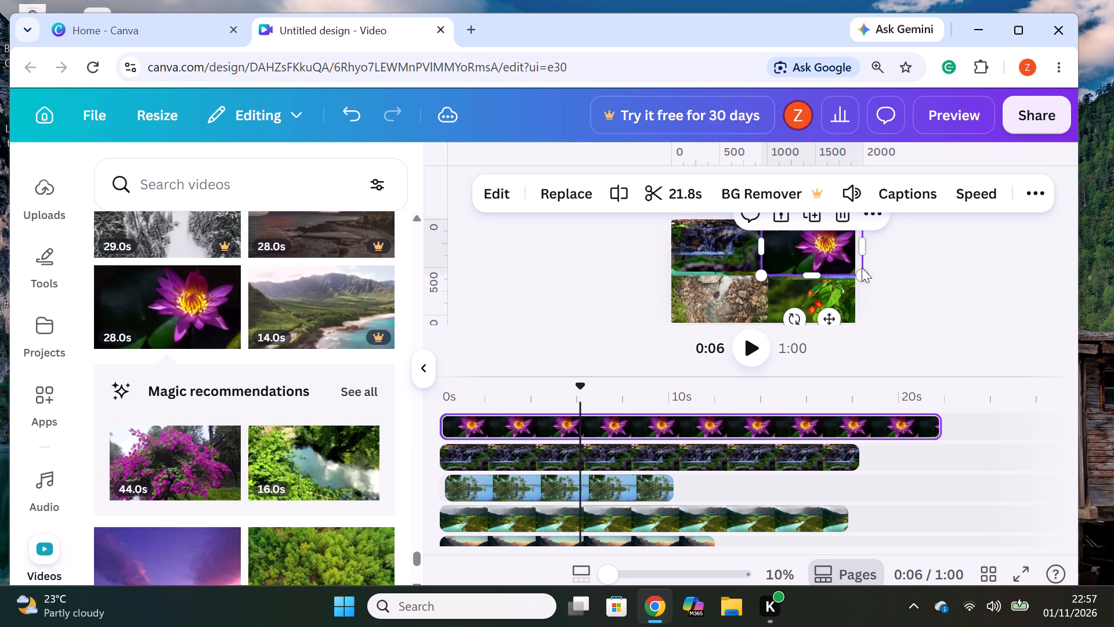
left_click(939, 275)
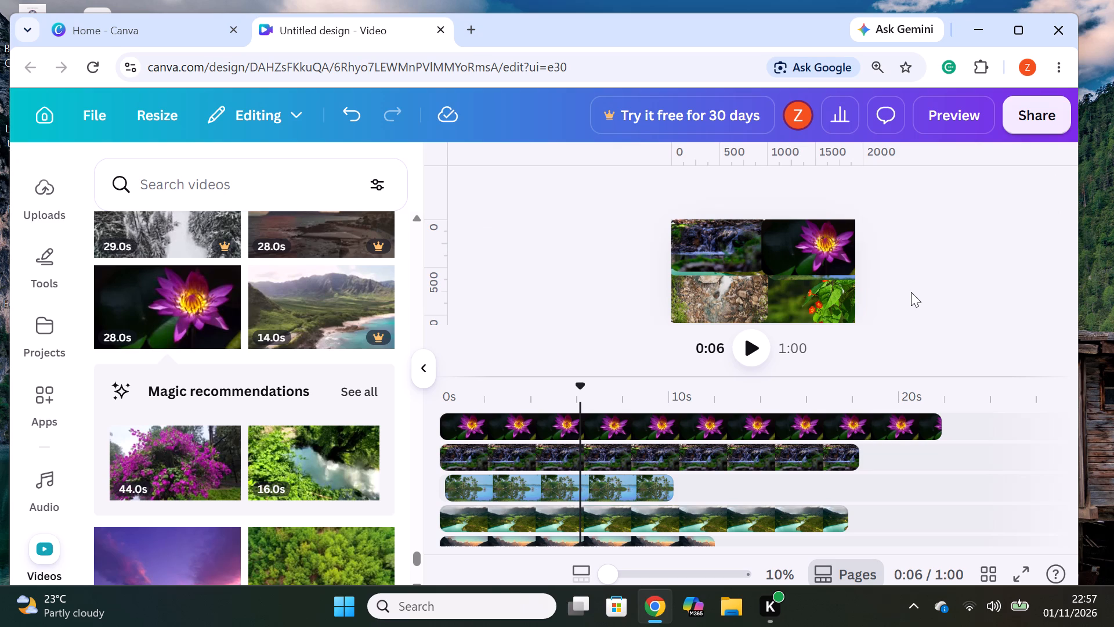
left_click(827, 247)
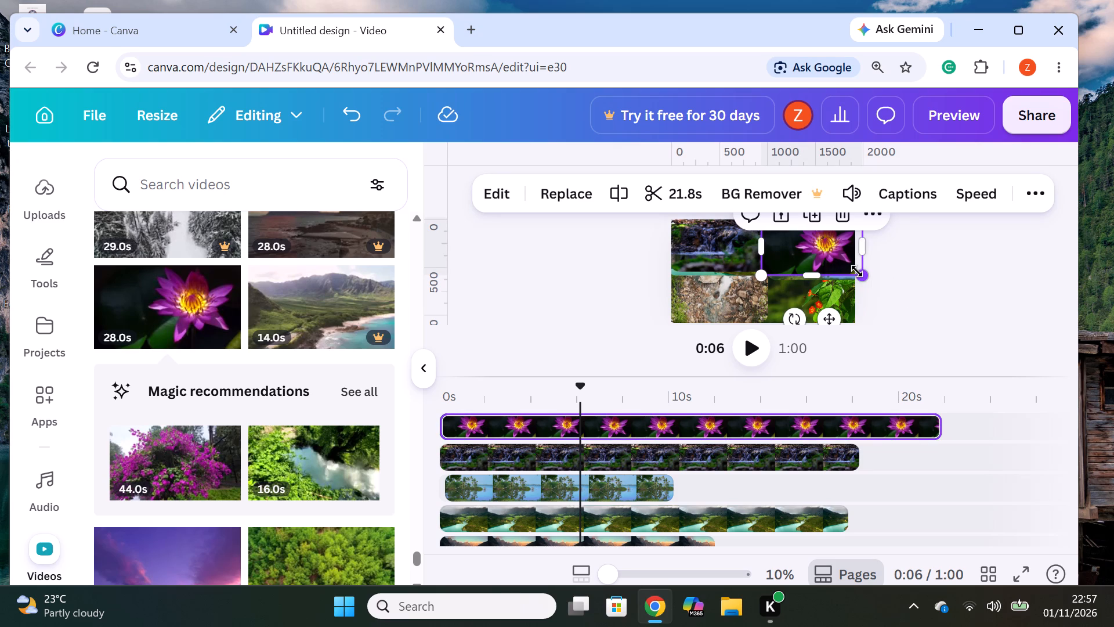
left_click_drag(857, 271, 860, 277)
left_click(891, 273)
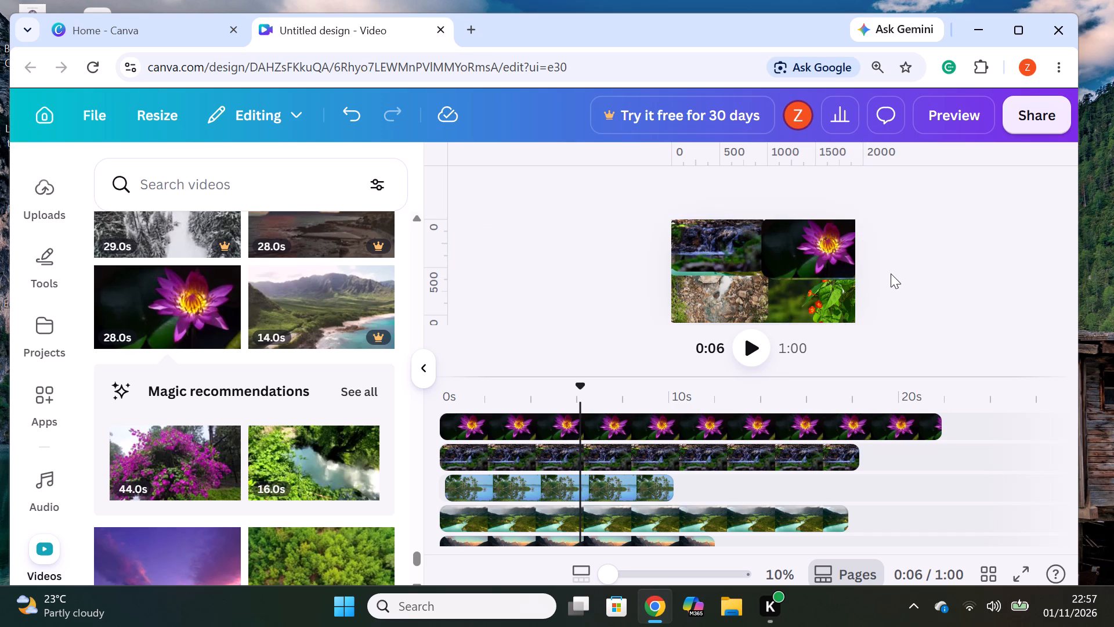
left_click(819, 255)
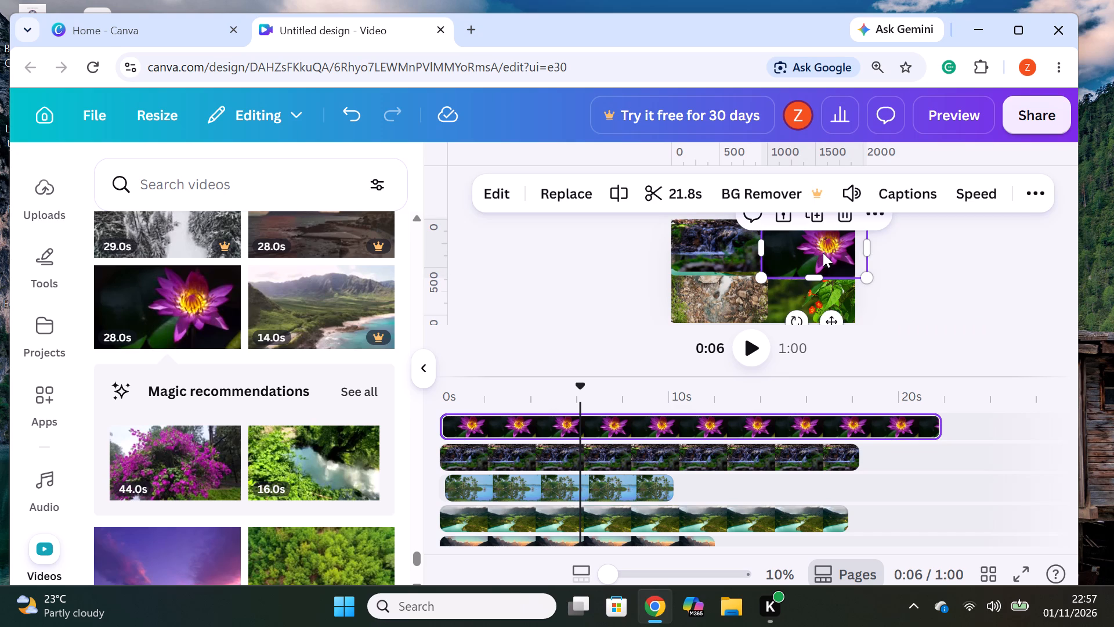
left_click(907, 257)
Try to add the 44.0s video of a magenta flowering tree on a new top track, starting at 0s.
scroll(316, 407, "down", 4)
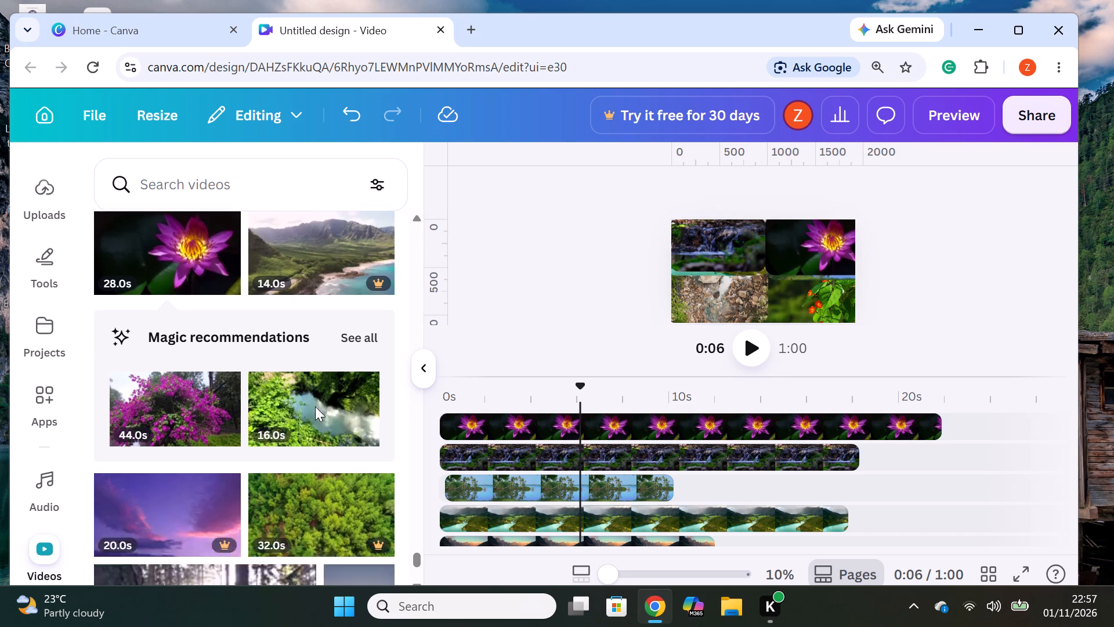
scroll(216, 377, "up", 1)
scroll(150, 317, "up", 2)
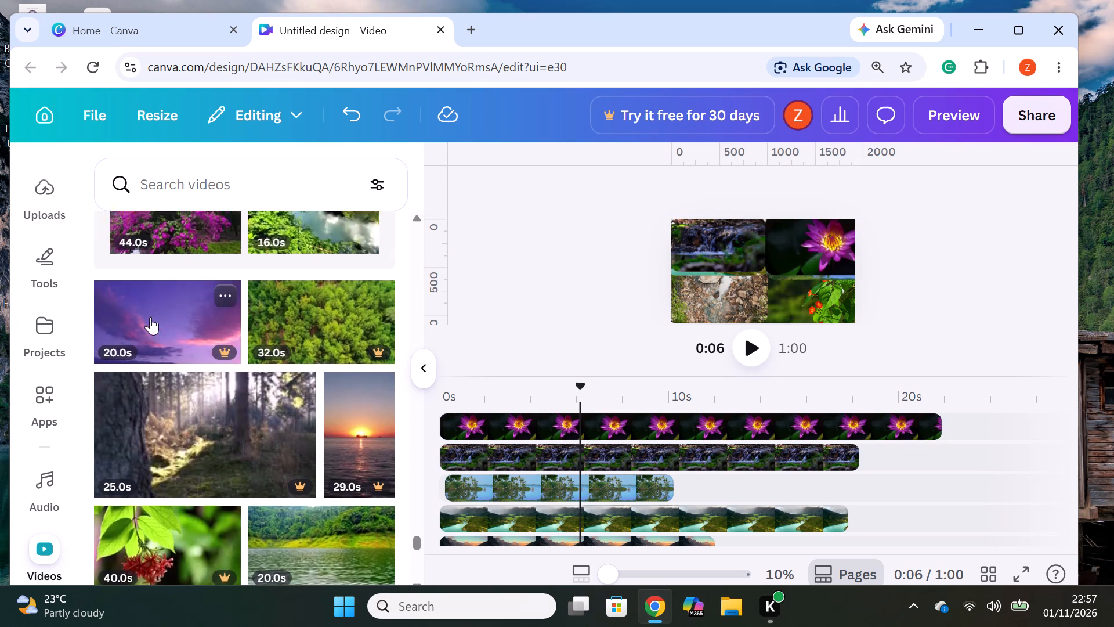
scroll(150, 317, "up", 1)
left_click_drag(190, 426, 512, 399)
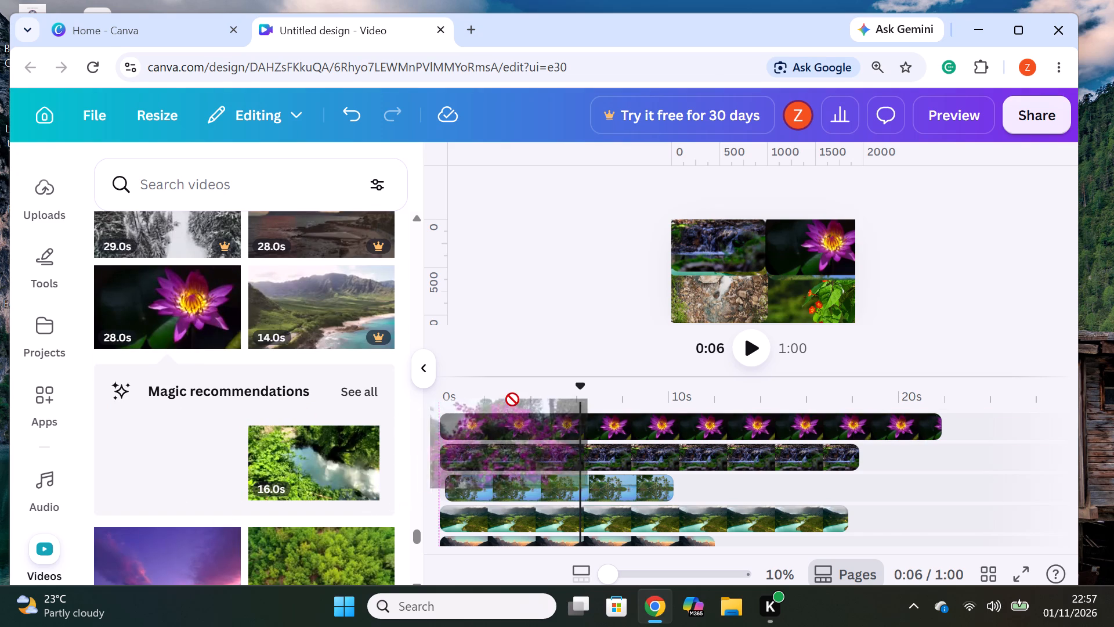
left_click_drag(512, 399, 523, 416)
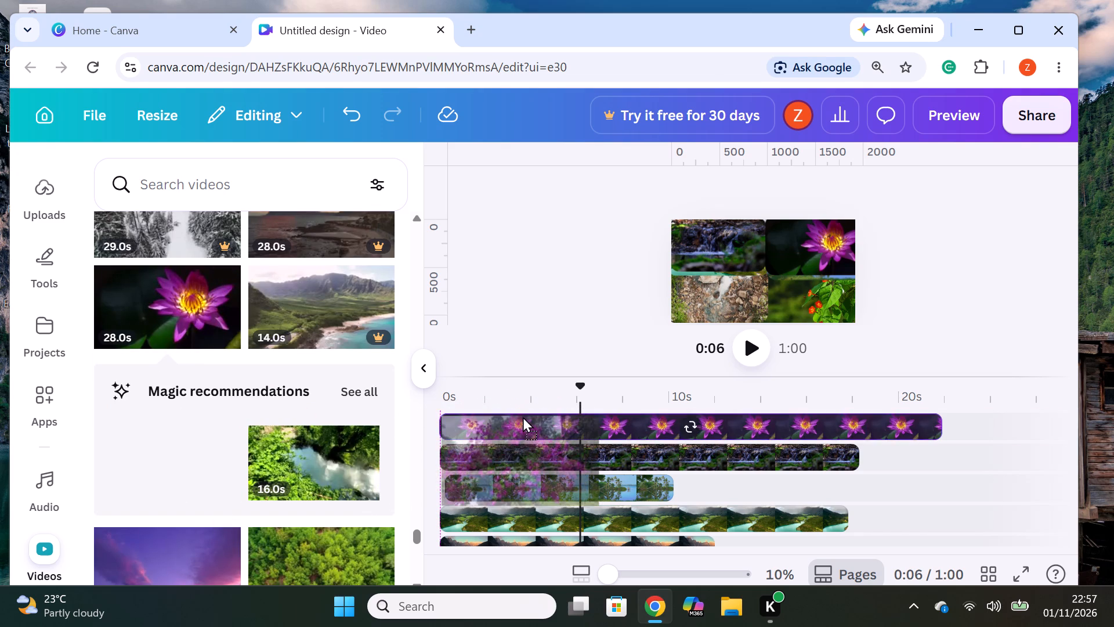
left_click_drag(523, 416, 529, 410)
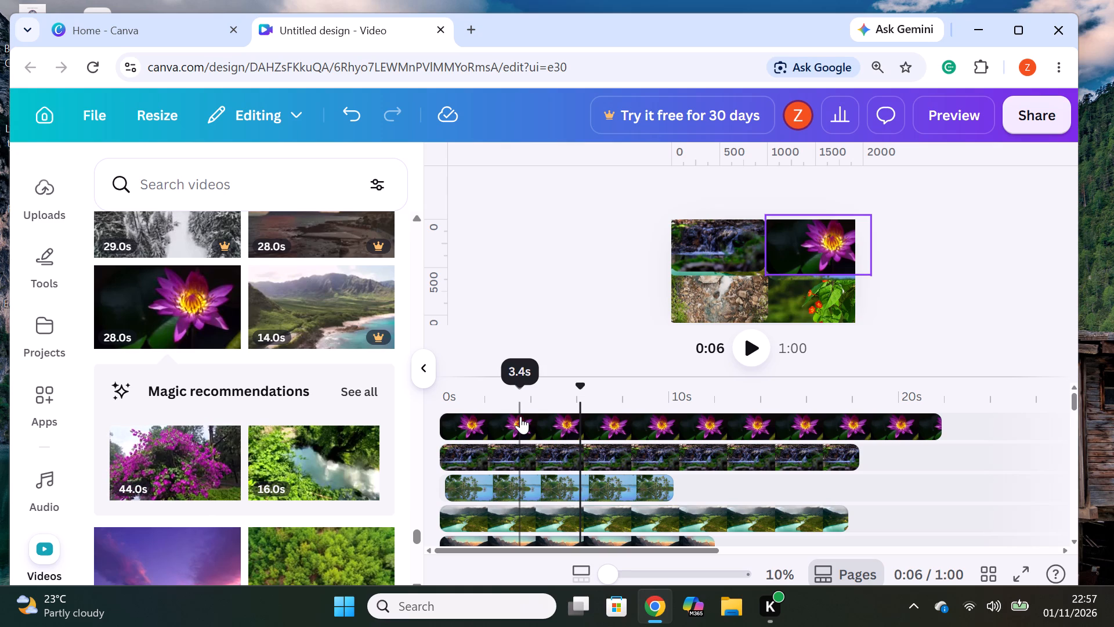
Add the 25.0s video of a sunlit forest on a new top track, starting at 0s.
scroll(234, 485, "down", 4)
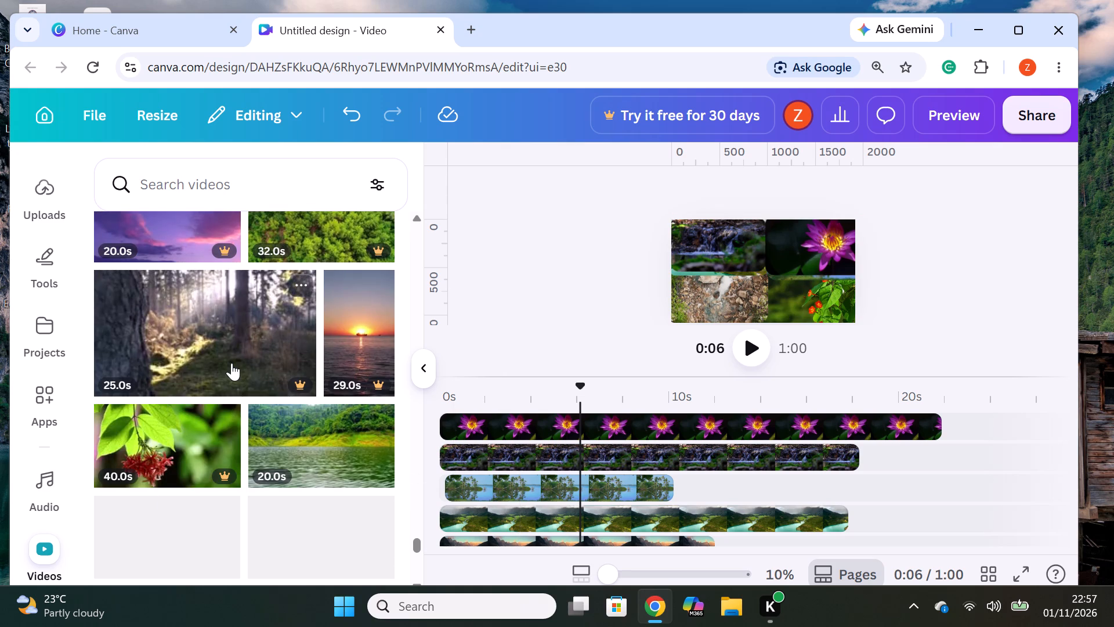
left_click_drag(230, 362, 675, 428)
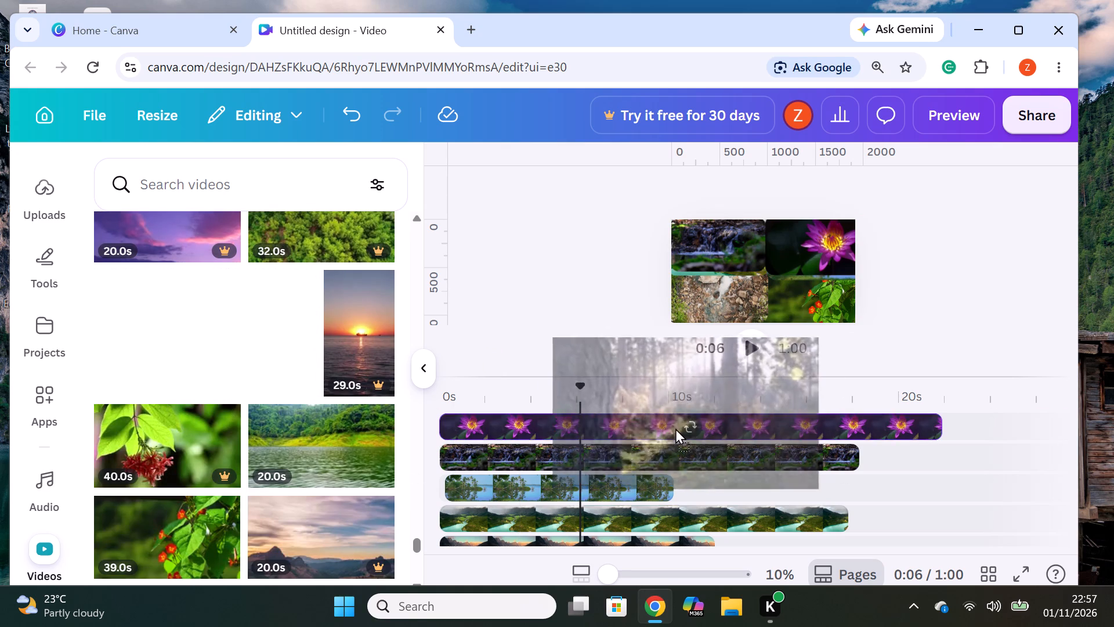
left_click_drag(675, 428, 610, 414)
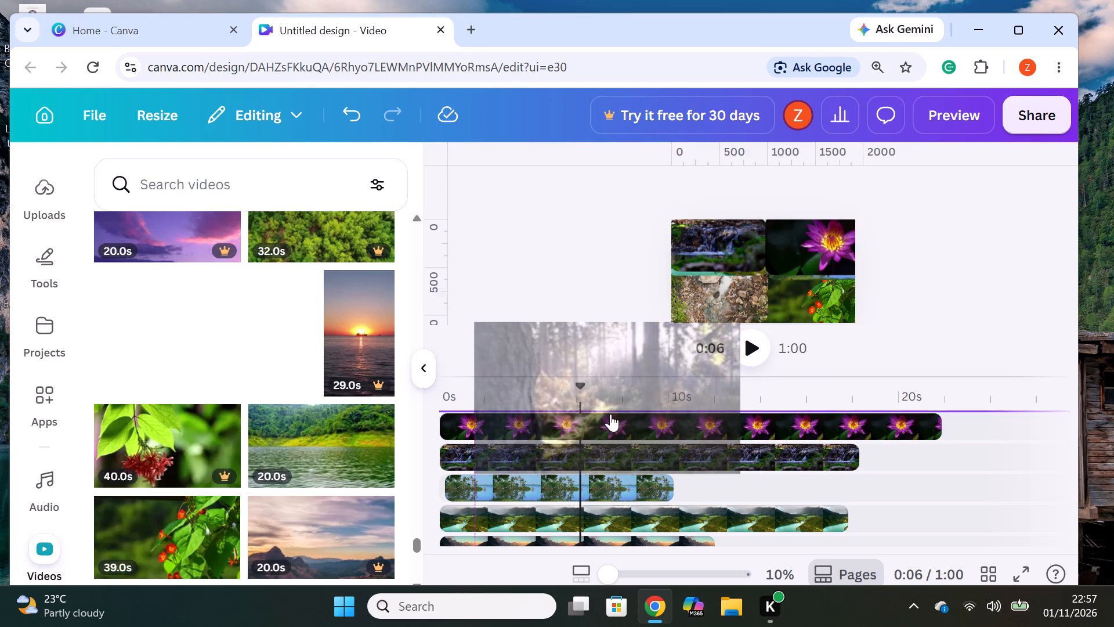
left_click_drag(706, 426, 661, 418)
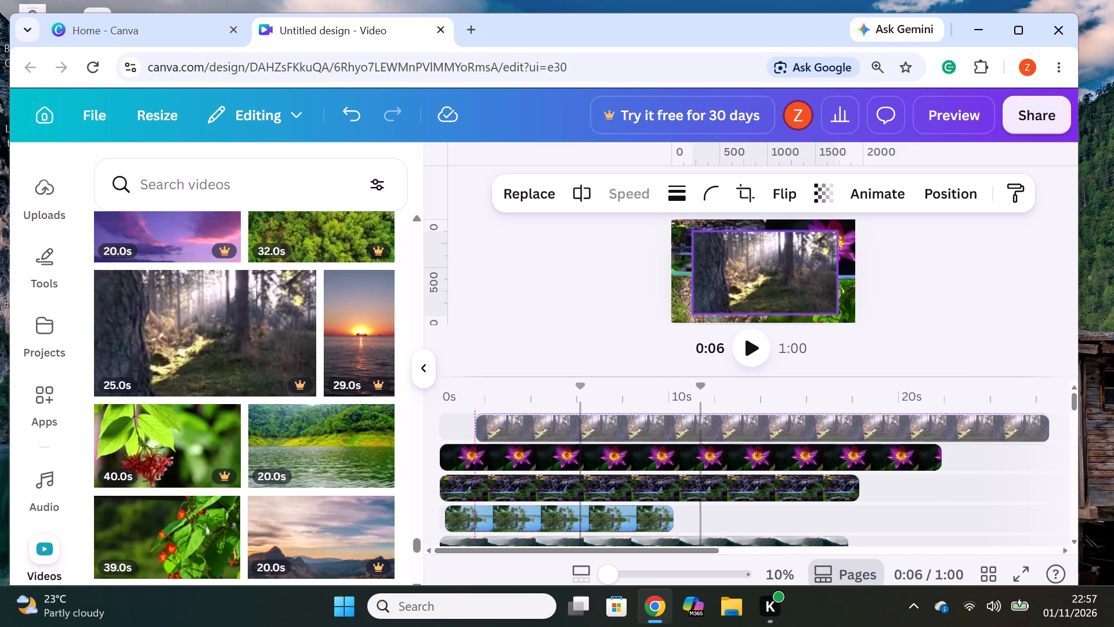
left_click_drag(661, 418, 671, 430)
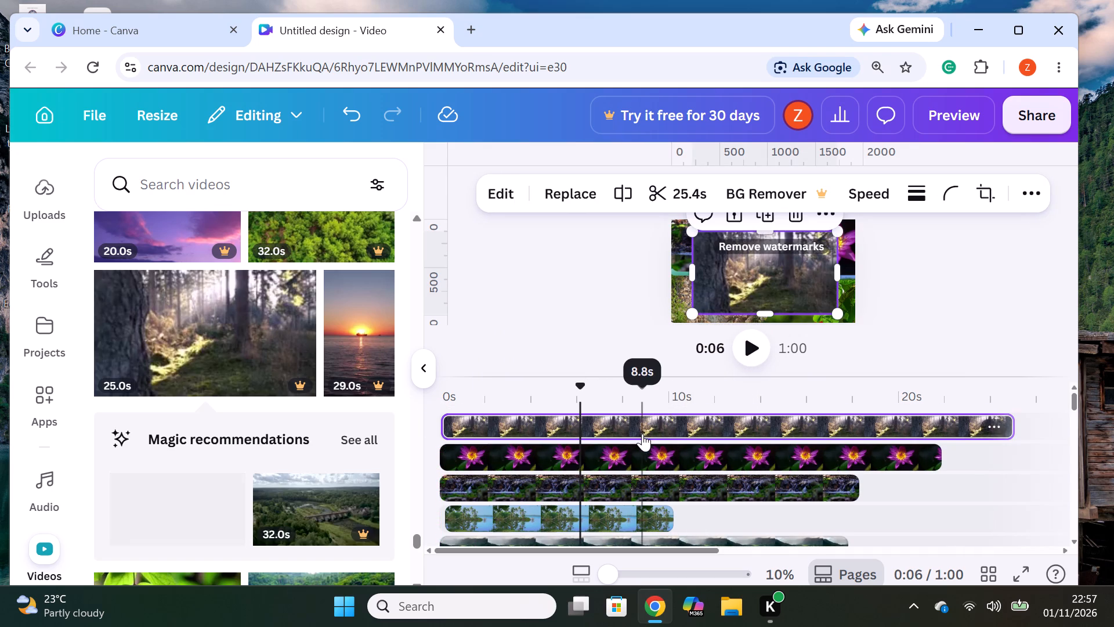
Split the sunlit forest clip at about 22.8s and delete the remaining end part.
left_click(965, 419)
right_click(965, 419)
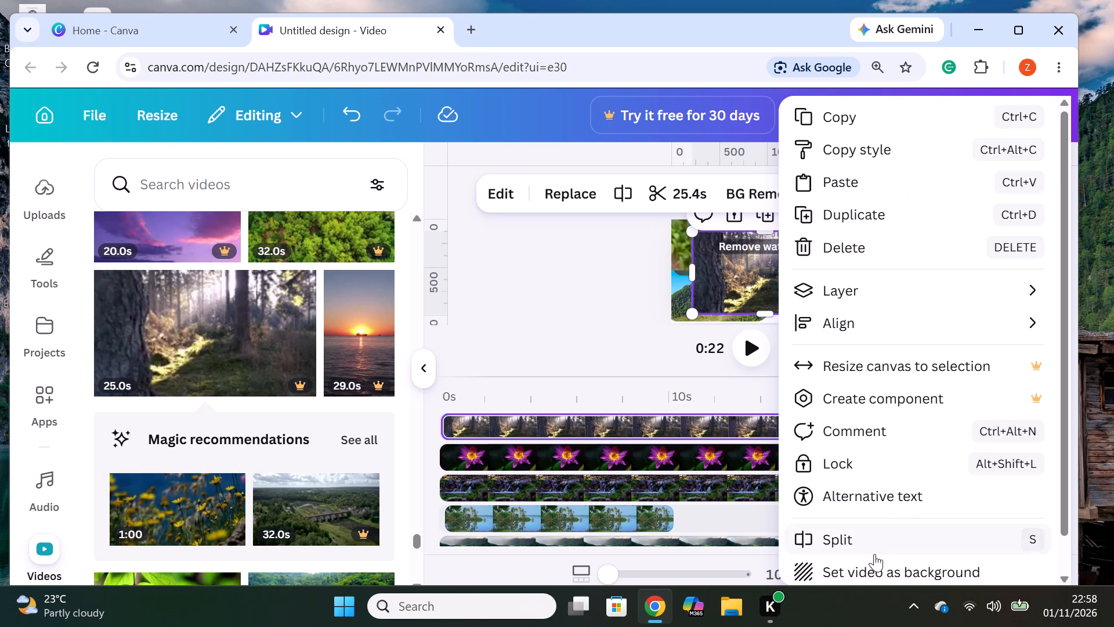
left_click(870, 545)
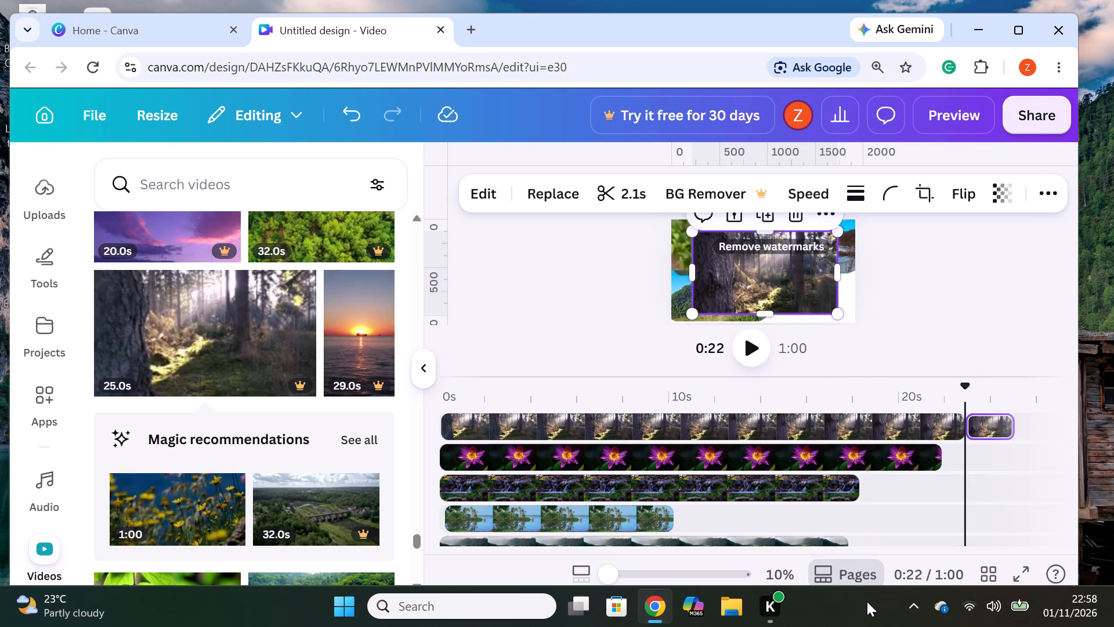
right_click(976, 430)
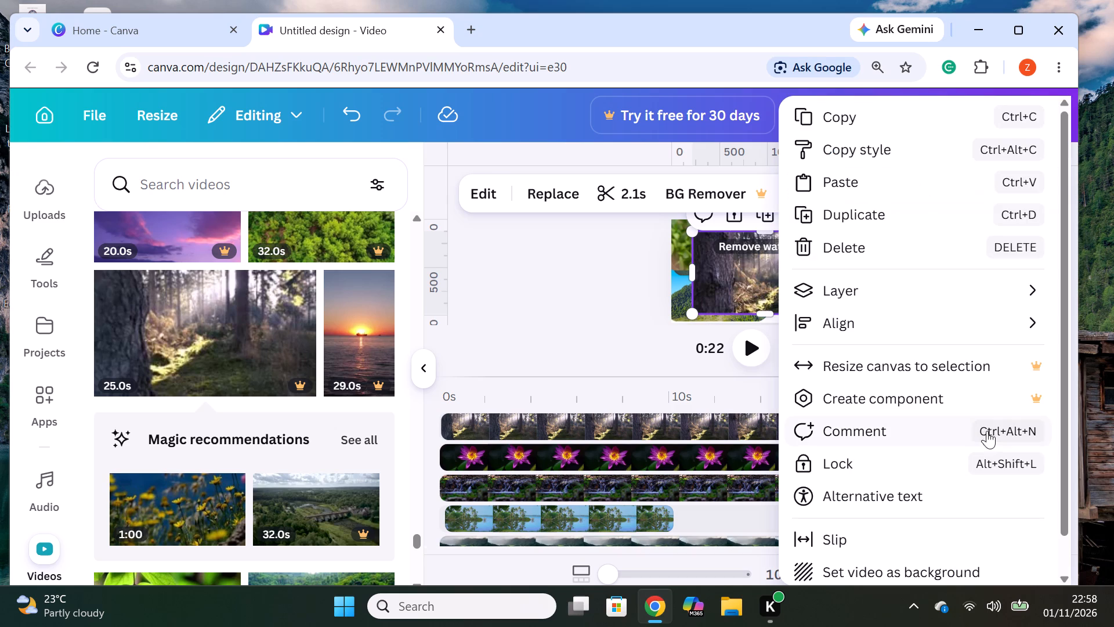
left_click(836, 241)
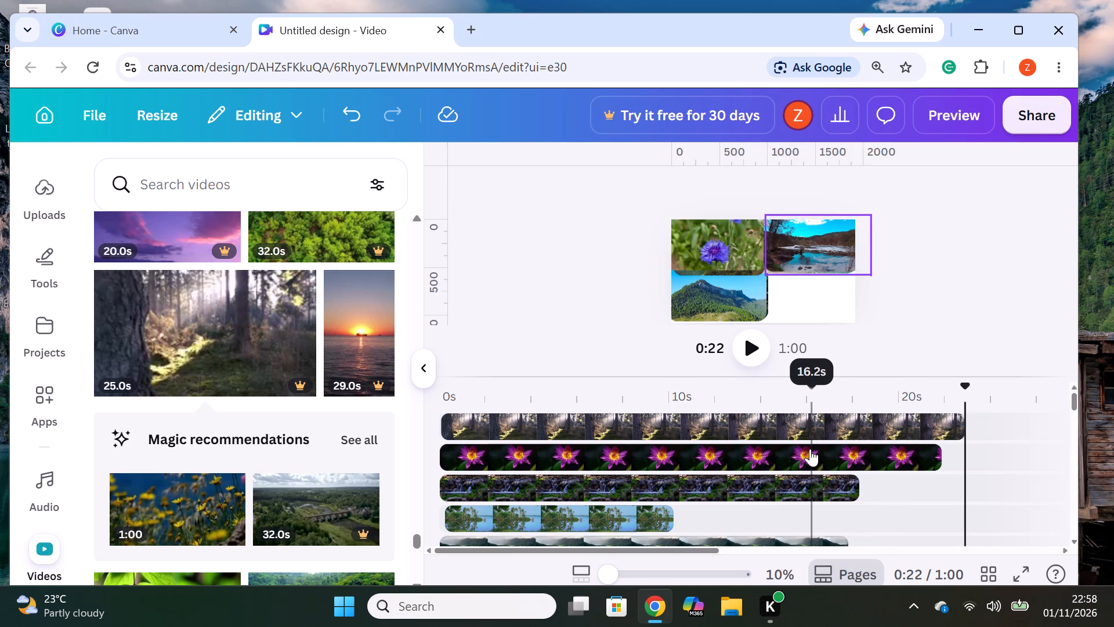
Replace the sunlit forest clip on the top track with the 1:00 video of yellow flowers.
left_click(827, 425)
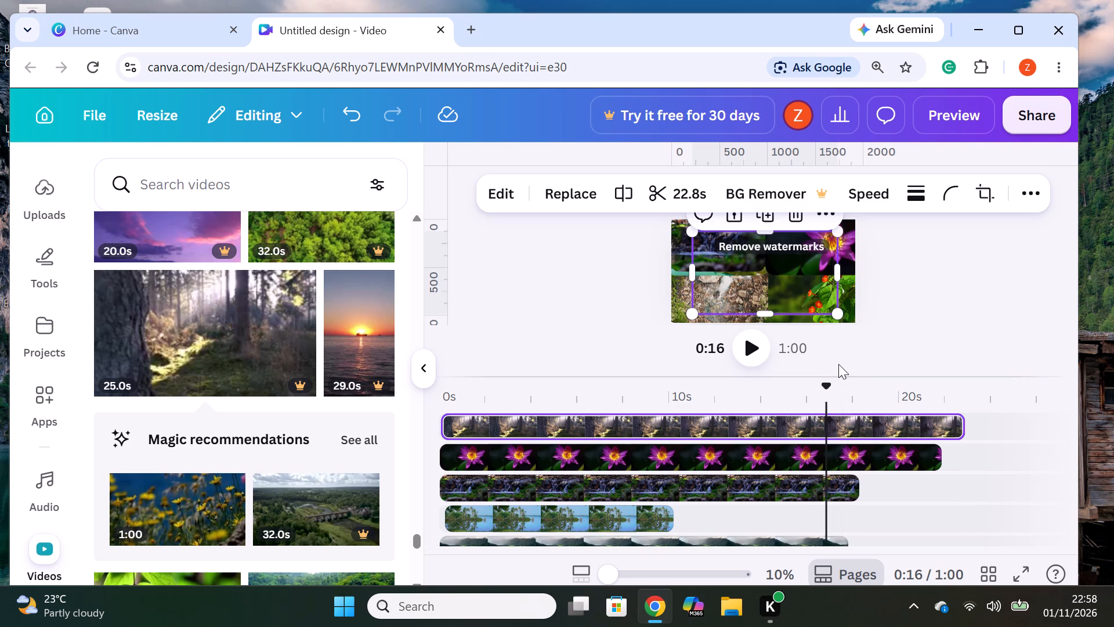
left_click_drag(172, 529, 570, 427)
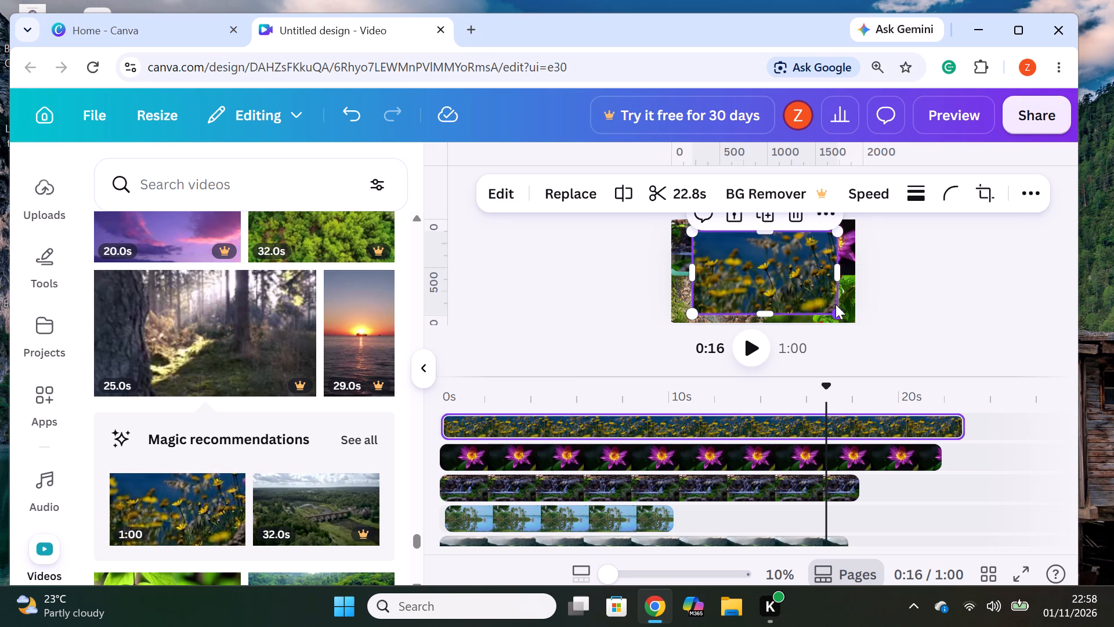
Shrink the yellow flowers clip to roughly one quadrant and place it over the middle of the page.
left_click_drag(837, 311, 804, 272)
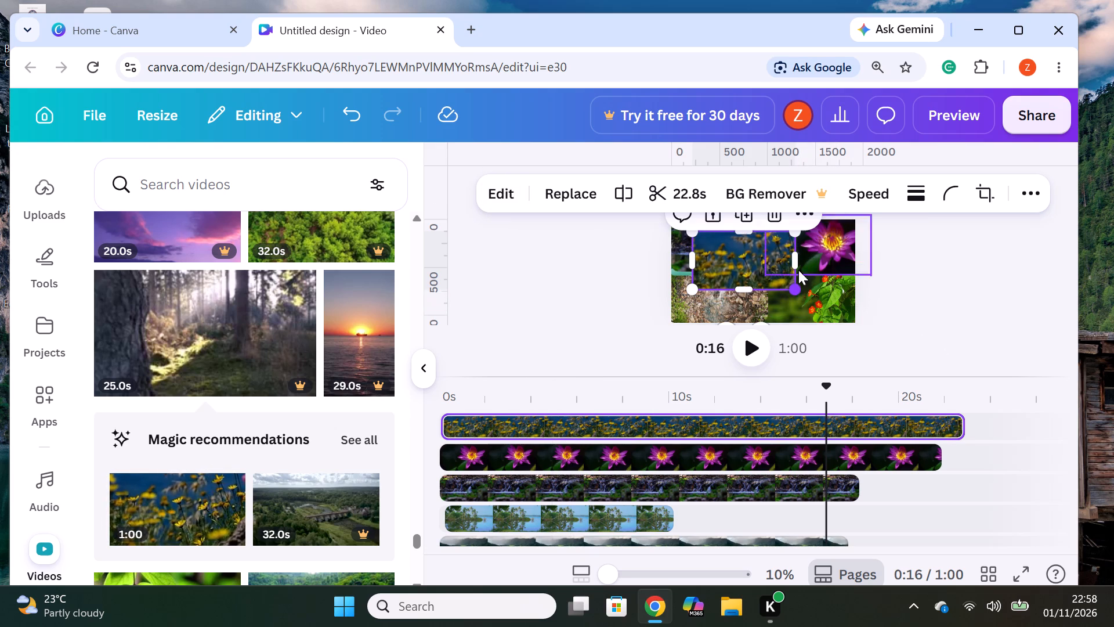
left_click_drag(751, 261, 764, 268)
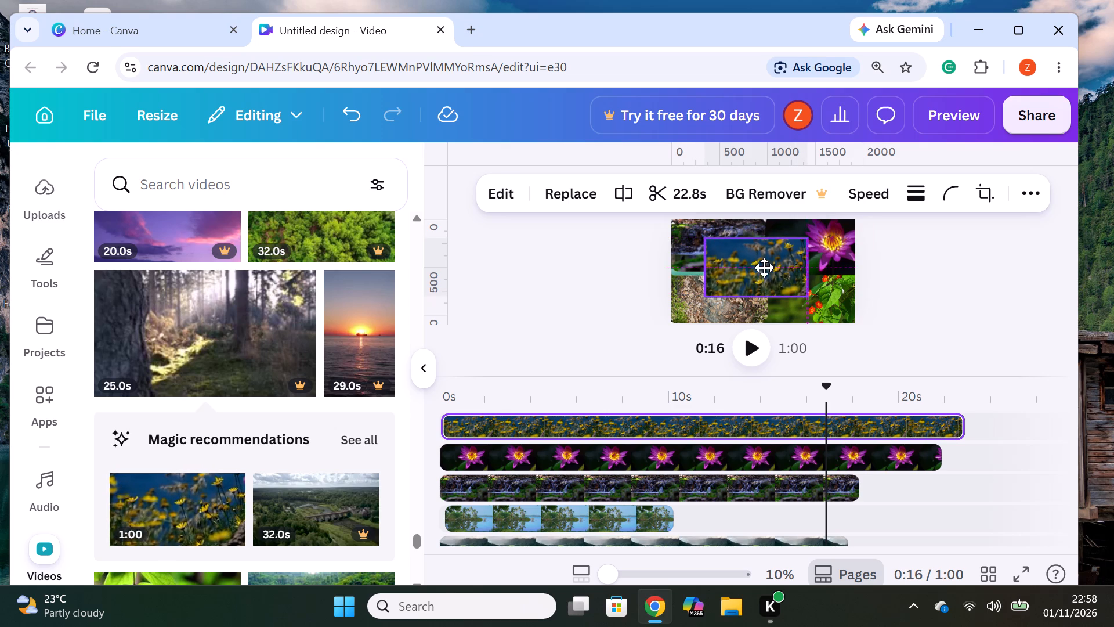
left_click_drag(764, 268, 768, 272)
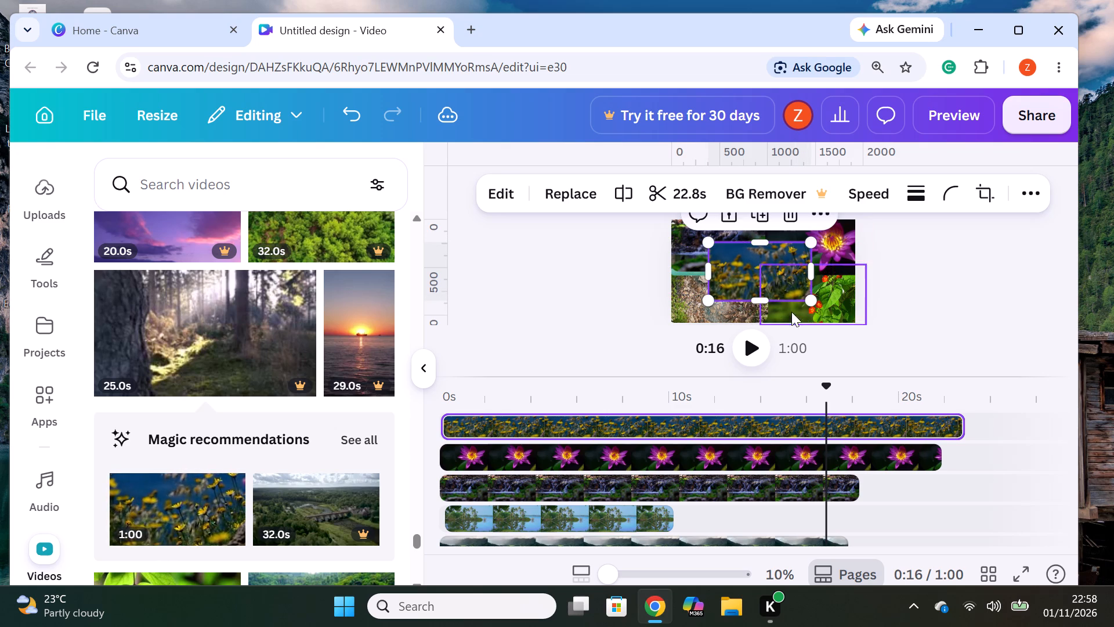
left_click(950, 279)
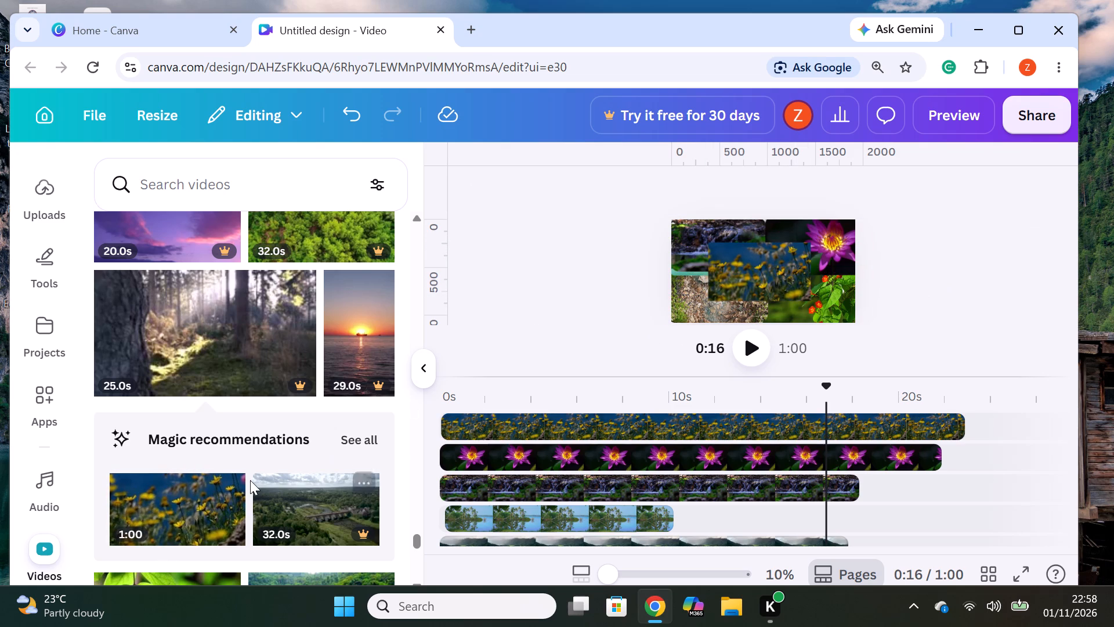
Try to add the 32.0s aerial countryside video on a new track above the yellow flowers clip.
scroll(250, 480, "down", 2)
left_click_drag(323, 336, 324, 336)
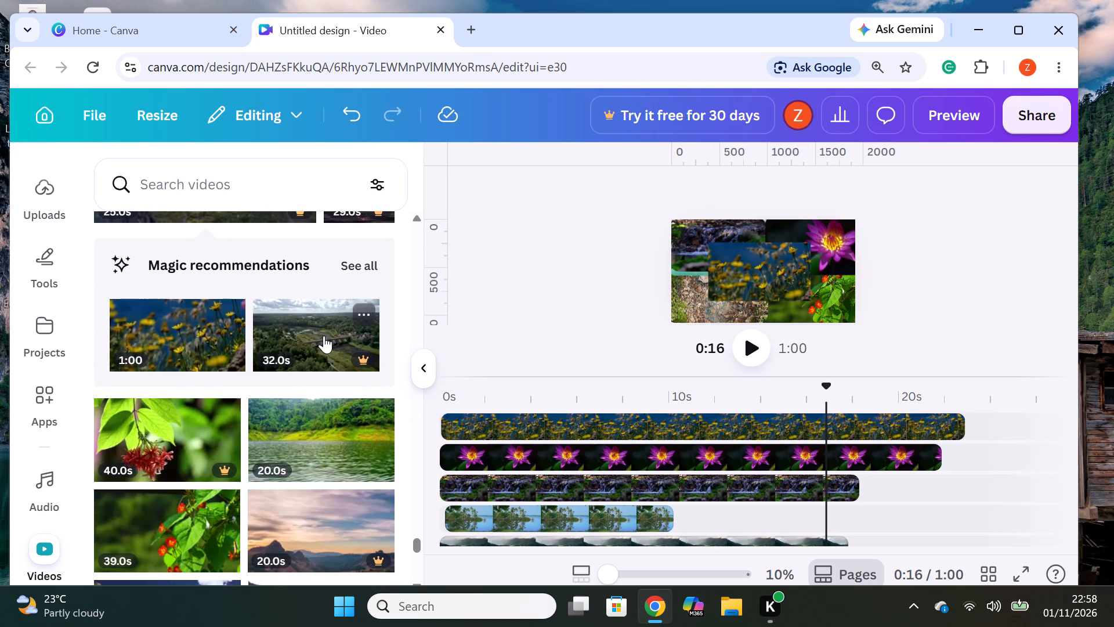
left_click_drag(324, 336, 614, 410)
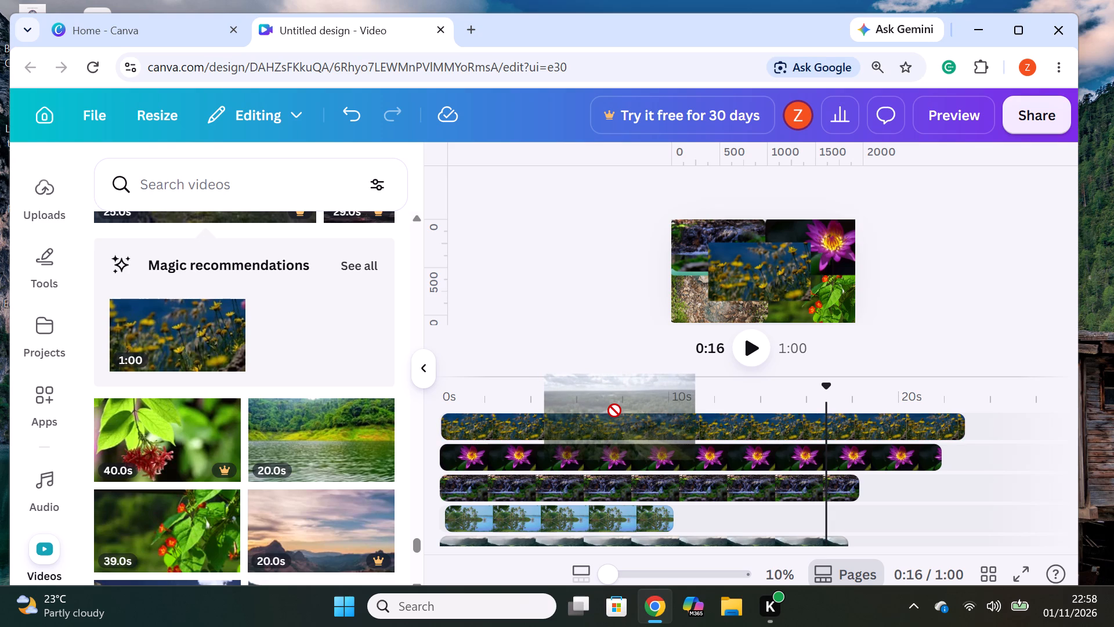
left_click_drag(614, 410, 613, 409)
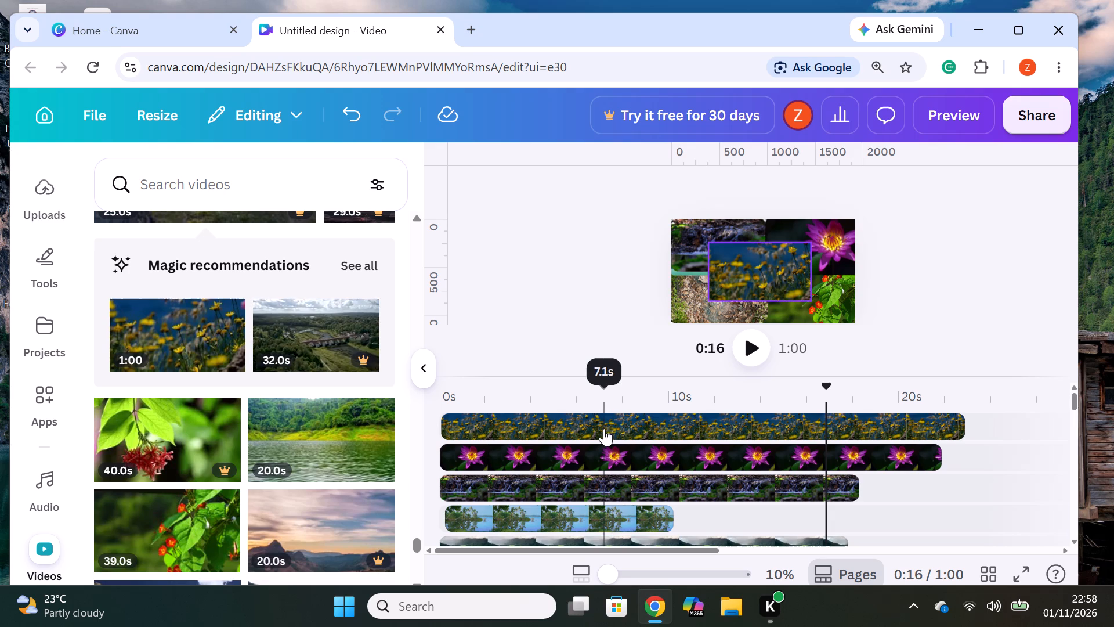
Replace the water lily clip on the second track with the 20.0s video of a green hillside lake.
left_click_drag(332, 467, 460, 474)
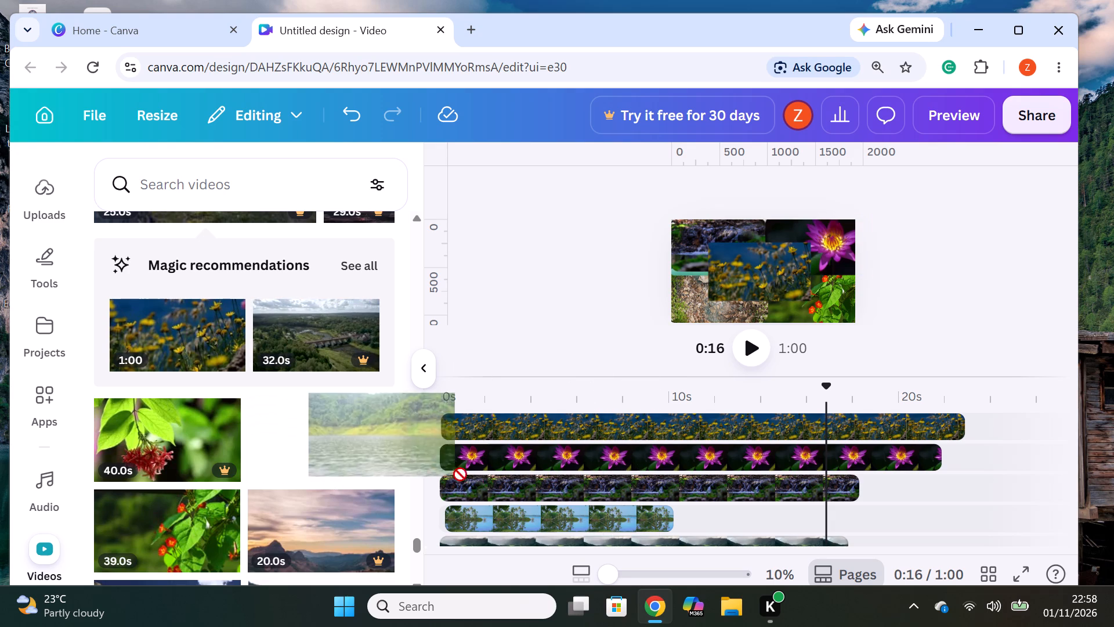
left_click_drag(460, 474, 536, 467)
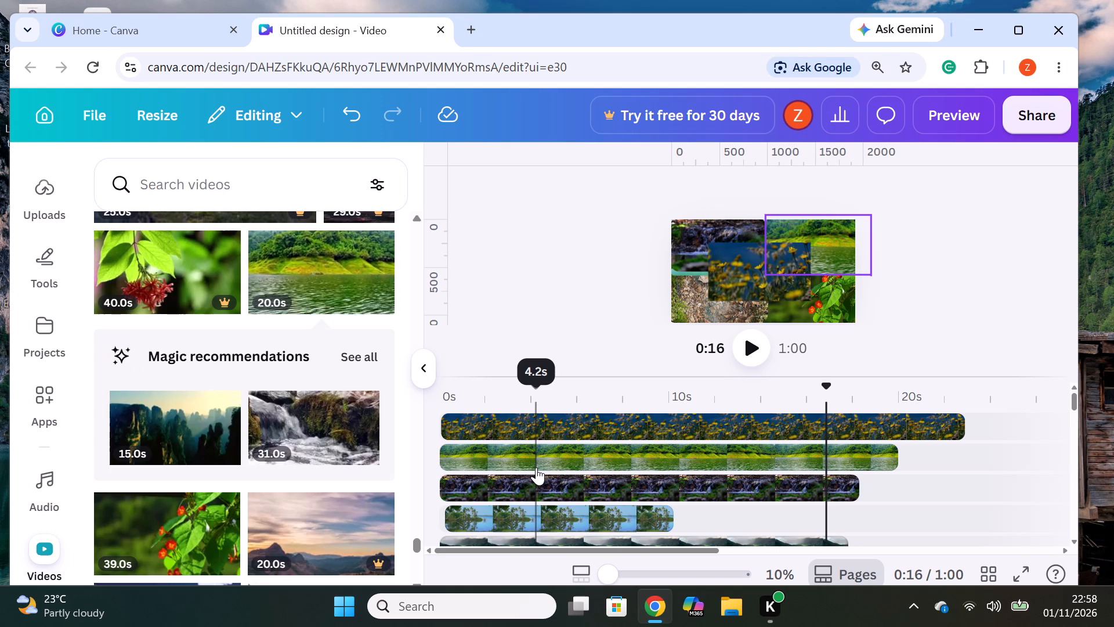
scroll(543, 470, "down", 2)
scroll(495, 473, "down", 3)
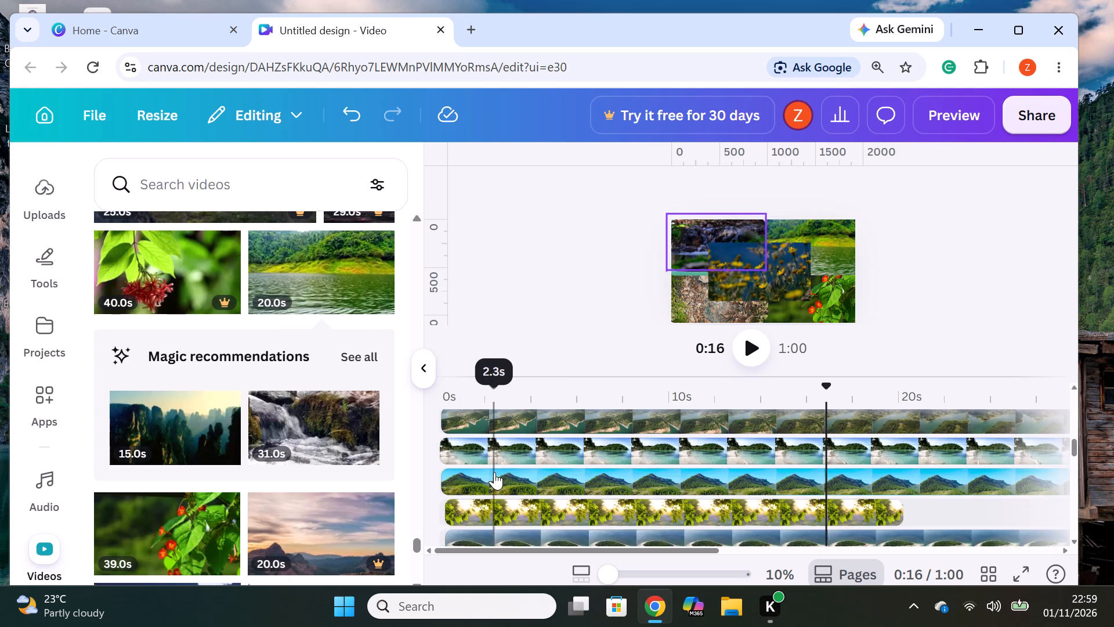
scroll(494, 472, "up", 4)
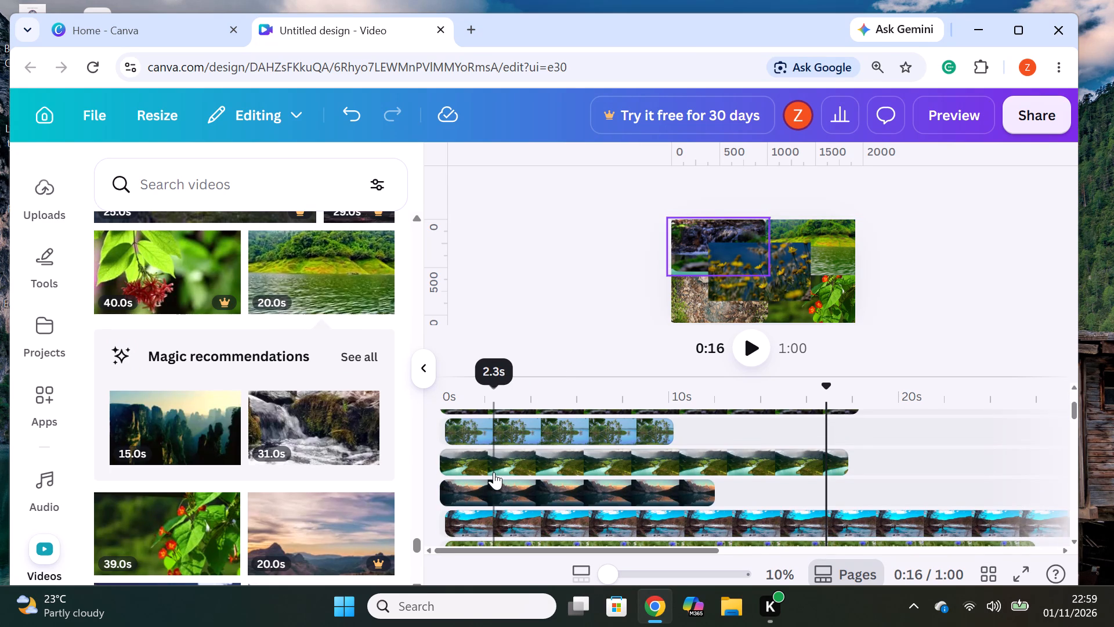
Add the 15.0s video of misty rock pillars on a new track above the yellow flowers clip, starting near 0s.
scroll(494, 472, "up", 3)
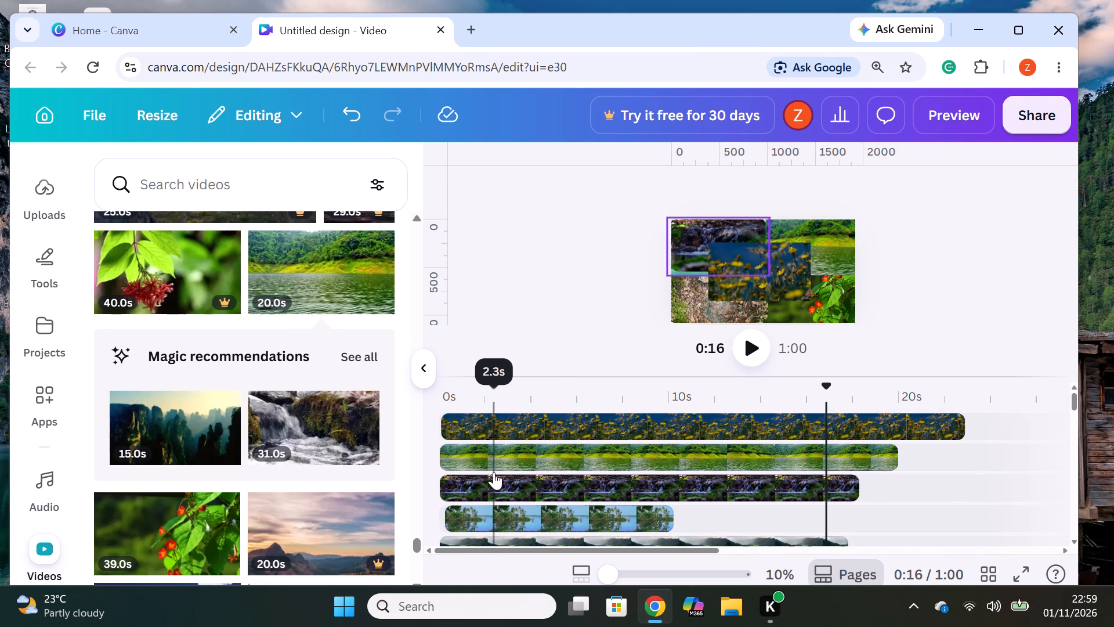
left_click_drag(209, 417, 648, 412)
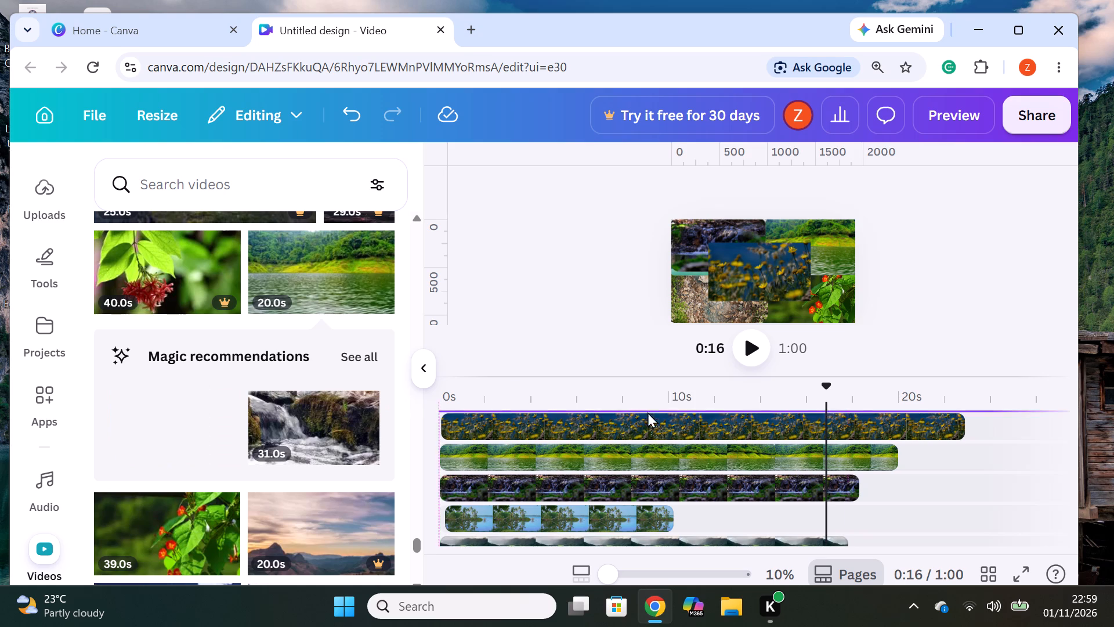
left_click_drag(648, 412, 648, 406)
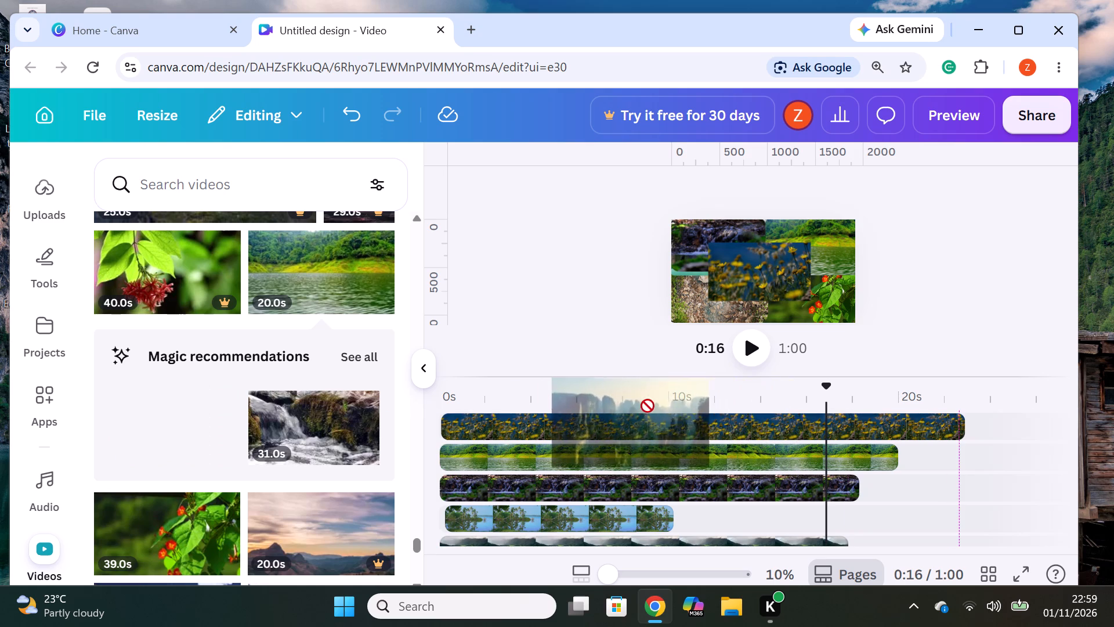
left_click_drag(648, 406, 605, 412)
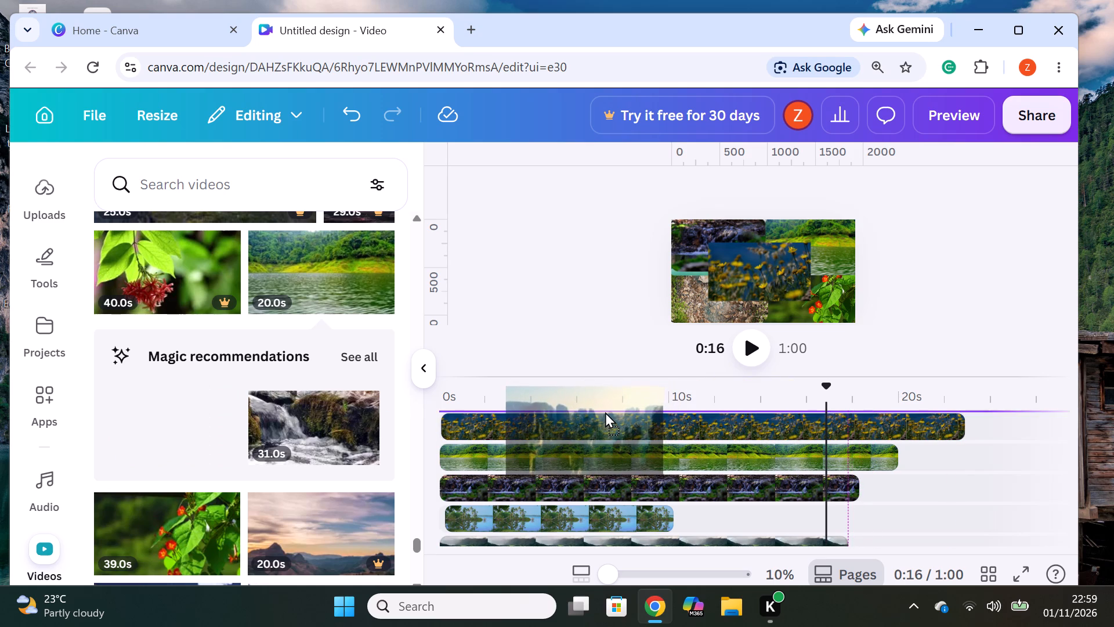
left_click_drag(605, 412, 605, 411)
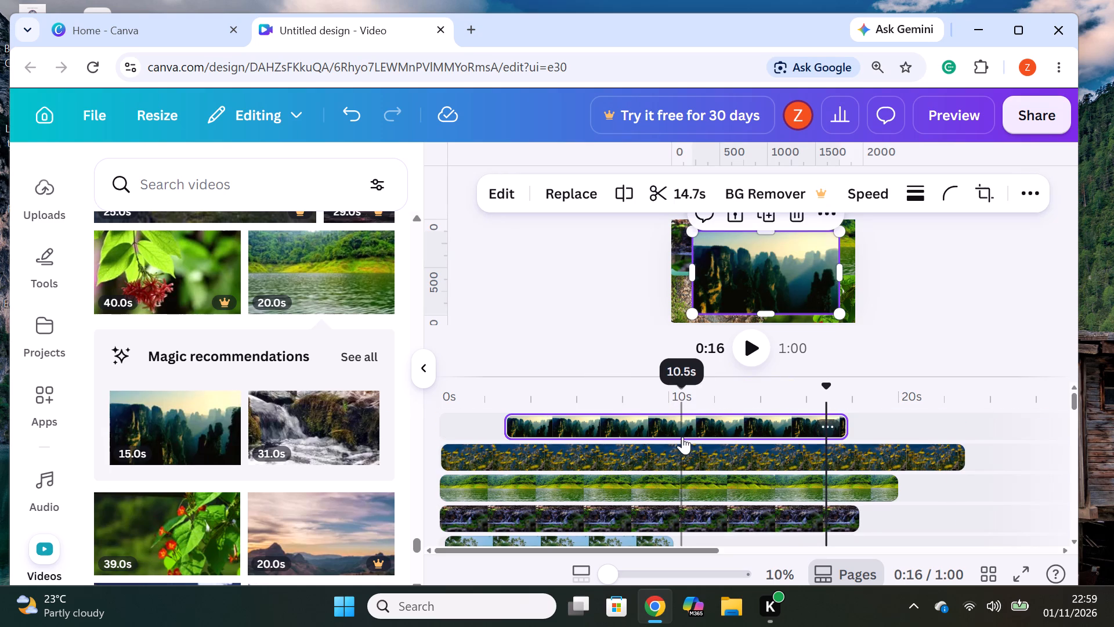
left_click_drag(681, 434, 630, 428)
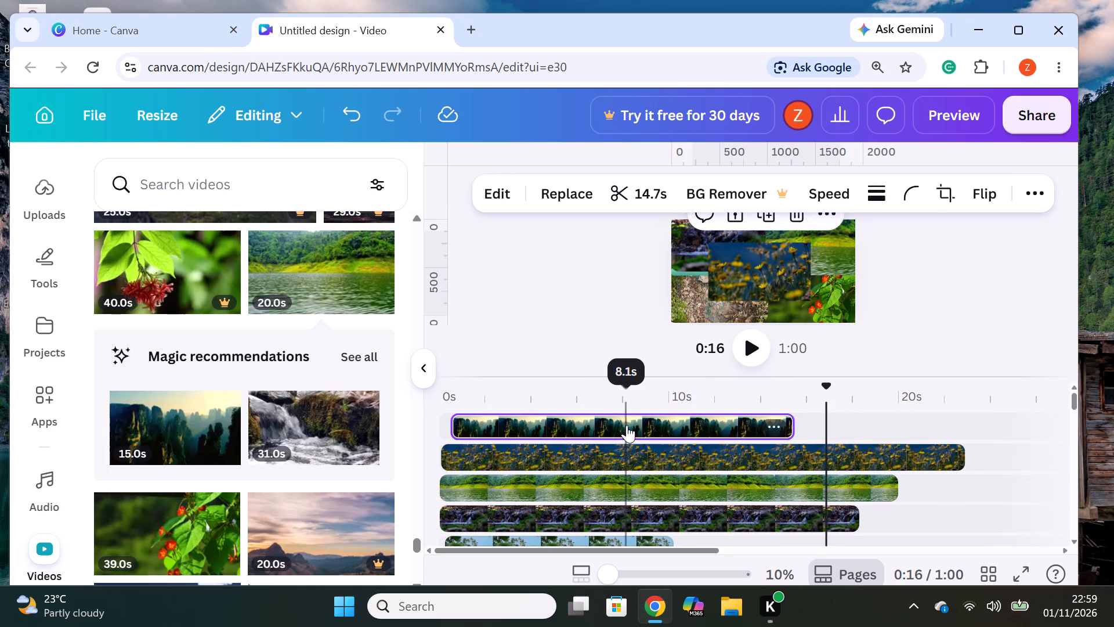
Set the playhead at about 0:08 and raise the rock pillars clip's corner rounding to the maximum.
left_click(645, 413)
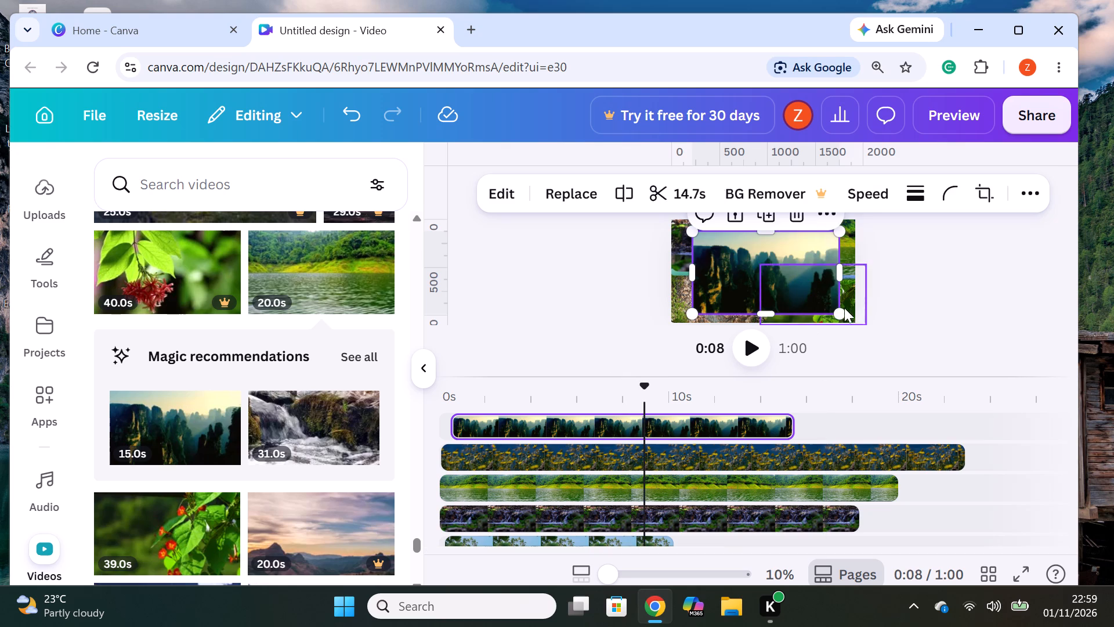
left_click(955, 199)
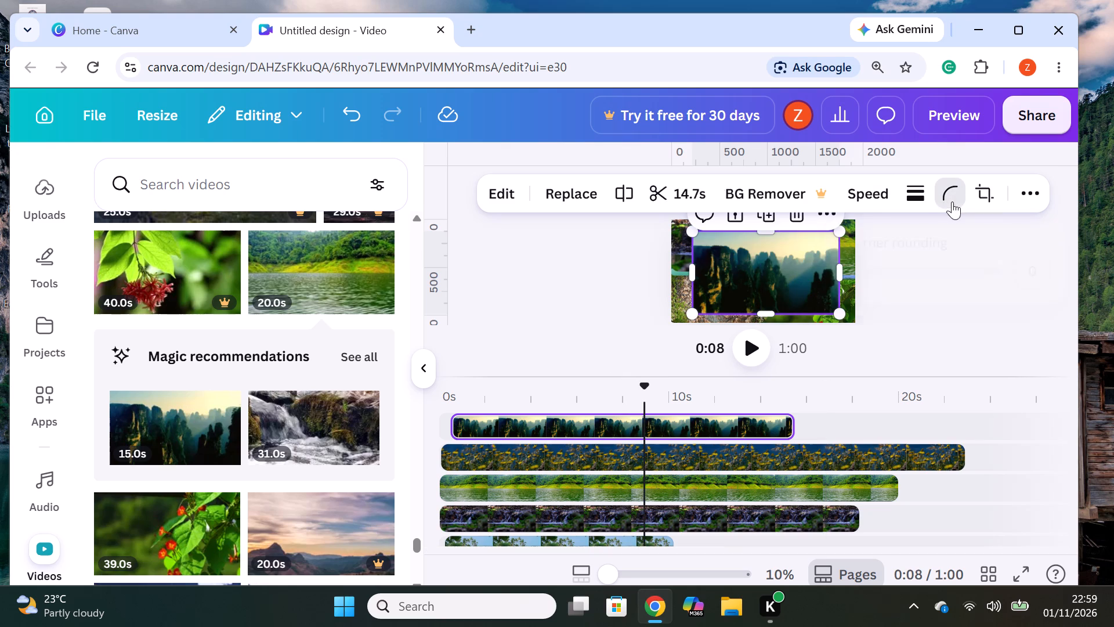
left_click_drag(854, 284, 962, 301)
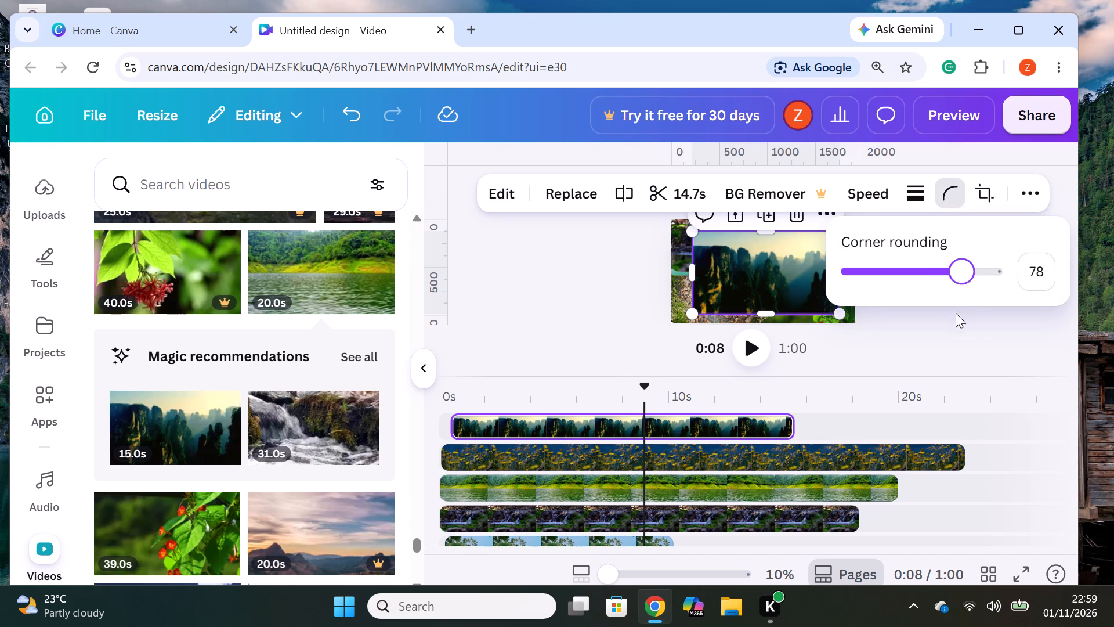
left_click_drag(964, 273, 1010, 287)
left_click(955, 348)
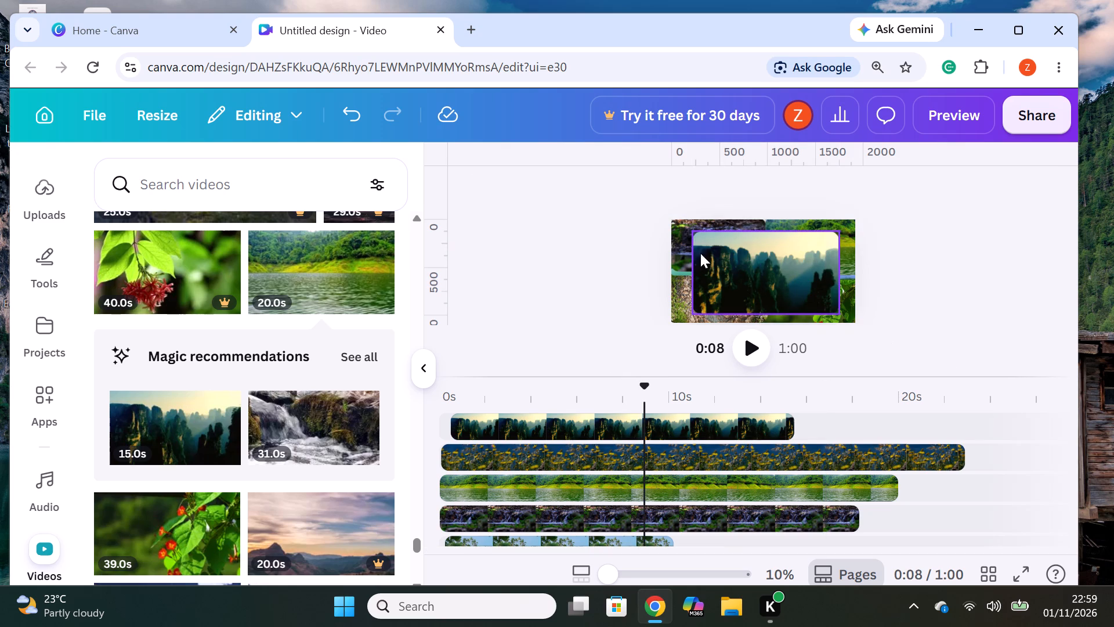
Shrink the rock pillars clip to roughly one quadrant and place it over the page's lower-right quadrant.
left_click(830, 299)
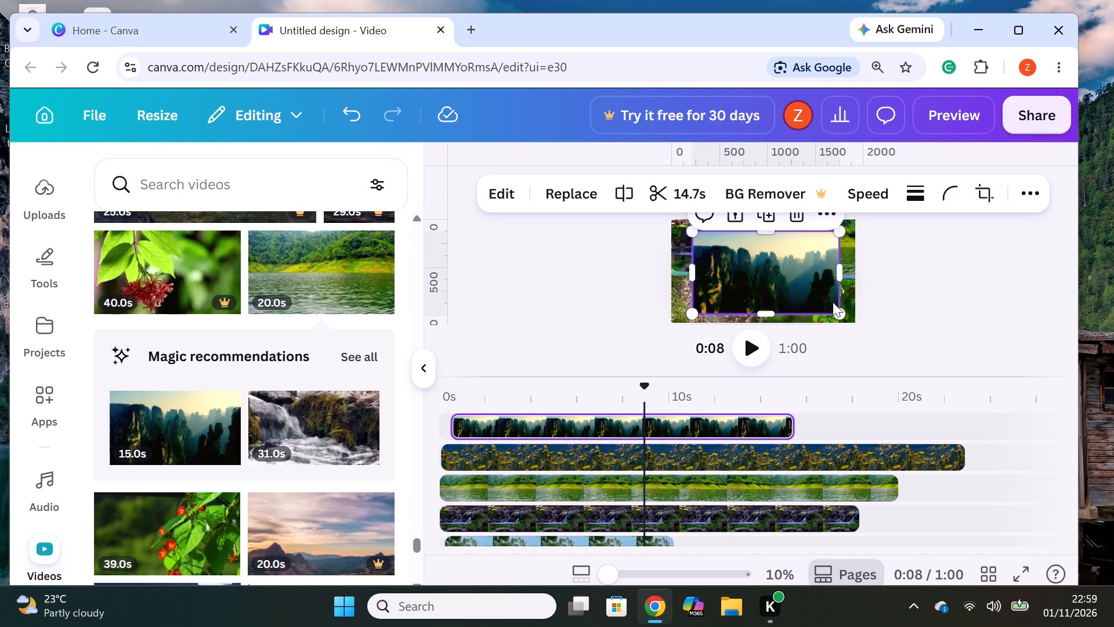
left_click_drag(840, 312, 800, 282)
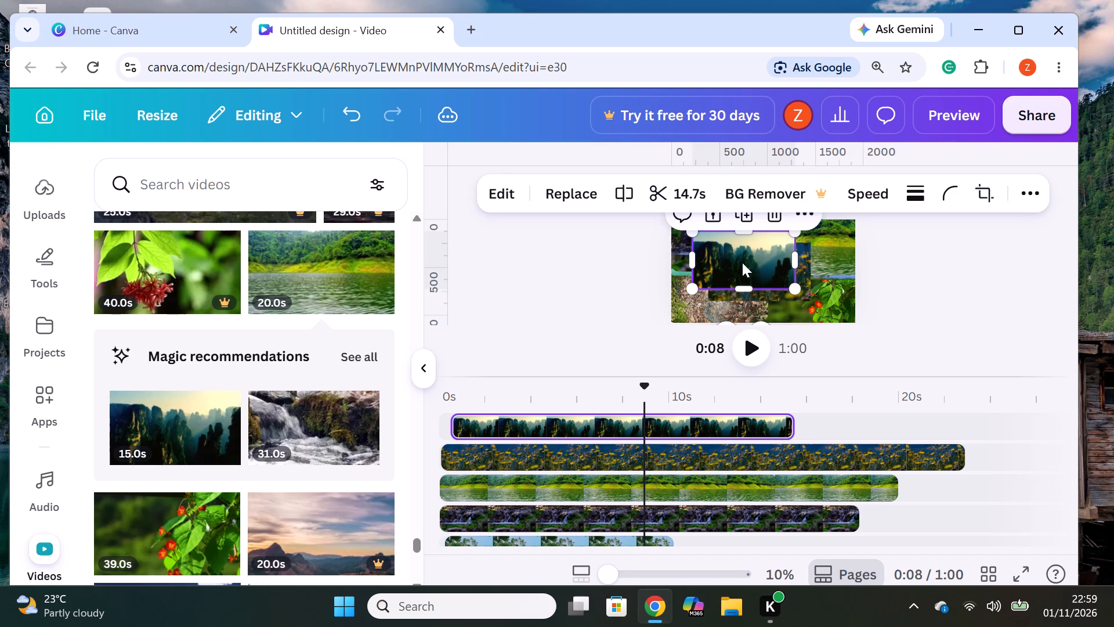
left_click_drag(741, 261, 807, 302)
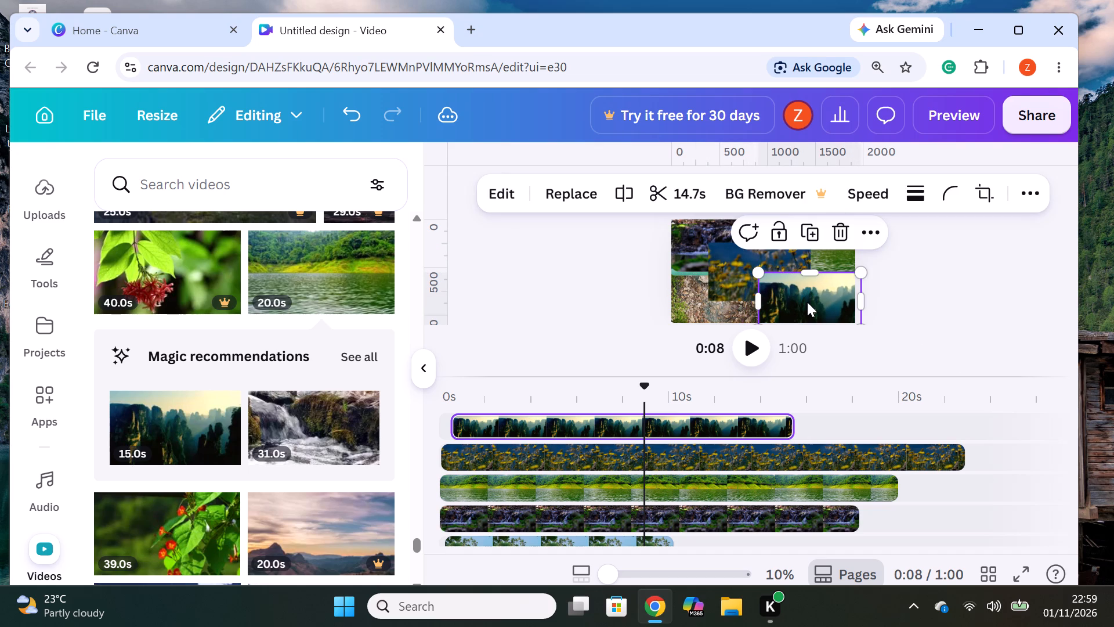
Add the 32.0s video of a green mountain hillside on a new track above the rock pillars clip, starting near 0s.
scroll(768, 304, "down", 2)
scroll(712, 316, "down", 3)
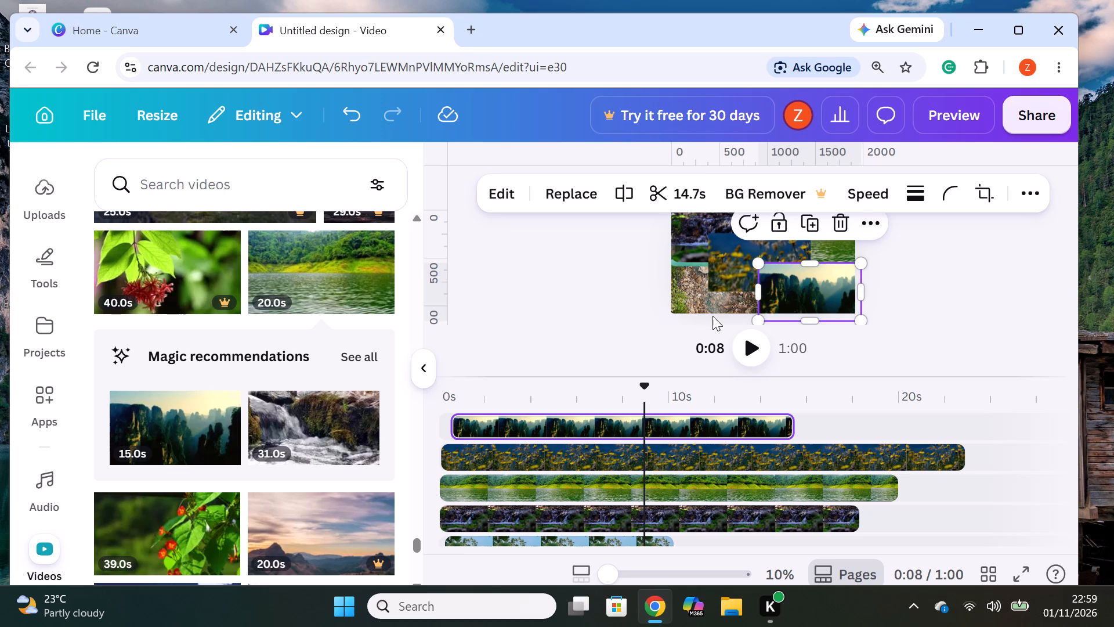
scroll(712, 316, "down", 1)
scroll(713, 315, "up", 3)
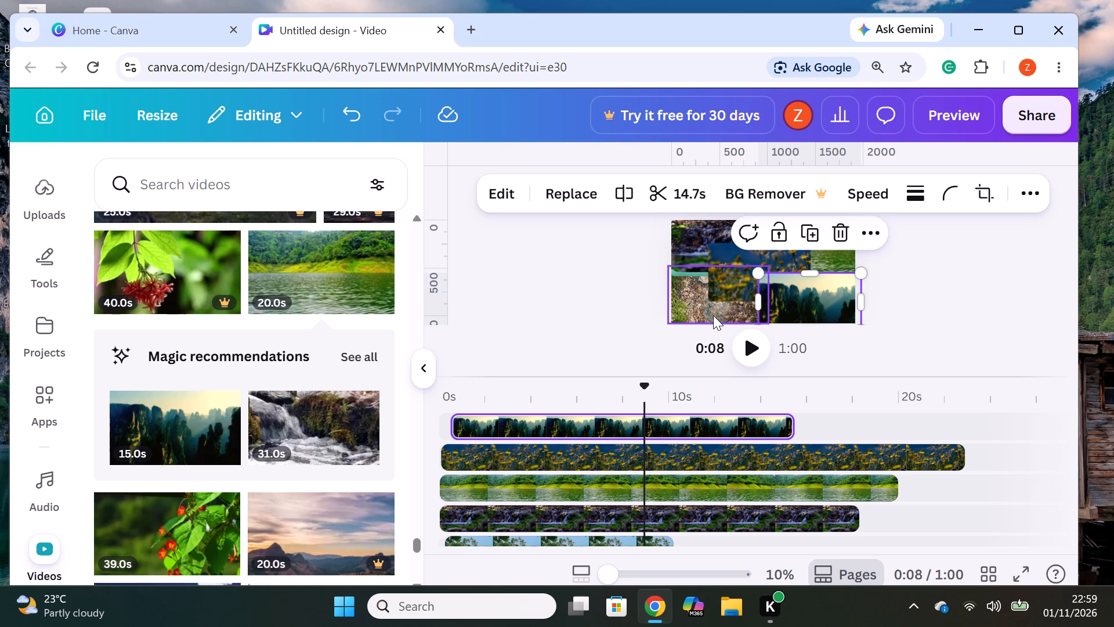
scroll(713, 315, "down", 3)
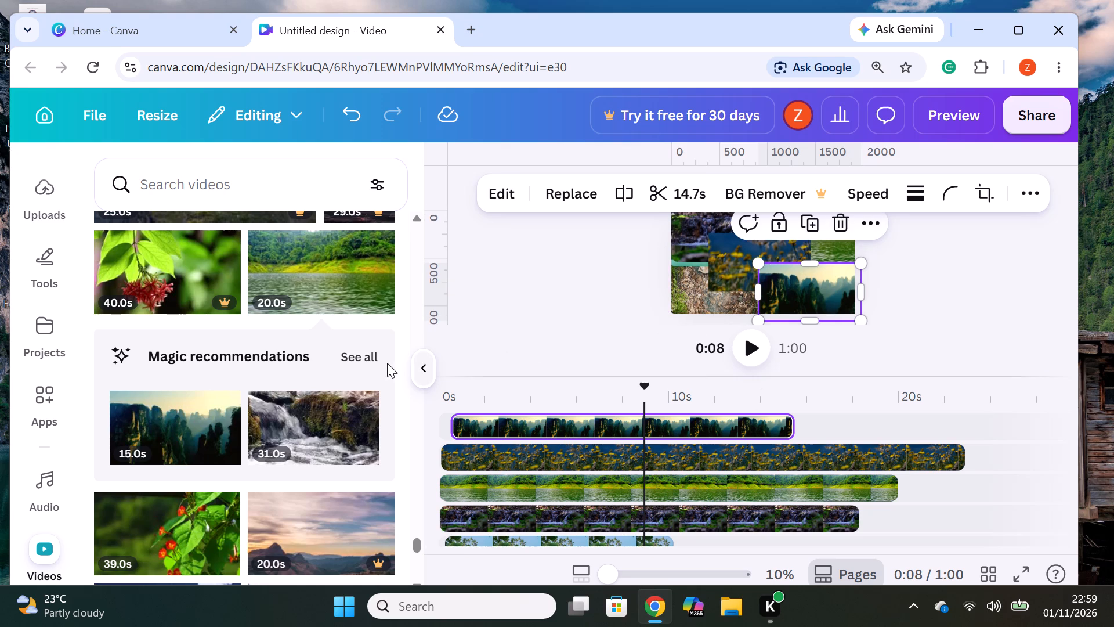
scroll(277, 376, "down", 3)
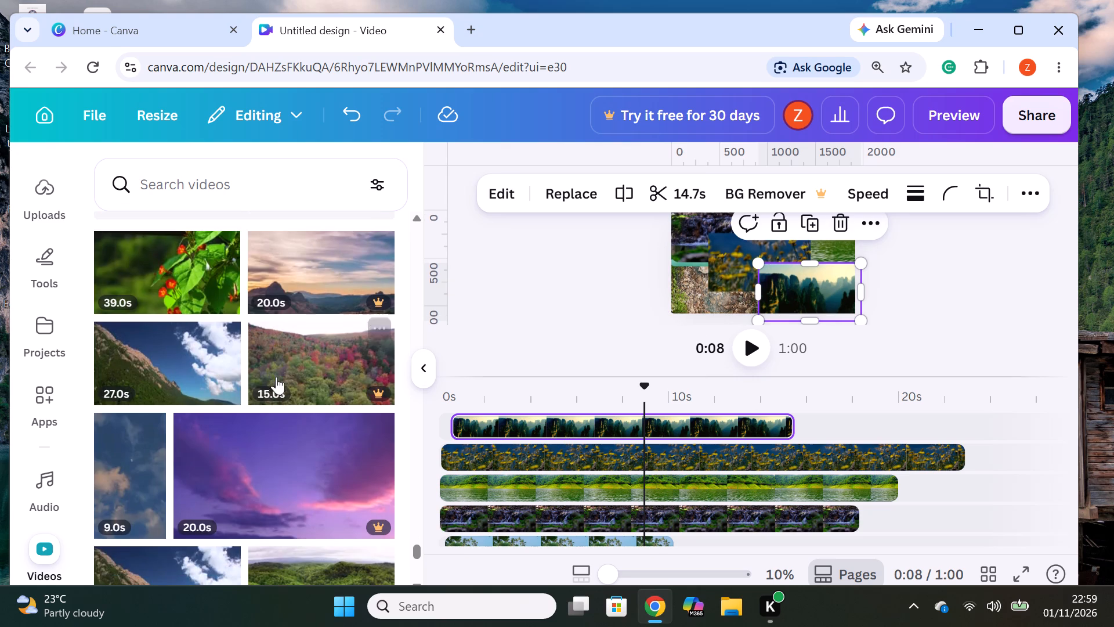
scroll(270, 373, "down", 1)
scroll(334, 483, "down", 1)
scroll(259, 438, "down", 8)
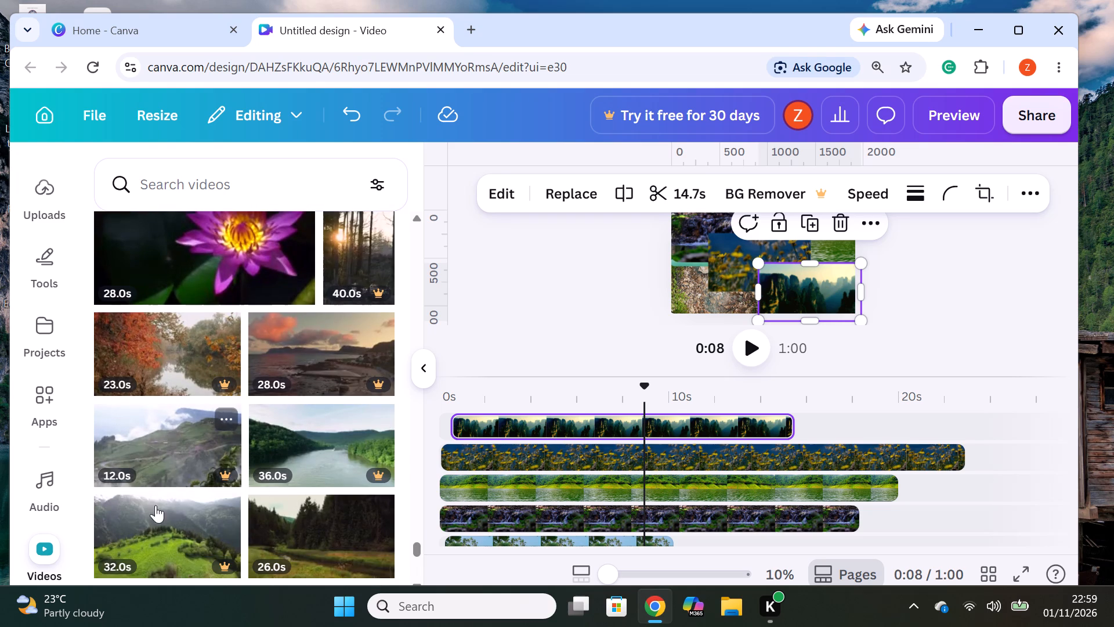
left_click_drag(163, 533, 603, 414)
left_click_drag(666, 427, 530, 427)
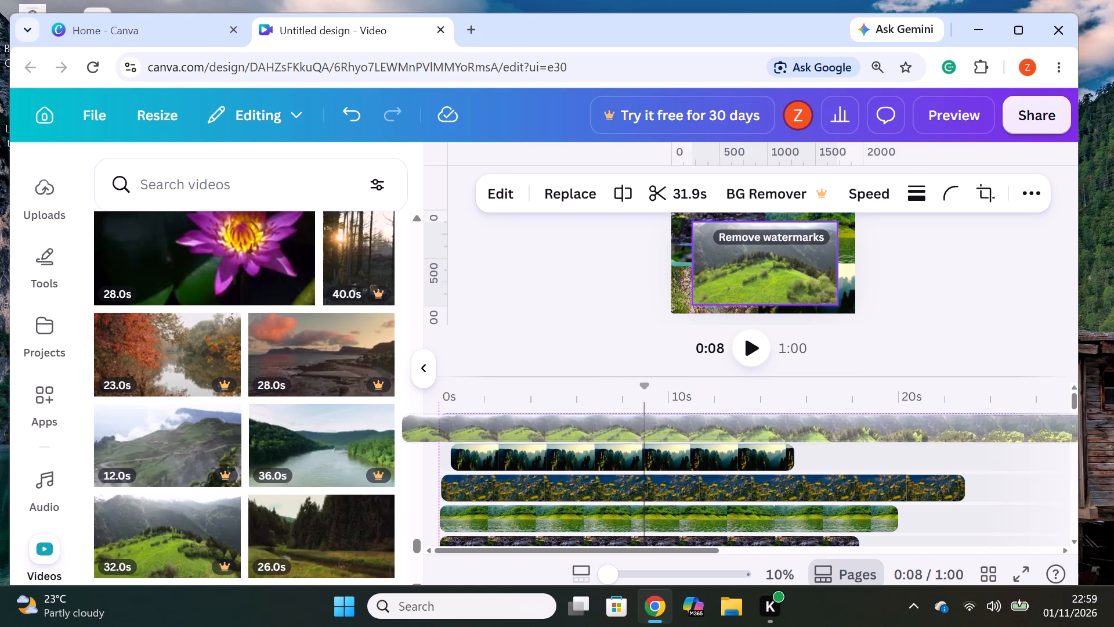
left_click_drag(530, 427, 576, 423)
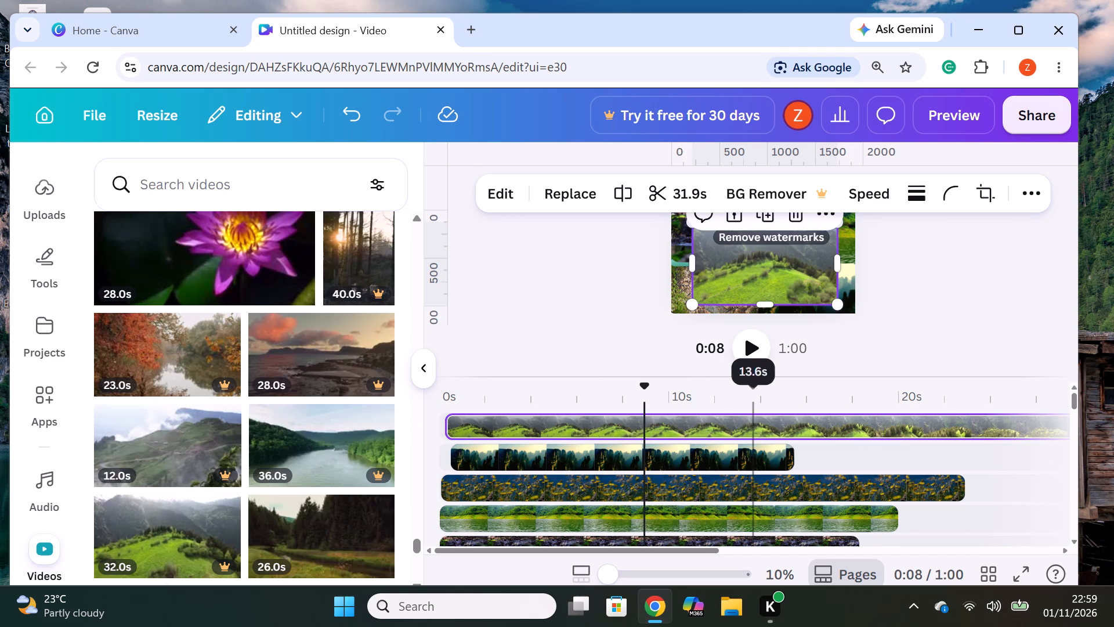
Reduce the size of the green hillside clip and raise its corner rounding to the maximum.
left_click_drag(835, 302, 809, 269)
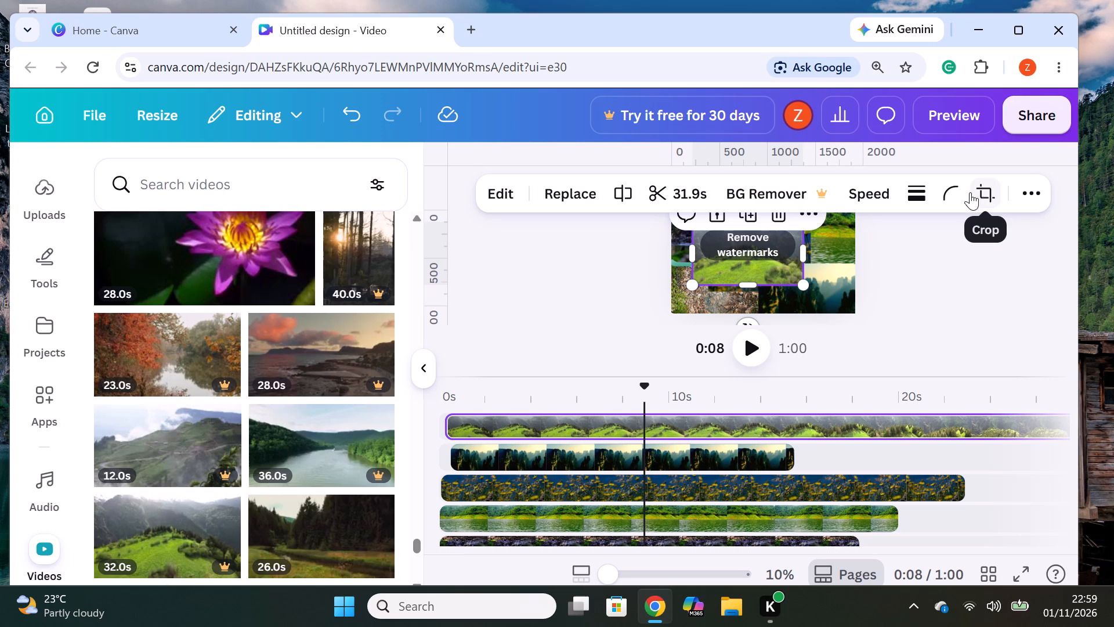
left_click(953, 196)
left_click_drag(863, 273, 865, 274)
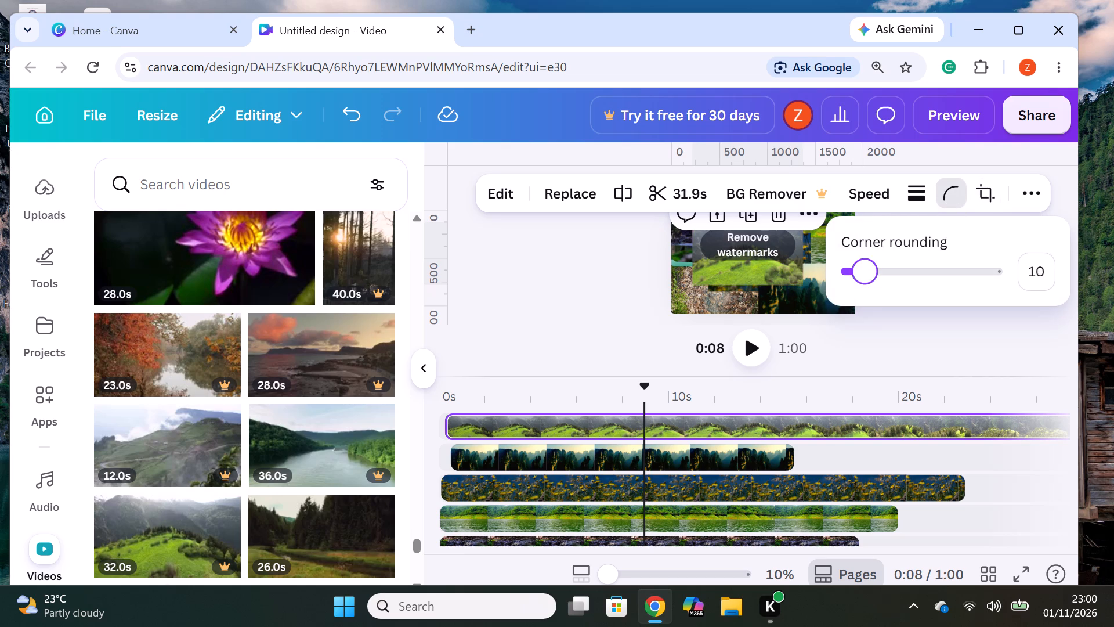
left_click_drag(865, 274, 1031, 286)
left_click(996, 320)
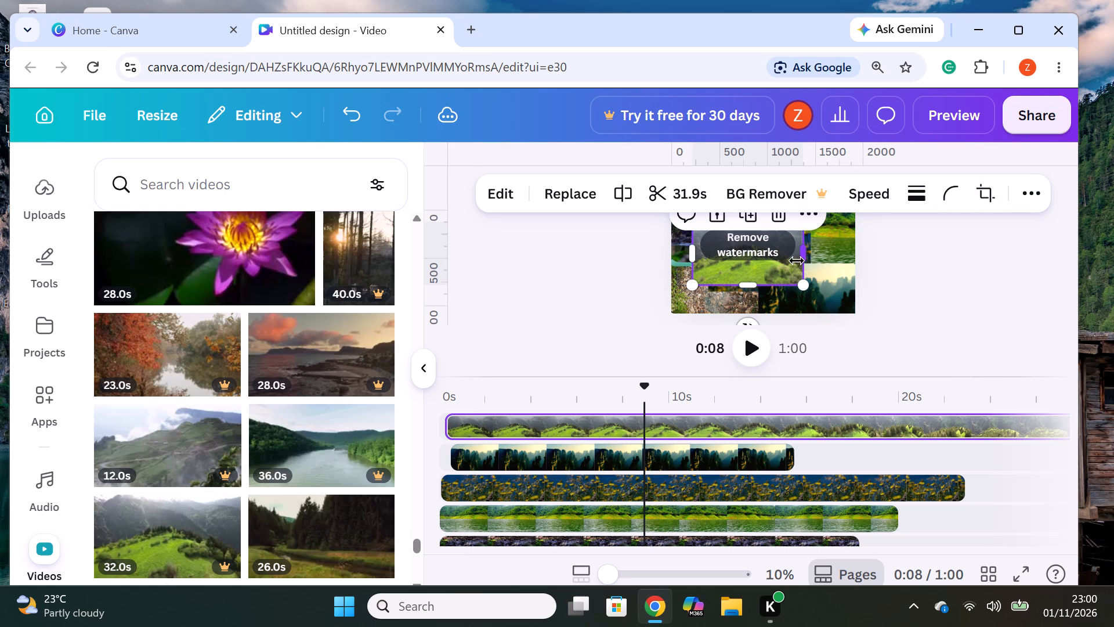
Shrink the green hillside clip further to roughly one quadrant and place it over the page's upper-left quadrant.
left_click_drag(804, 282, 795, 269)
left_click_drag(766, 261, 755, 253)
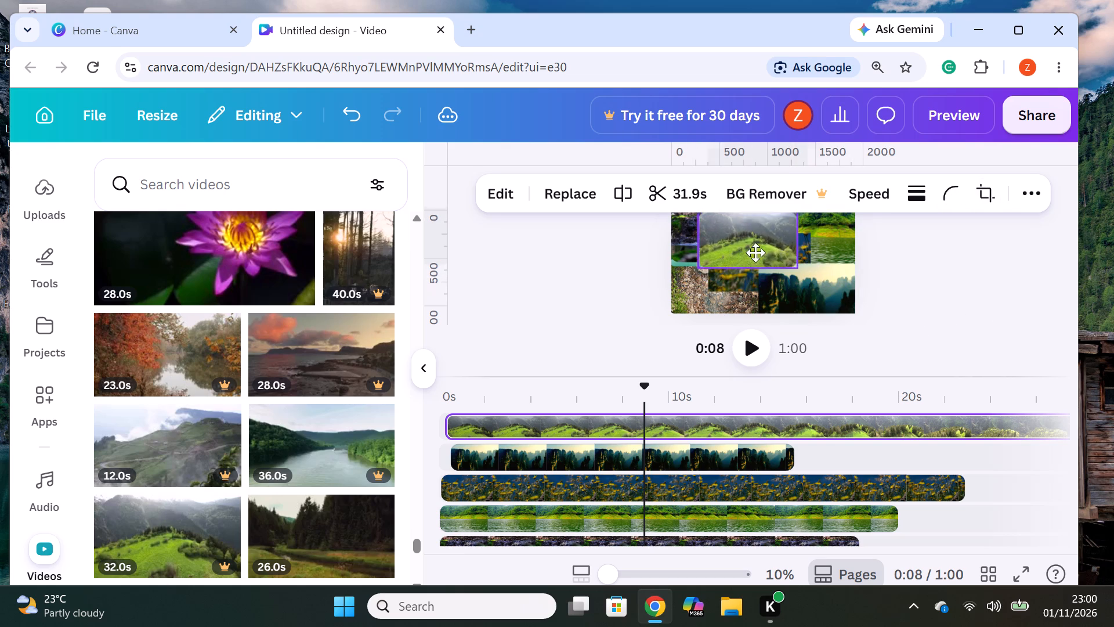
left_click_drag(755, 253, 748, 251)
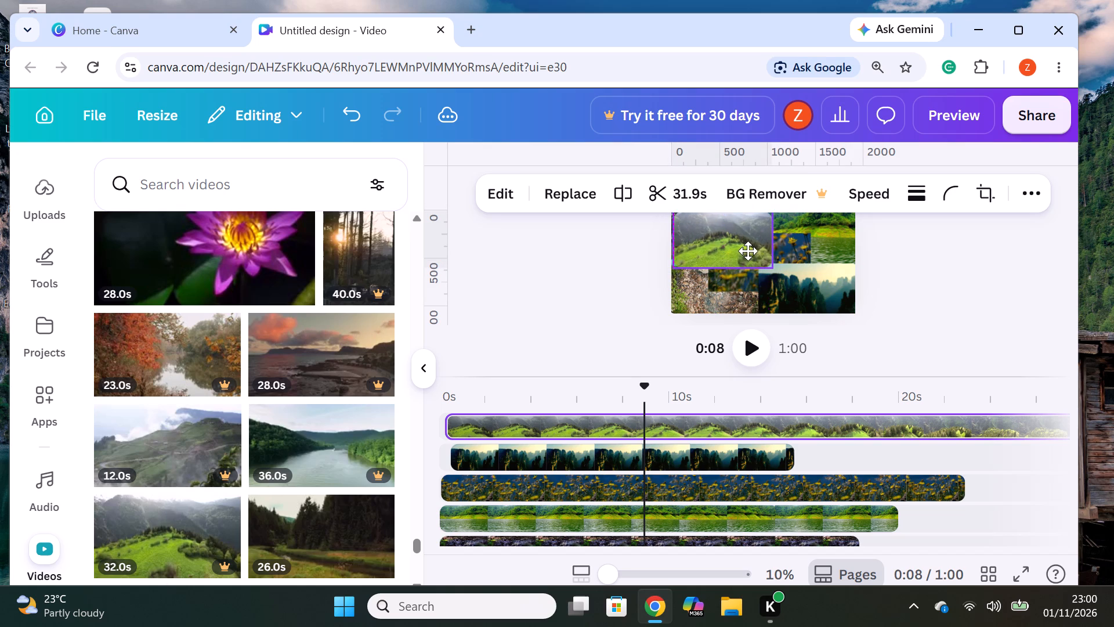
left_click_drag(748, 251, 746, 249)
left_click(988, 293)
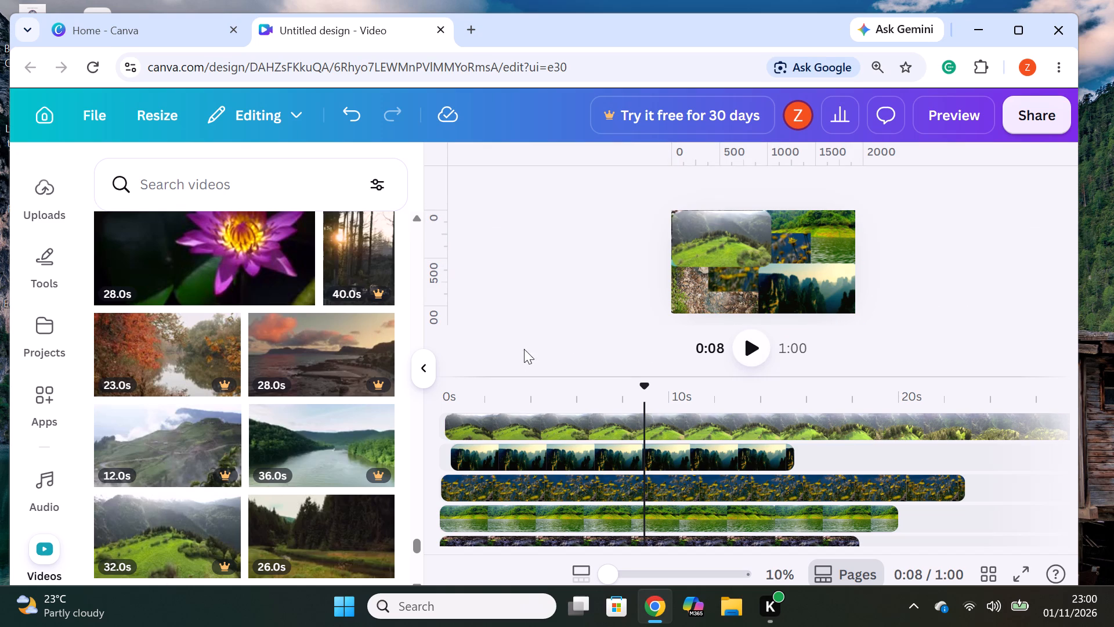
Add the 15.0s video of a fog-covered green valley on a new track above the hillside clip, starting near 0s.
scroll(315, 421, "down", 5)
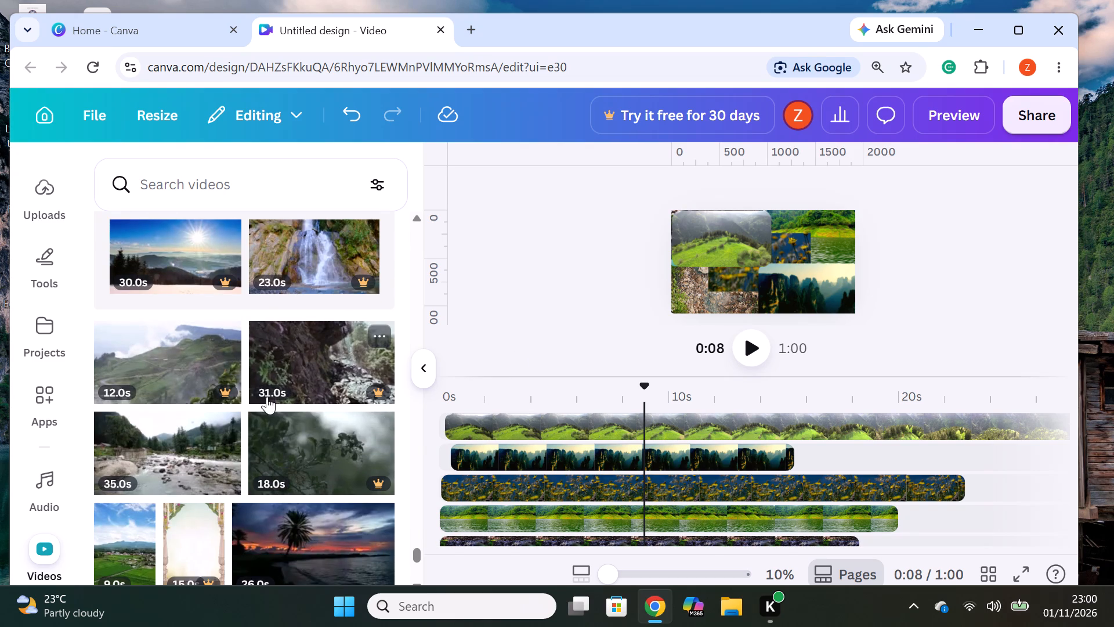
scroll(246, 447, "down", 6)
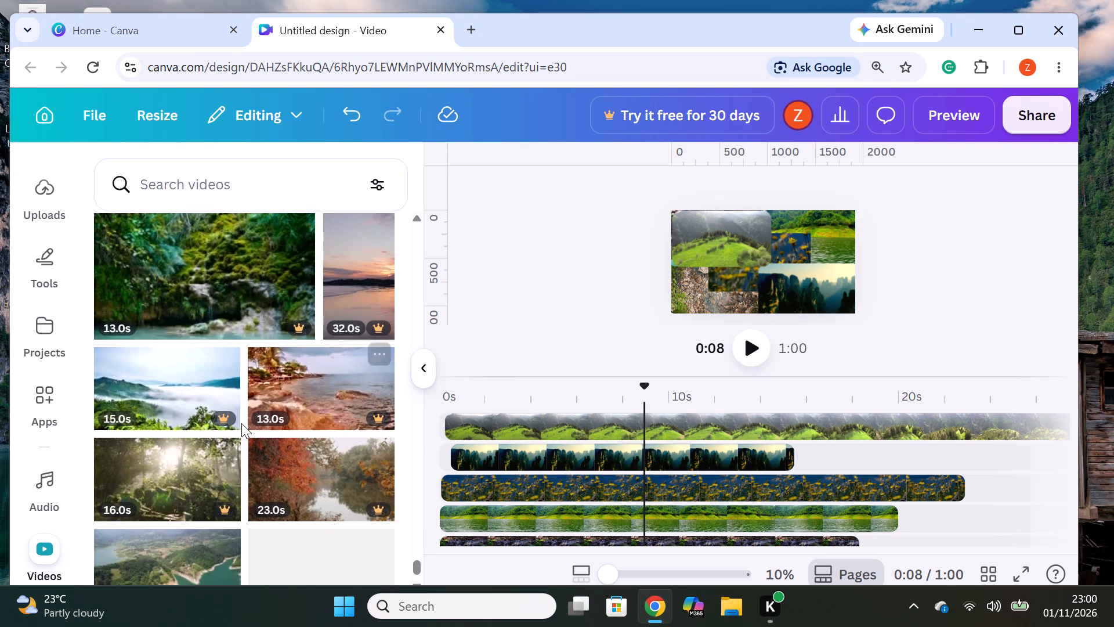
left_click_drag(172, 395, 592, 405)
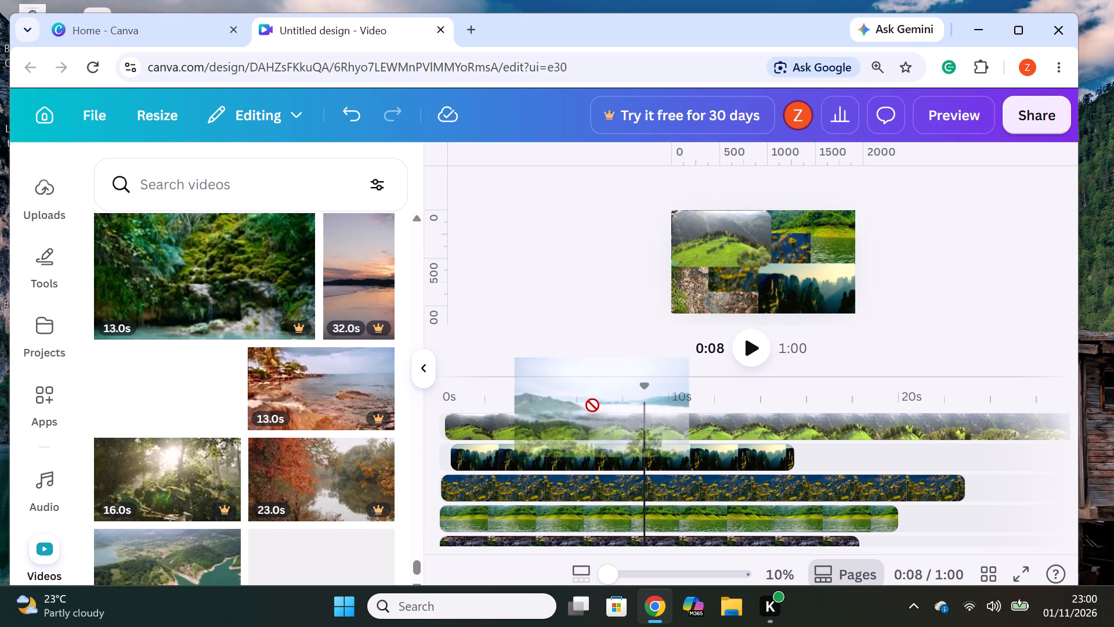
left_click_drag(592, 405, 576, 411)
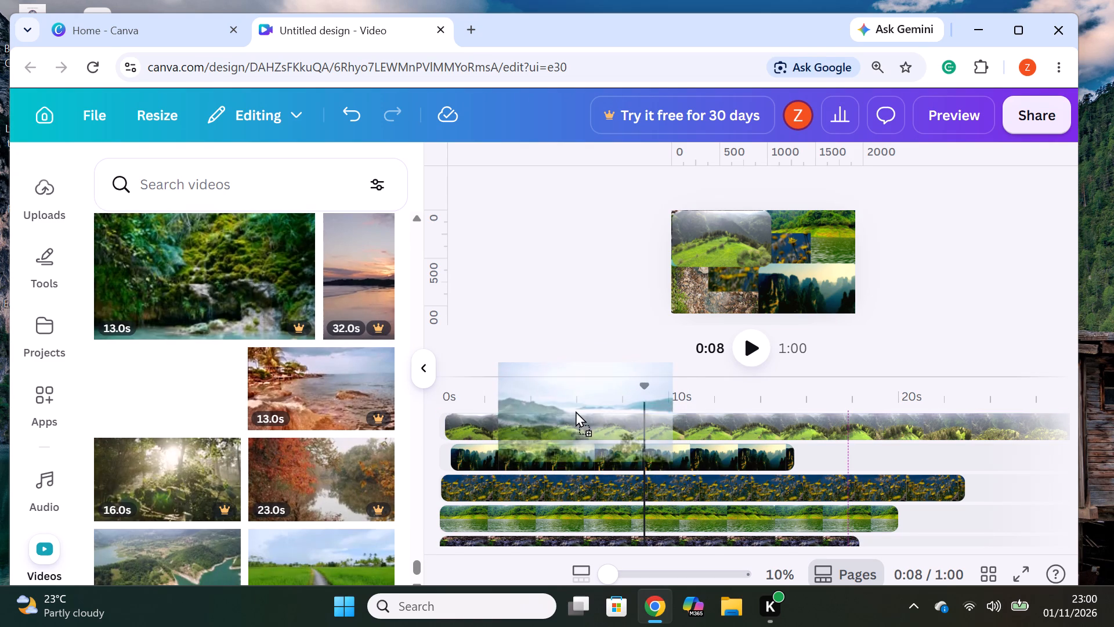
left_click_drag(576, 411, 575, 415)
left_click_drag(591, 420, 569, 411)
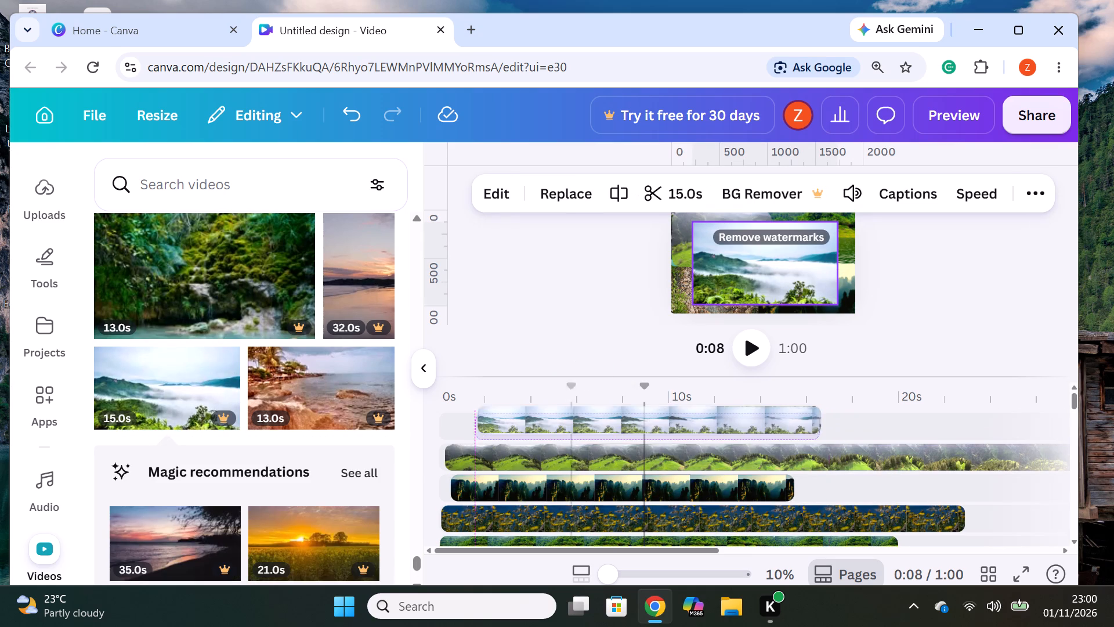
left_click_drag(569, 411, 539, 415)
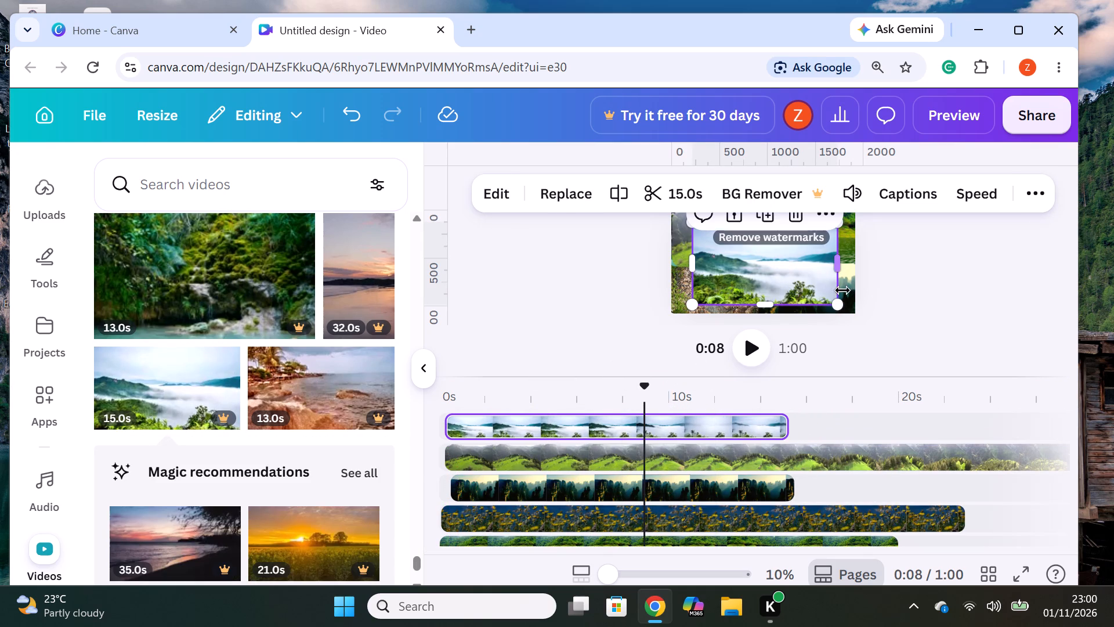
Shrink the foggy valley clip to roughly one quadrant of the page and set its corner rounding to 100.
left_click_drag(838, 302, 798, 264)
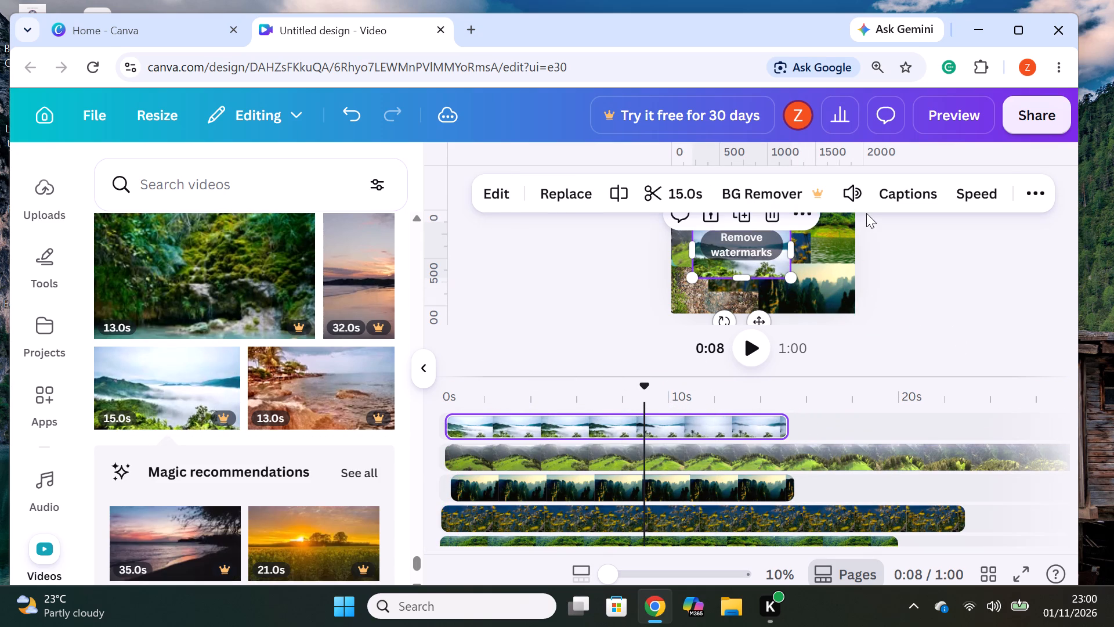
left_click(1039, 195)
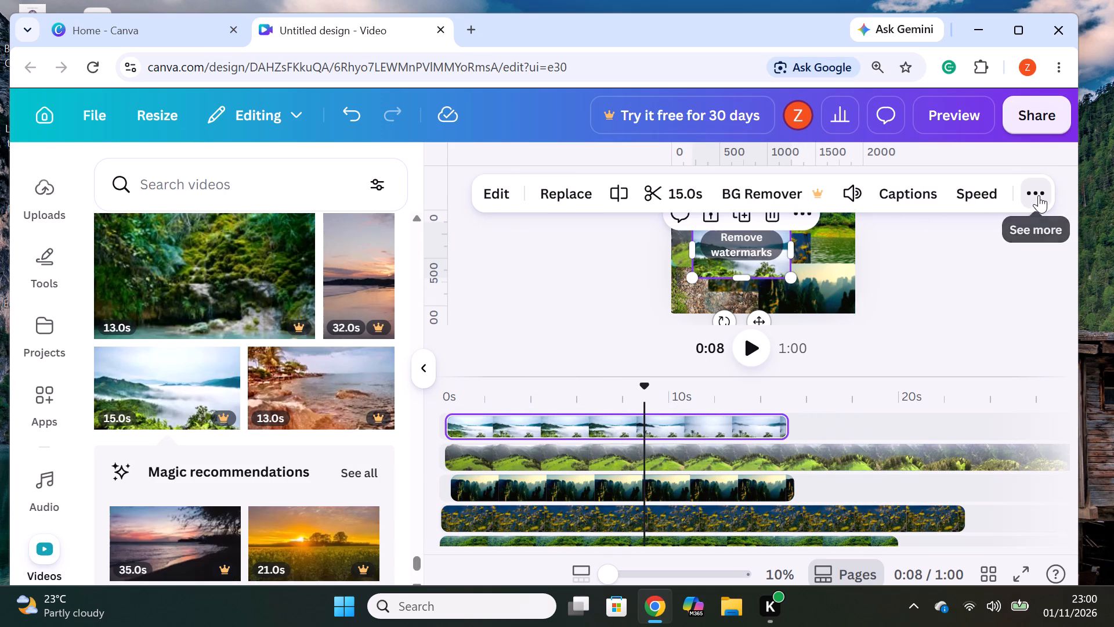
left_click(740, 226)
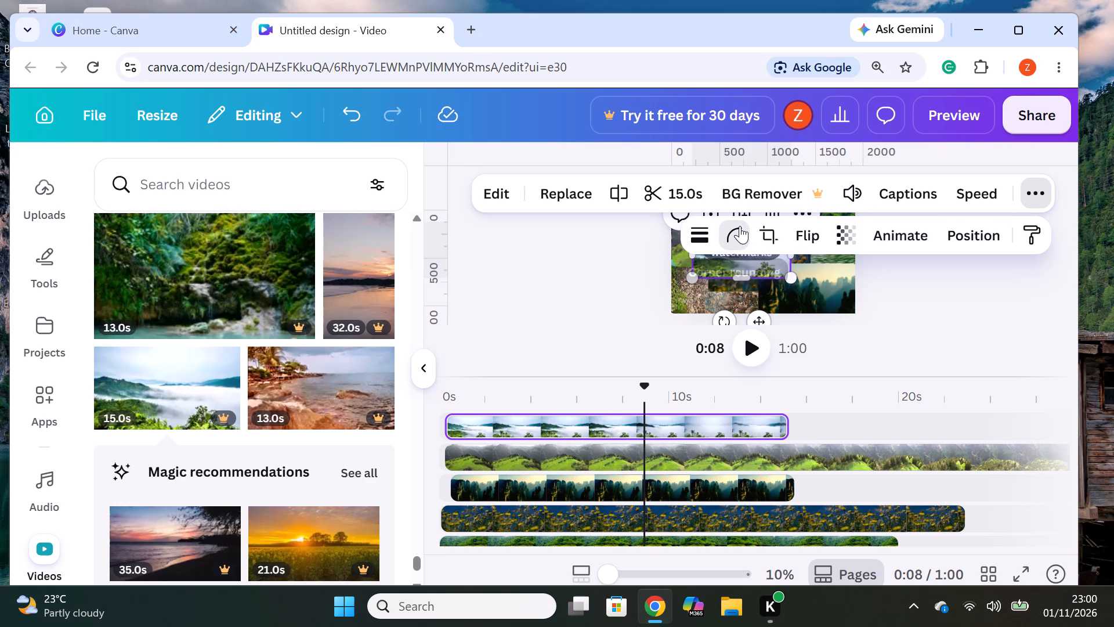
left_click_drag(638, 319, 881, 334)
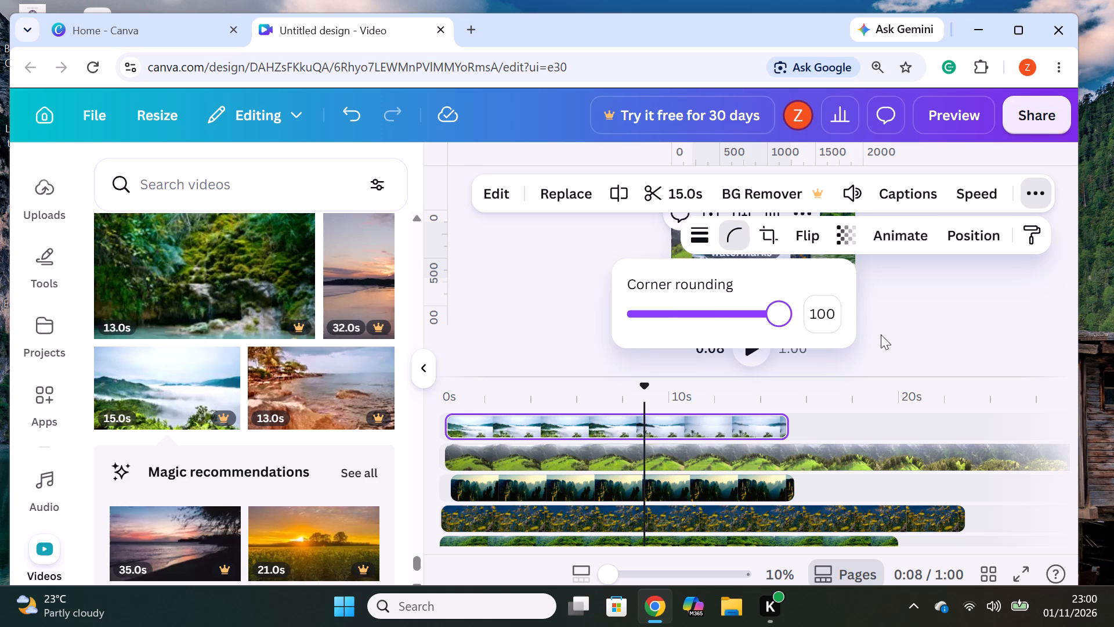
left_click(896, 324)
Place the foggy valley clip over the page's lower-left quadrant, below the green hillside clip.
left_click_drag(755, 262, 732, 304)
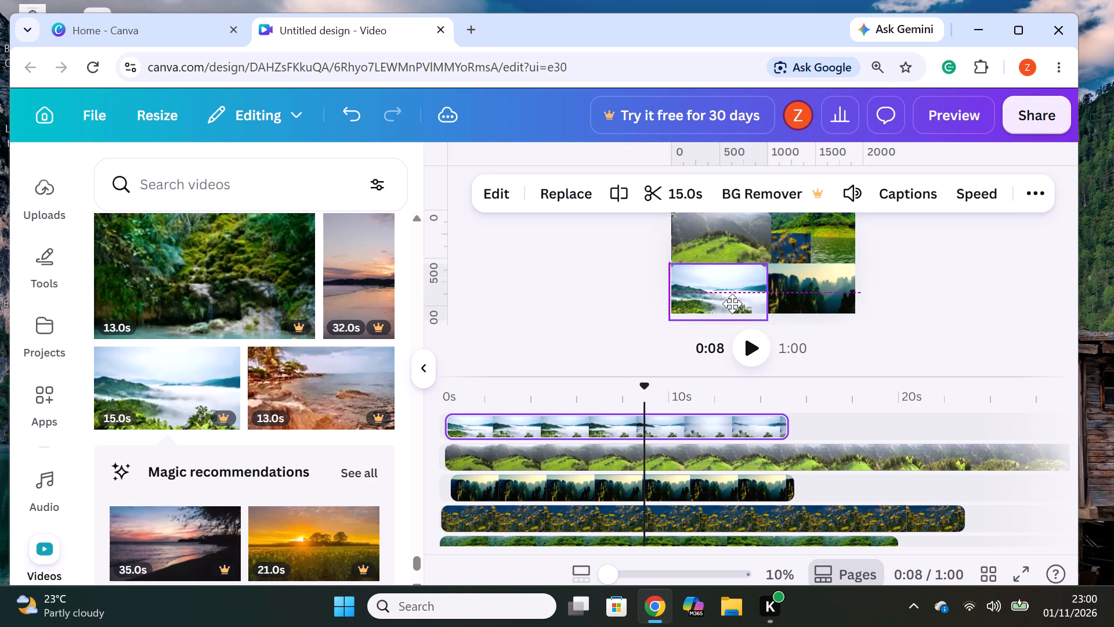
left_click_drag(732, 304, 736, 301)
left_click(950, 283)
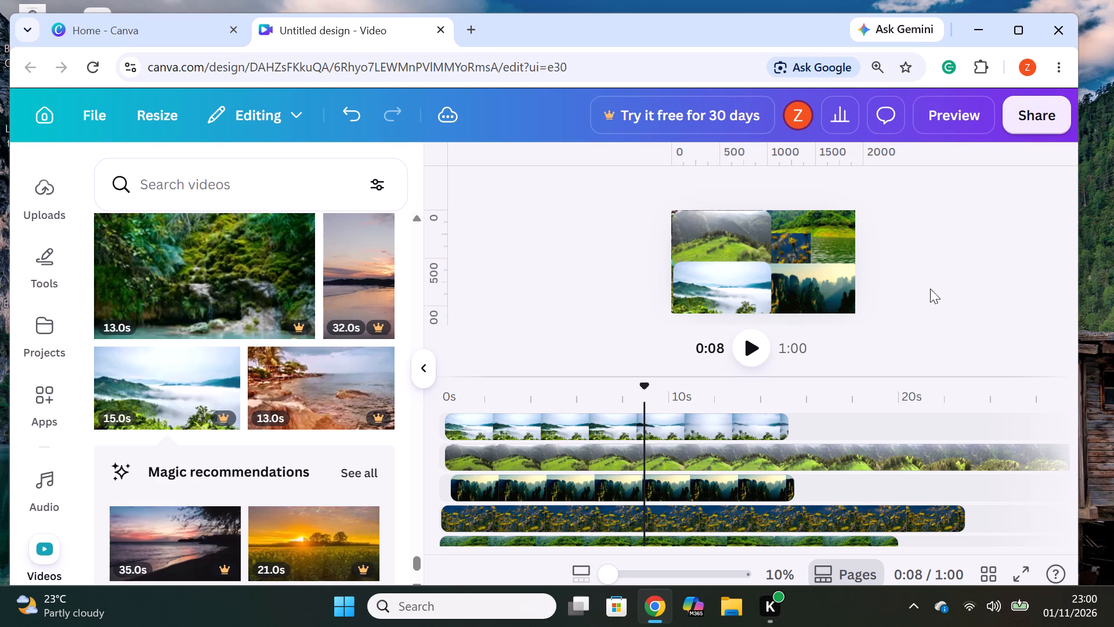
Add the 34.0s video of a sunset over a rocky sea on a new track above the foggy valley clip, starting near 0s.
scroll(266, 431, "down", 4)
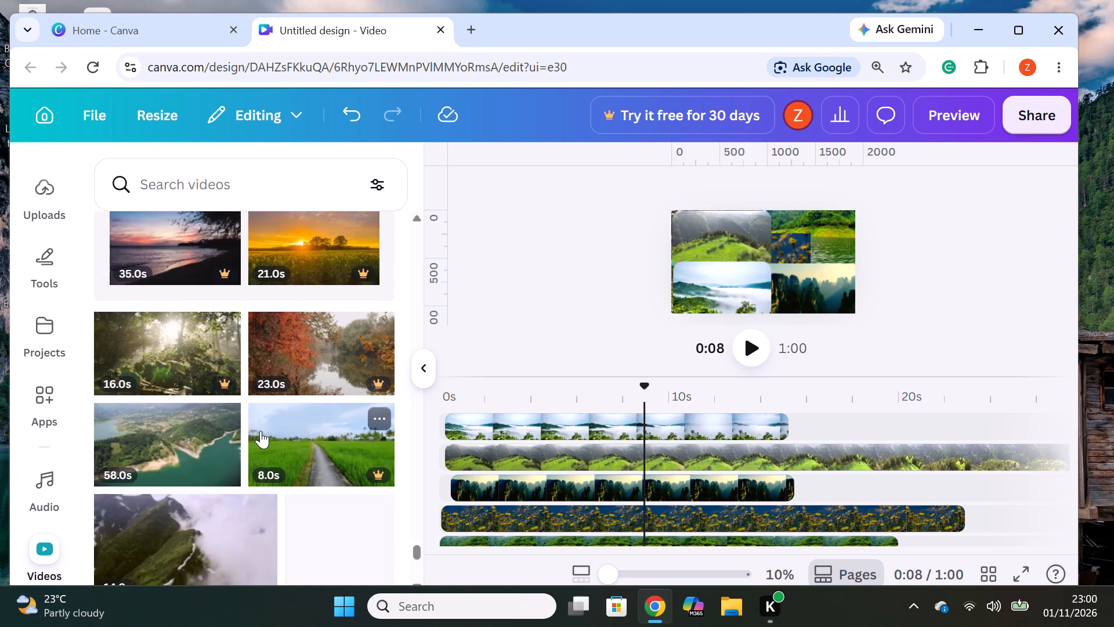
scroll(169, 434, "down", 1)
scroll(269, 471, "down", 2)
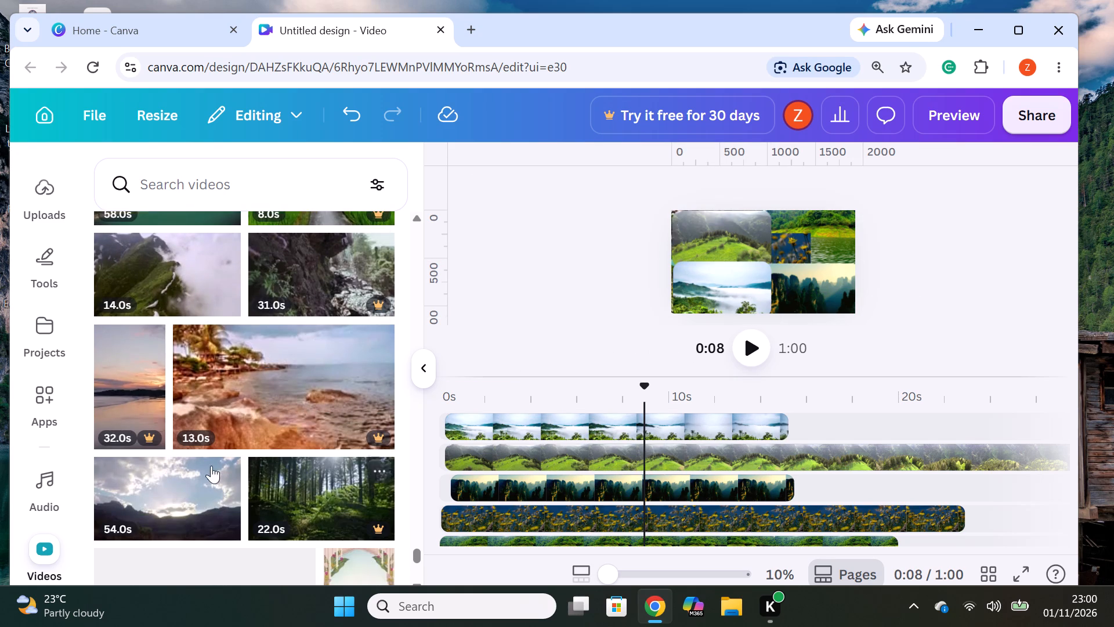
scroll(208, 466, "down", 2)
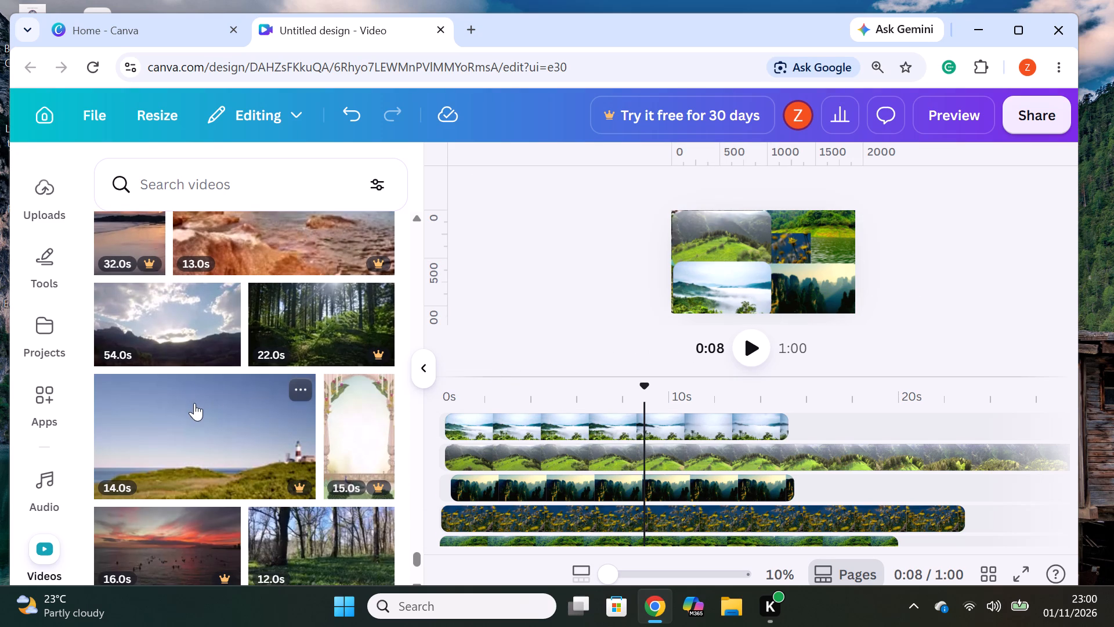
scroll(228, 366, "down", 2)
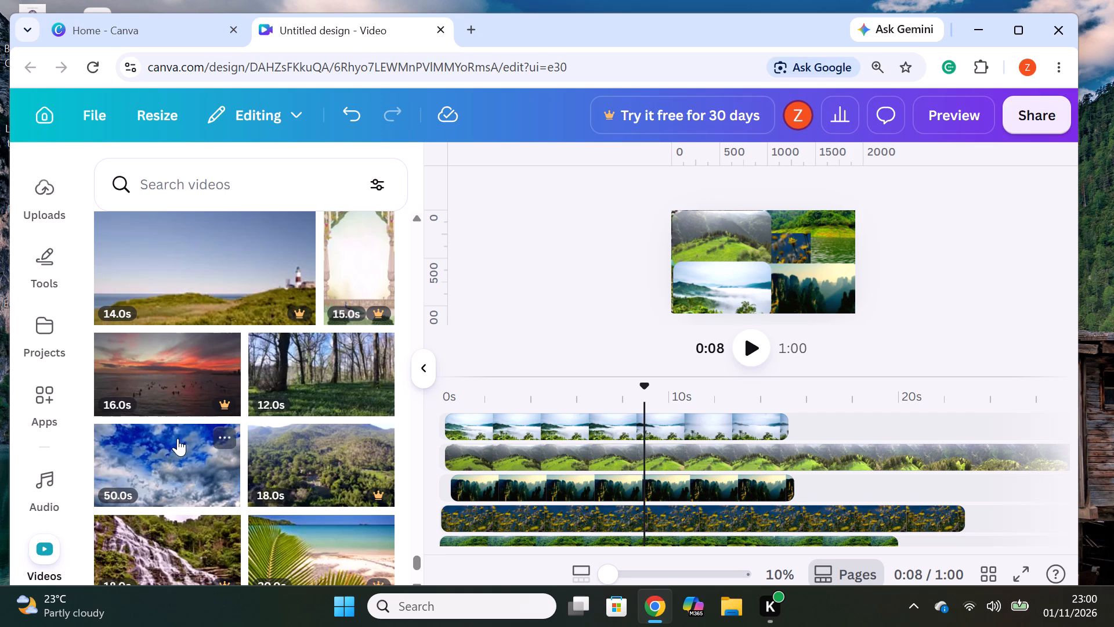
scroll(201, 503, "down", 2)
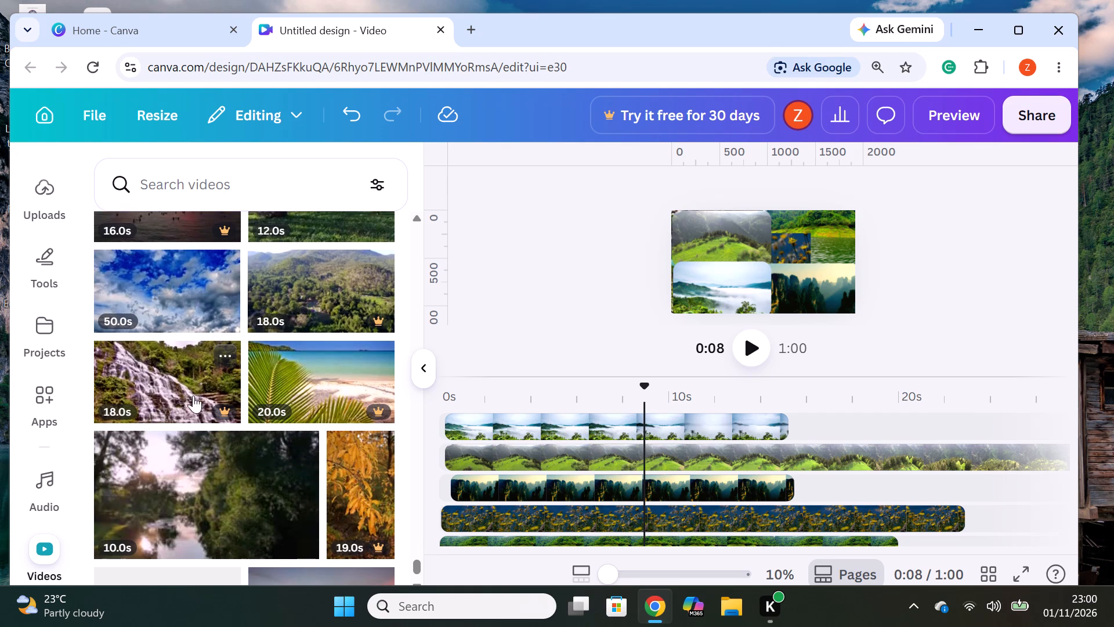
scroll(255, 437, "down", 1)
left_click_drag(284, 519, 320, 493)
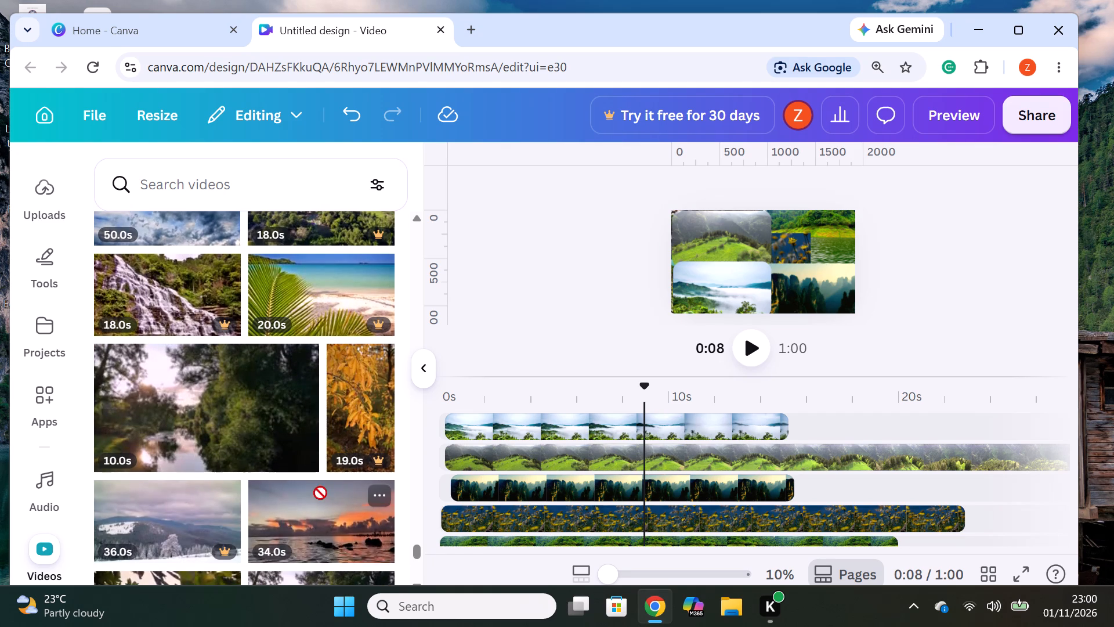
left_click_drag(320, 493, 494, 414)
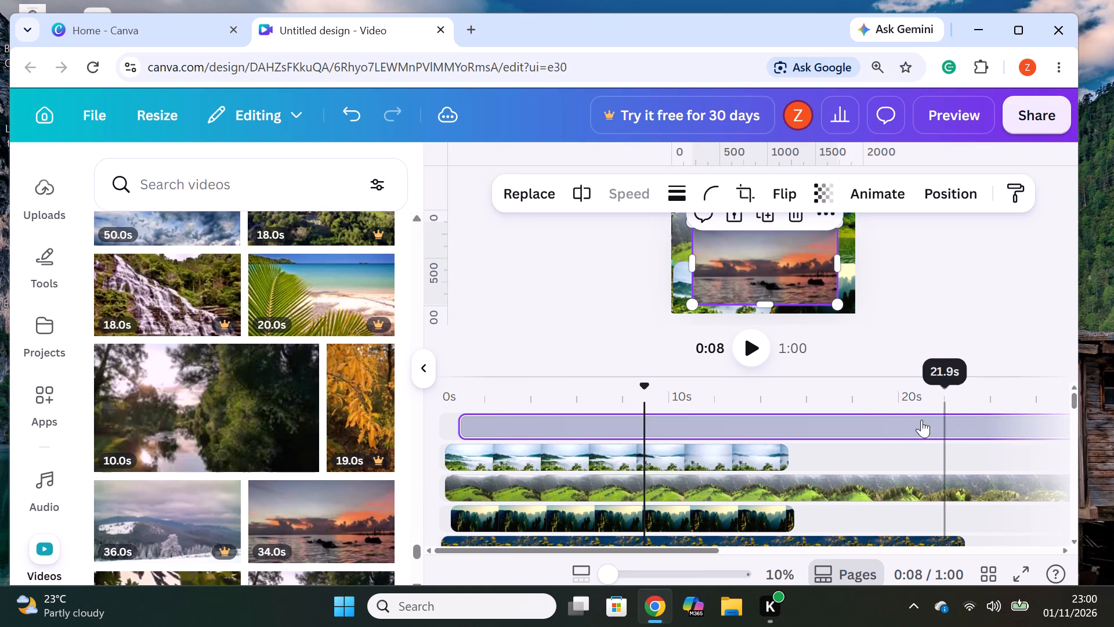
Split the green hillside clip at about 0:18 and delete the part after the split.
left_click(876, 492)
right_click(876, 492)
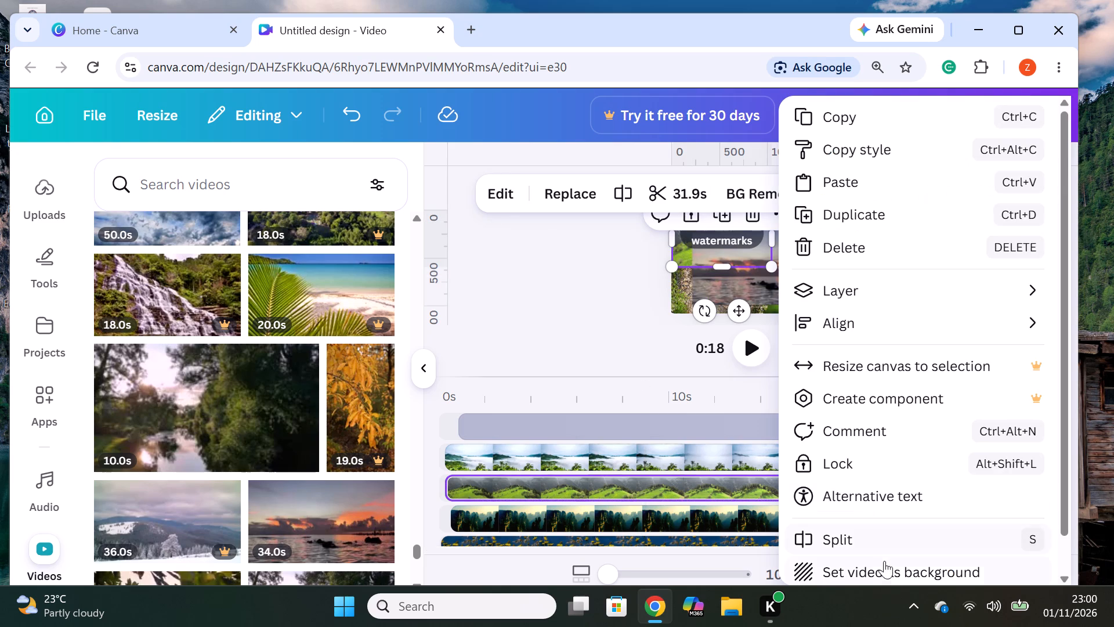
left_click(878, 540)
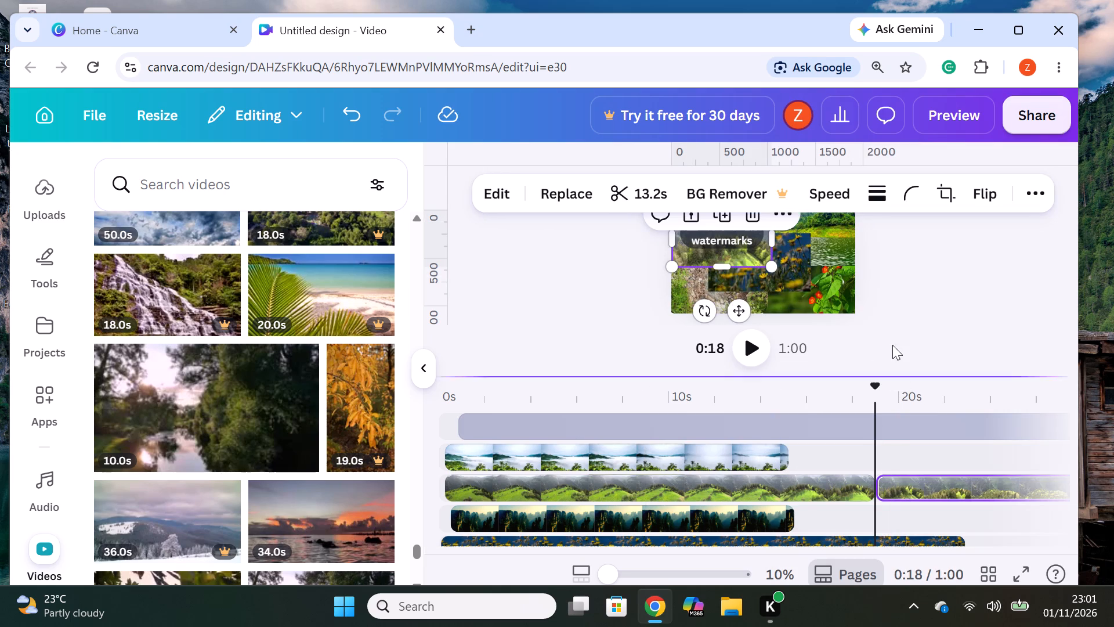
right_click(919, 486)
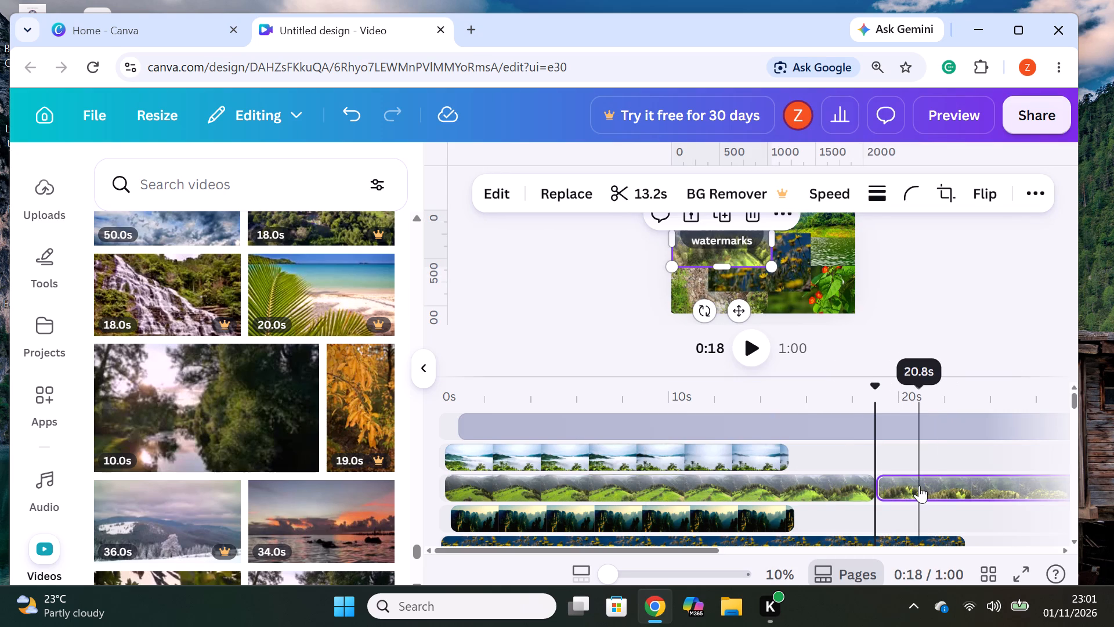
left_click(851, 250)
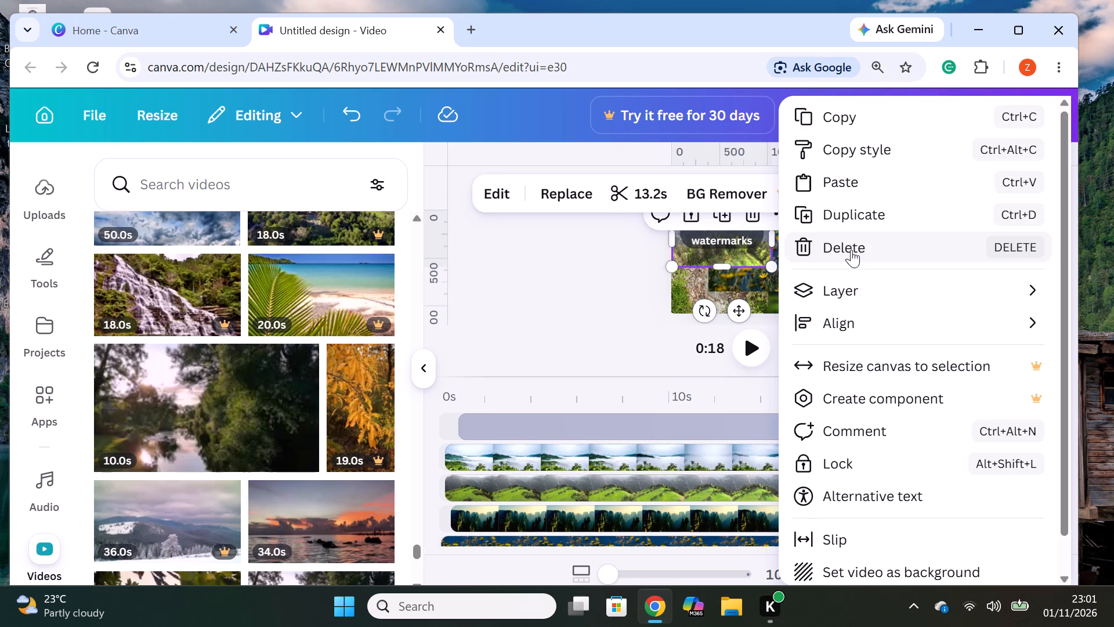